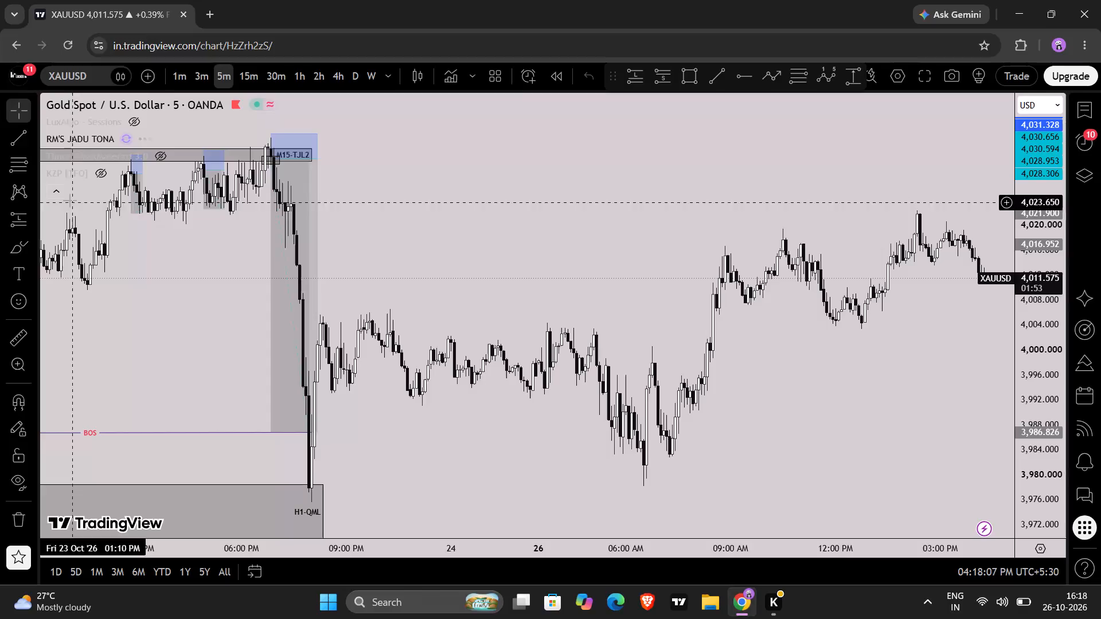
Examine the XAUUSD price structure and marked zones on the 1-hour timeframe.
left_click(61, 190)
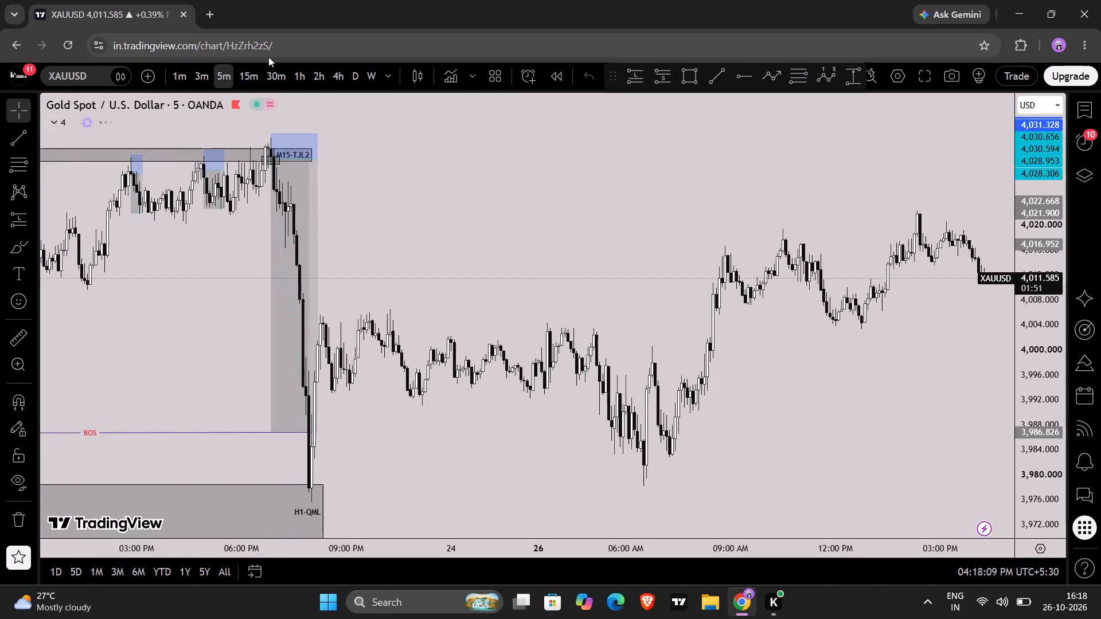
left_click(288, 75)
left_click(296, 77)
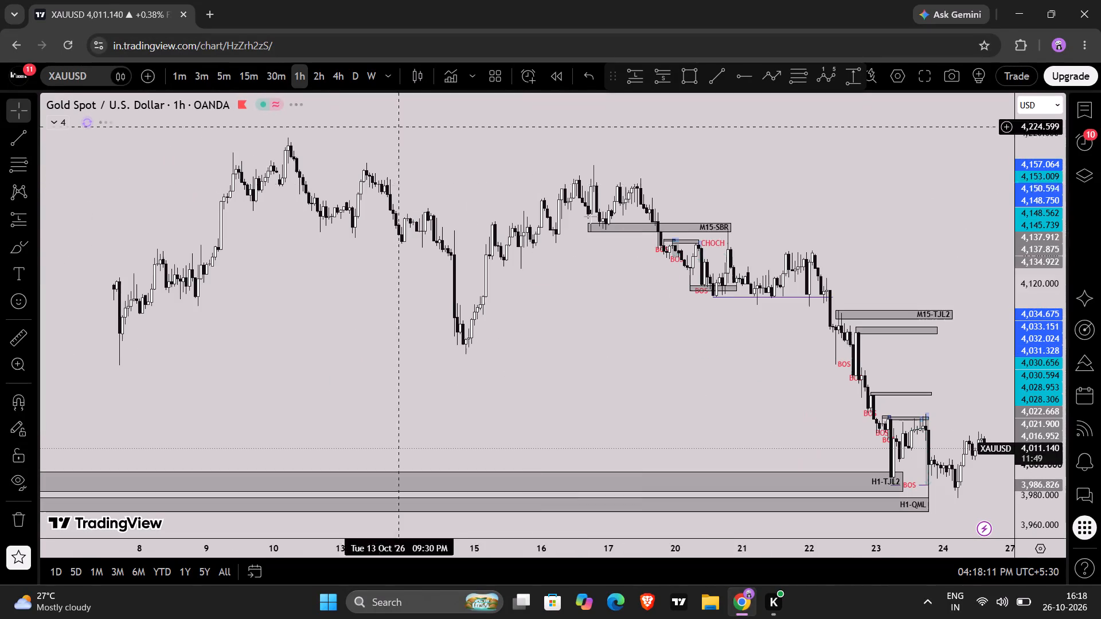
scroll(840, 321, "up", 8)
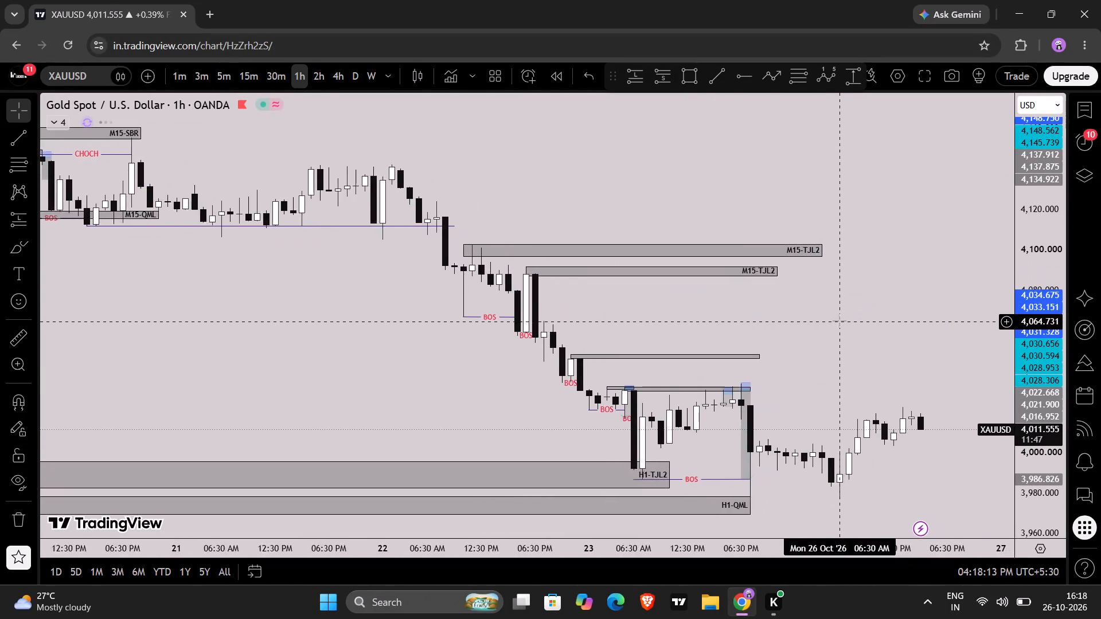
scroll(840, 321, "up", 2)
scroll(840, 321, "down", 2)
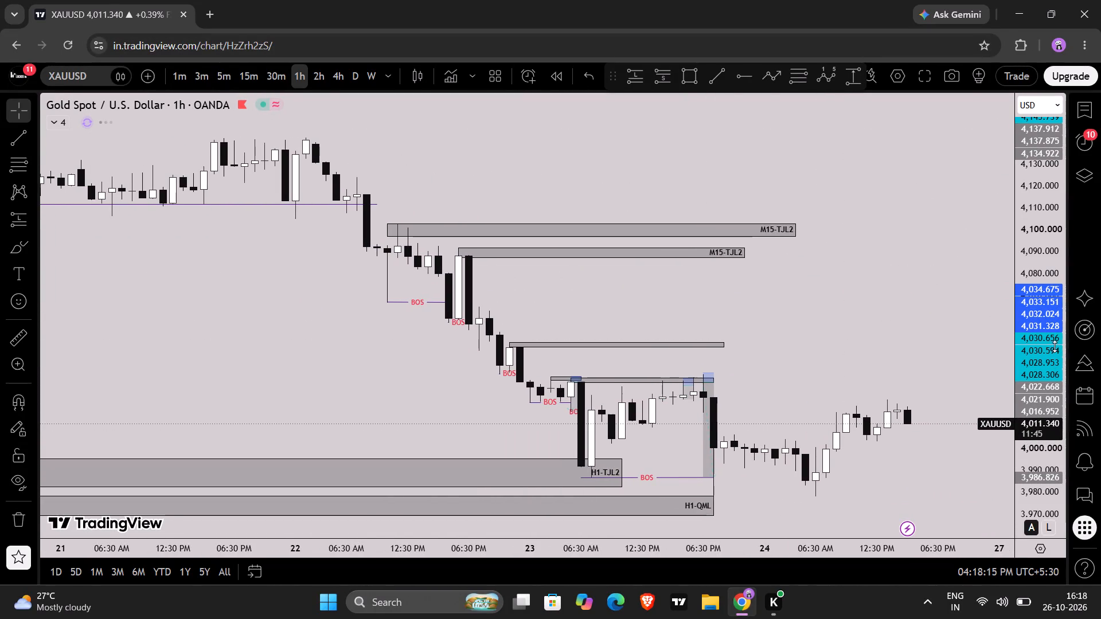
scroll(1052, 346, "up", 5)
scroll(887, 428, "down", 1)
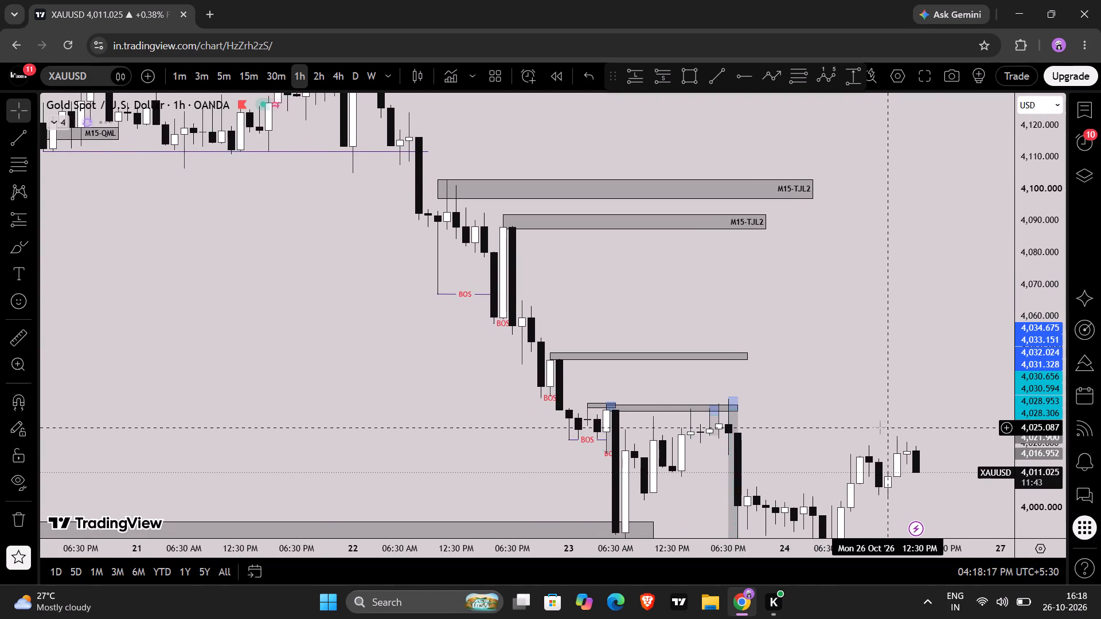
left_click_drag(868, 424, 793, 285)
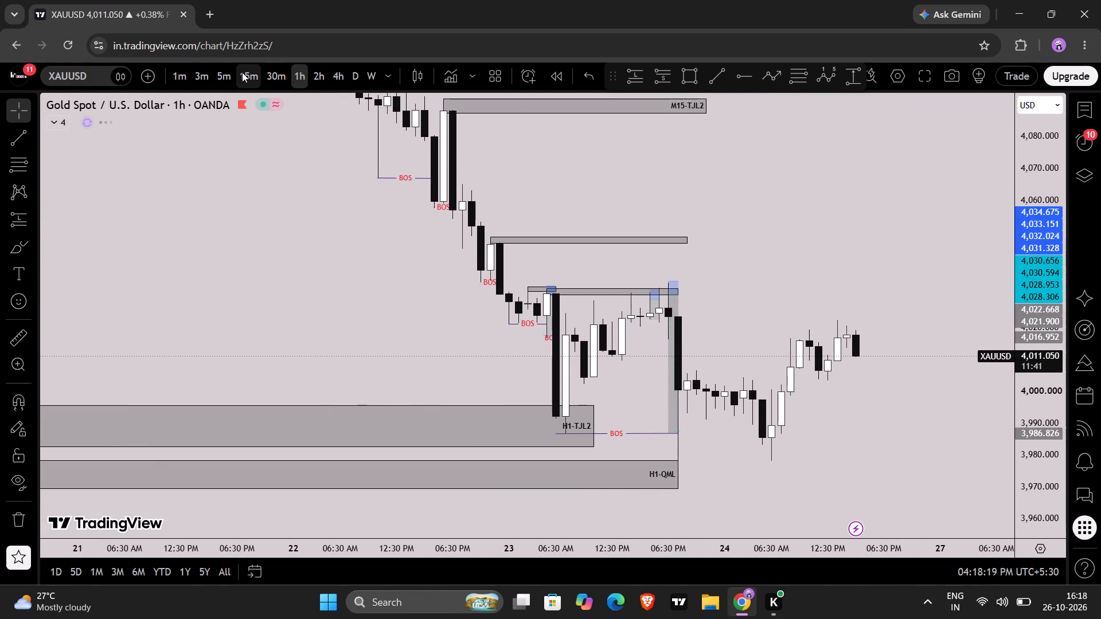
Switch the XAUUSD chart to the 15-minute timeframe and frame the 23 October price action.
left_click(242, 72)
scroll(369, 337, "down", 2)
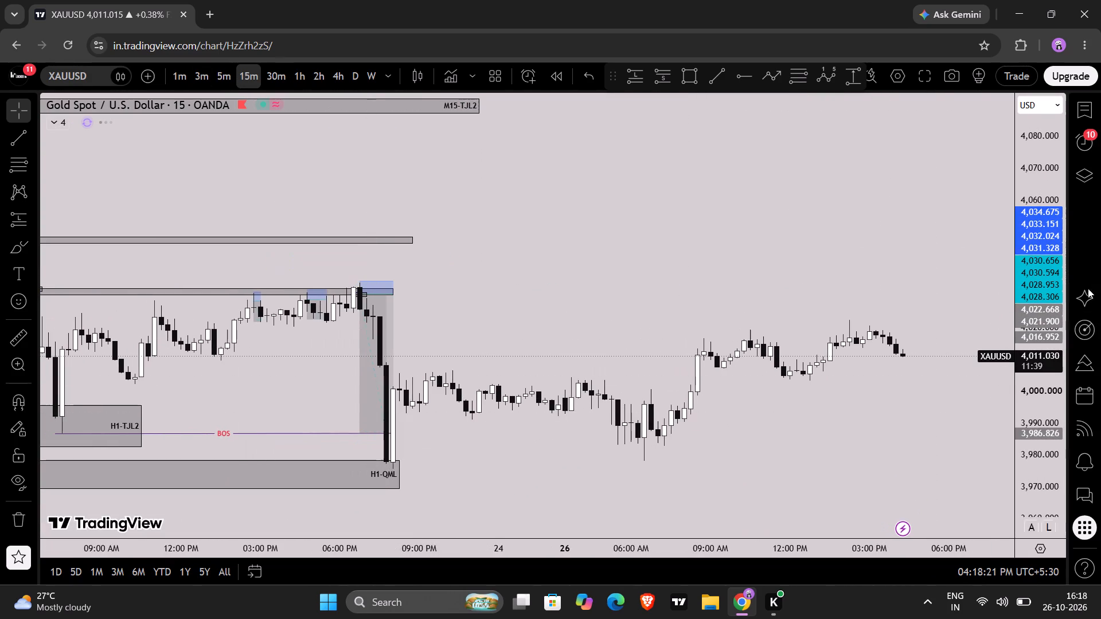
scroll(1053, 261, "up", 7)
scroll(509, 335, "down", 2)
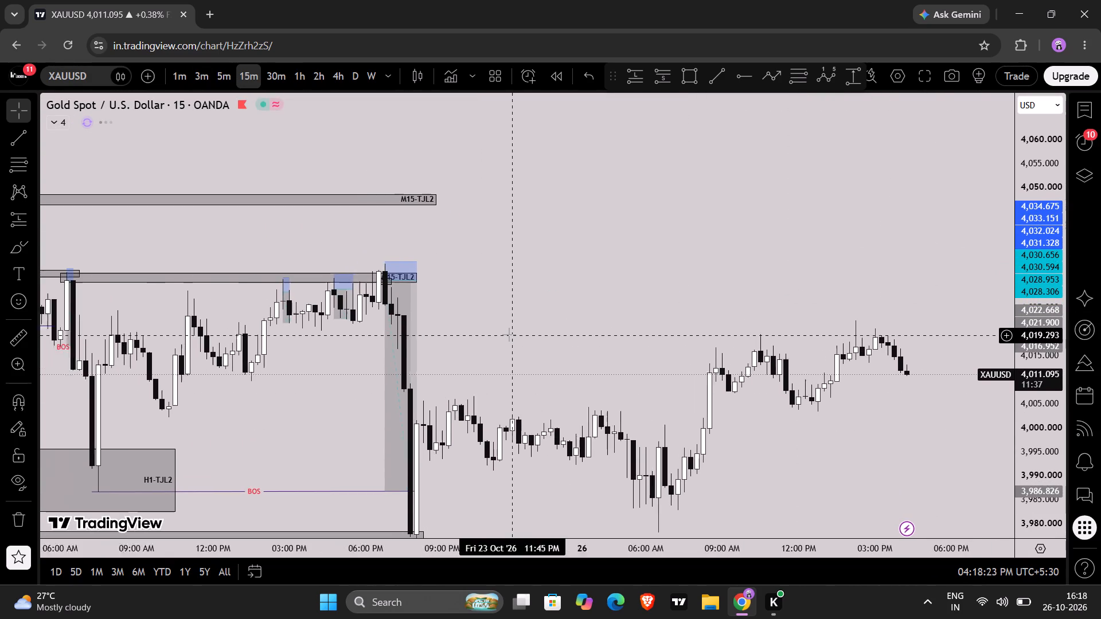
left_click_drag(374, 416, 612, 407)
scroll(612, 407, "up", 1)
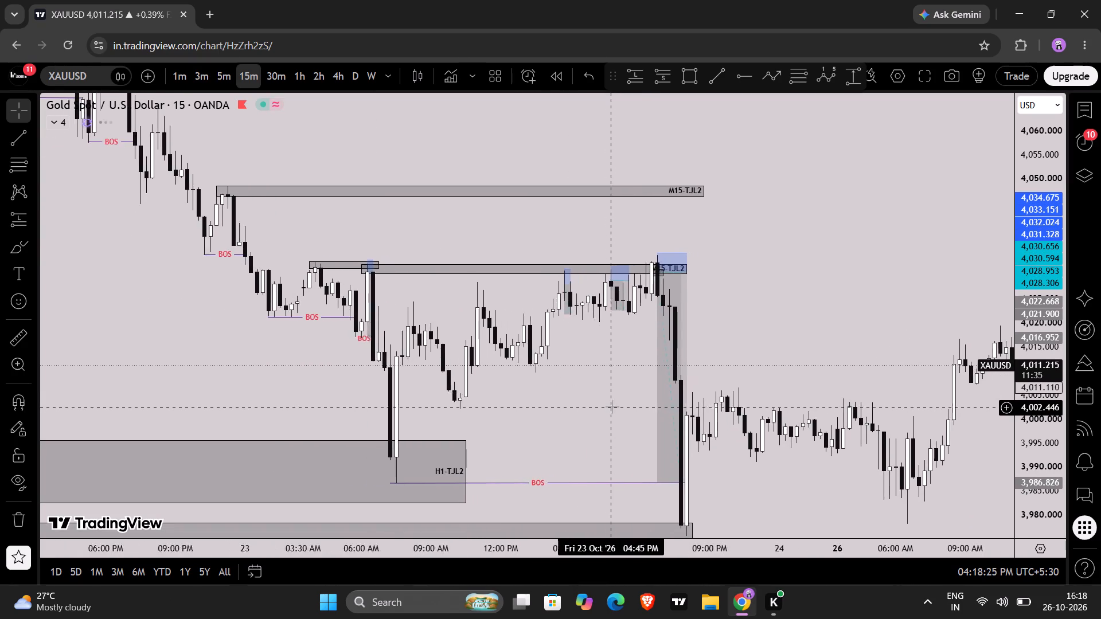
scroll(612, 407, "up", 2)
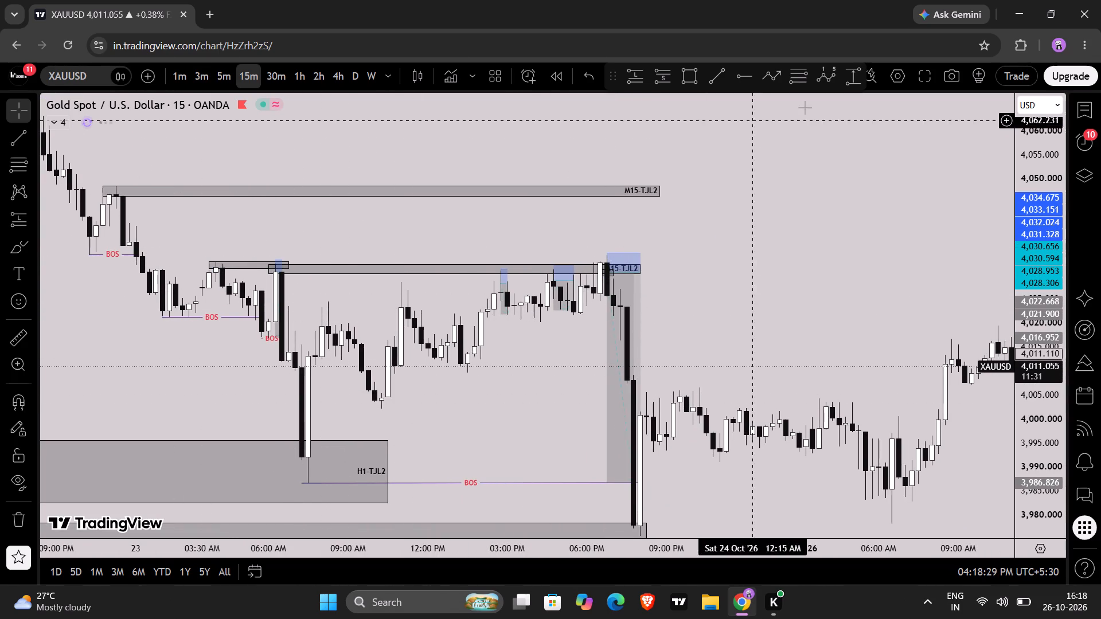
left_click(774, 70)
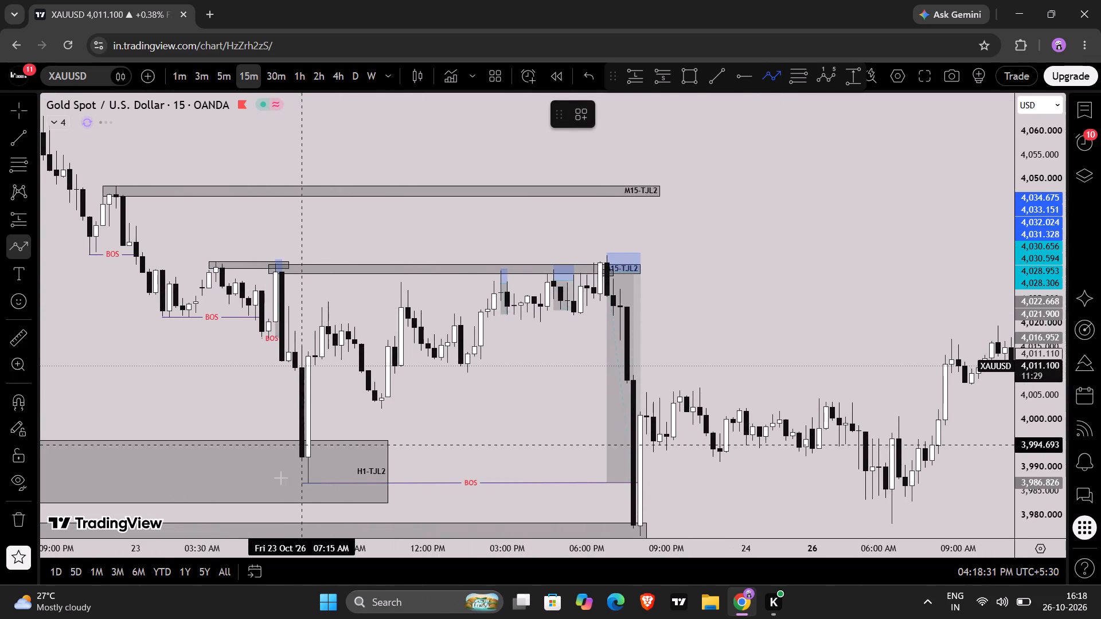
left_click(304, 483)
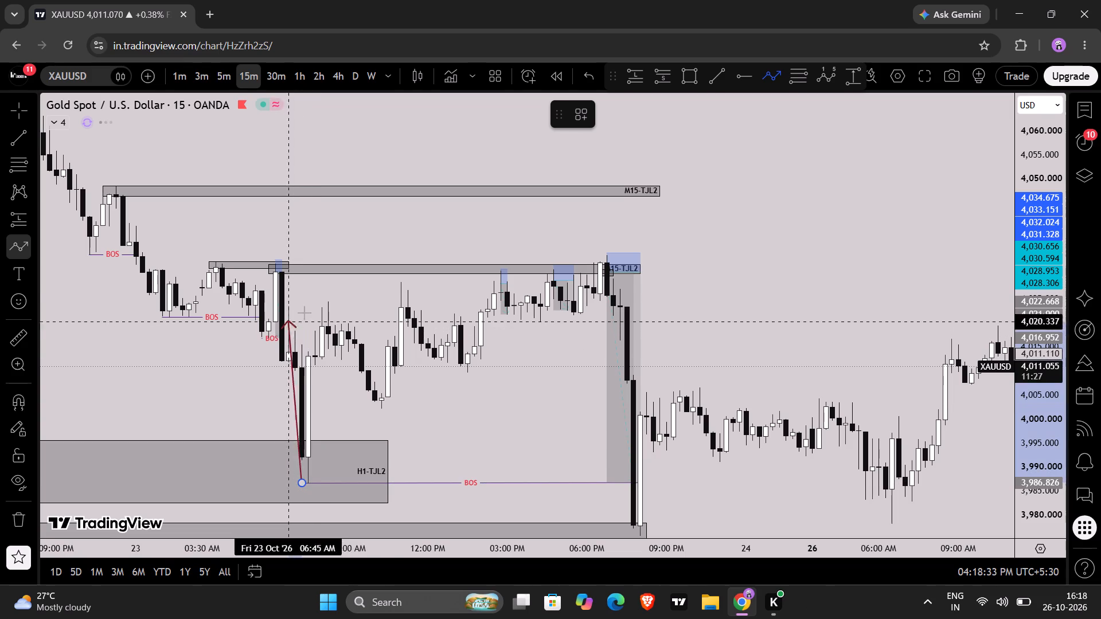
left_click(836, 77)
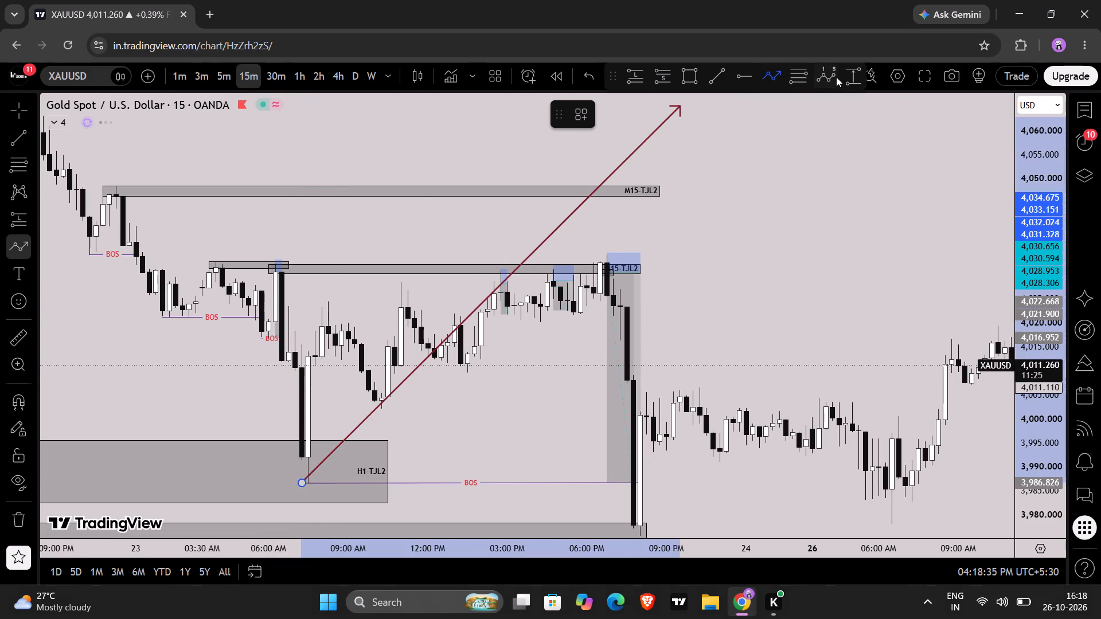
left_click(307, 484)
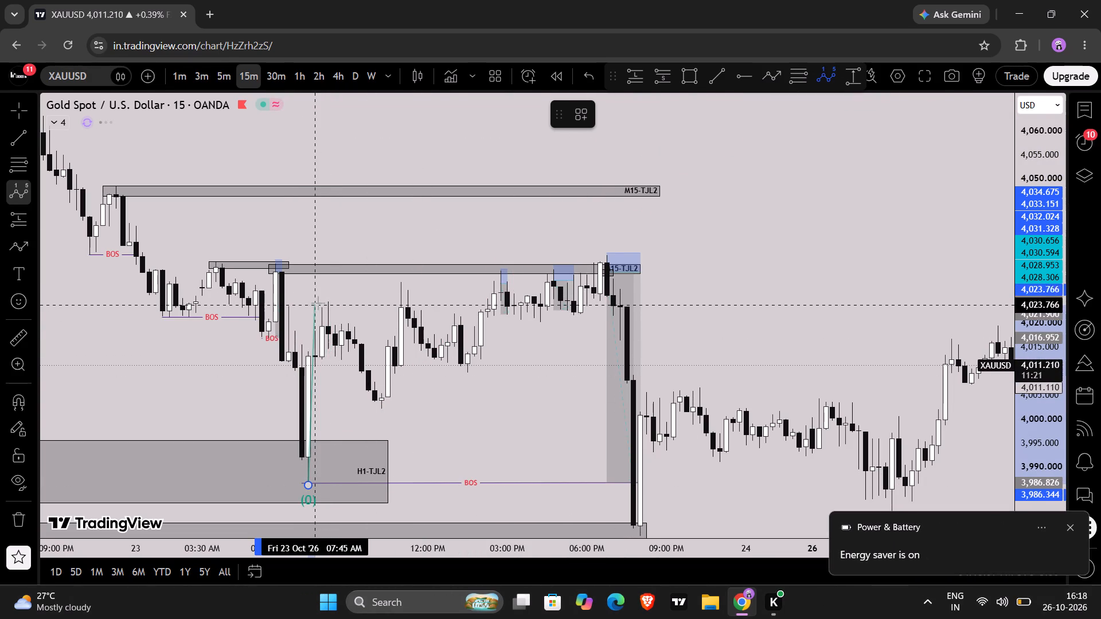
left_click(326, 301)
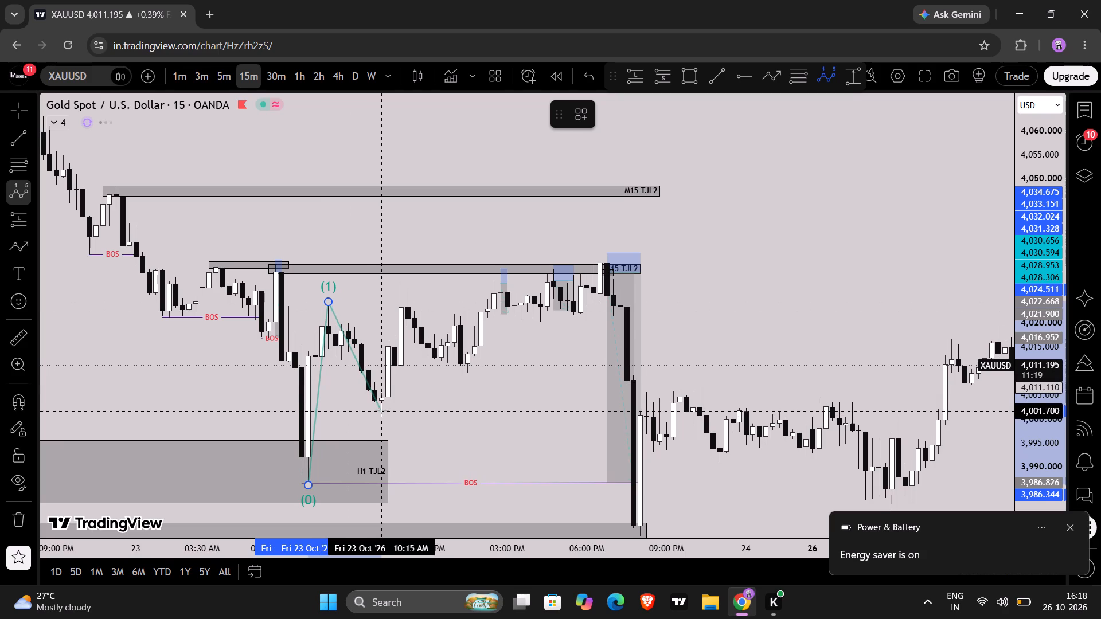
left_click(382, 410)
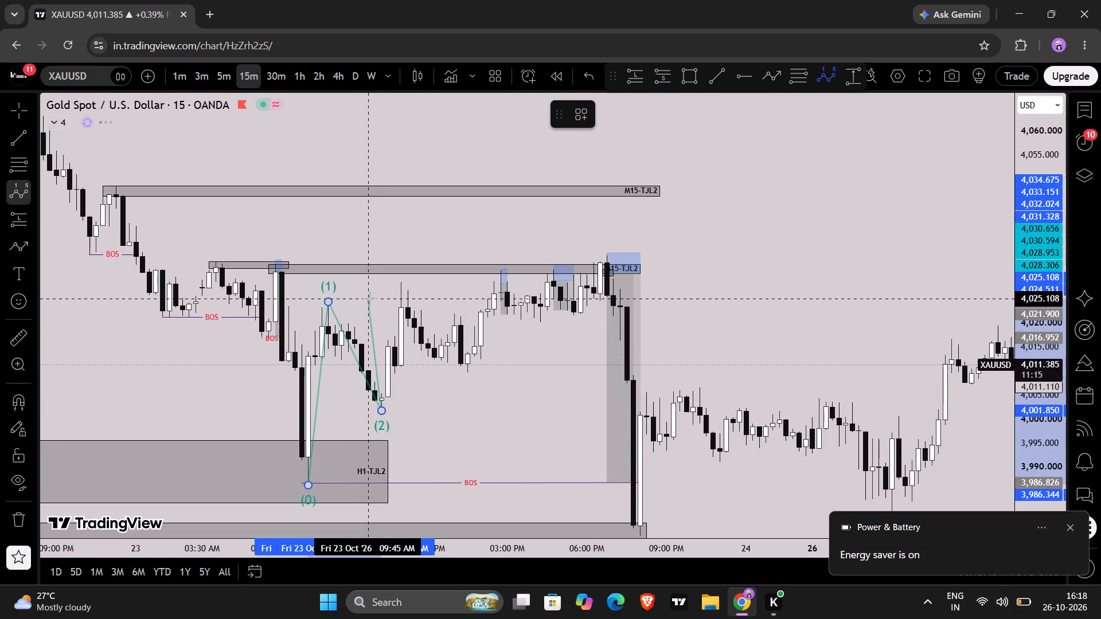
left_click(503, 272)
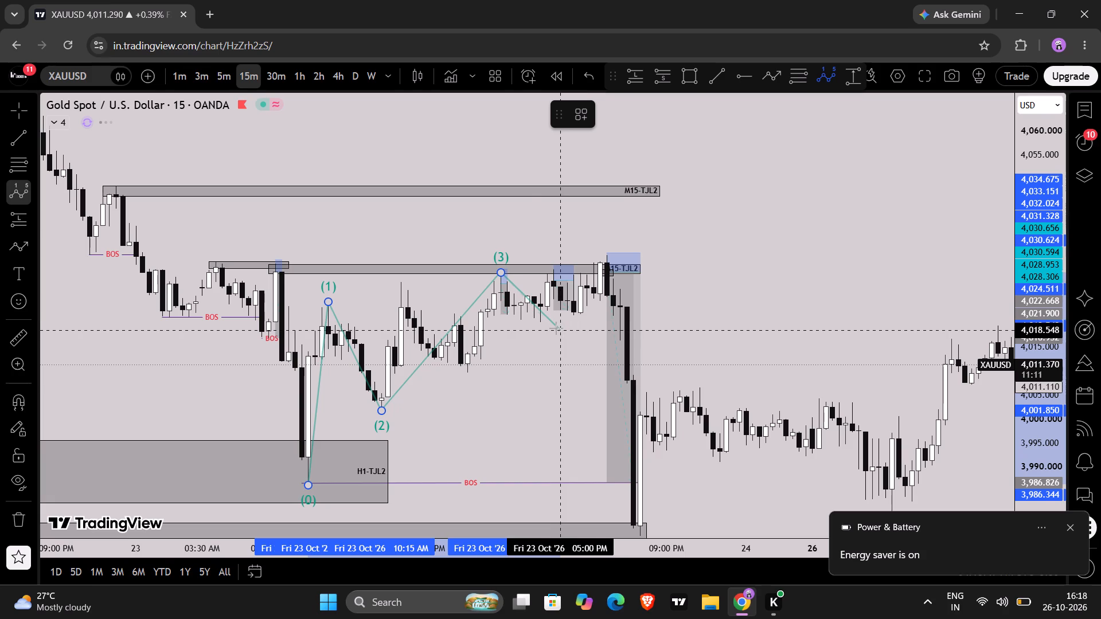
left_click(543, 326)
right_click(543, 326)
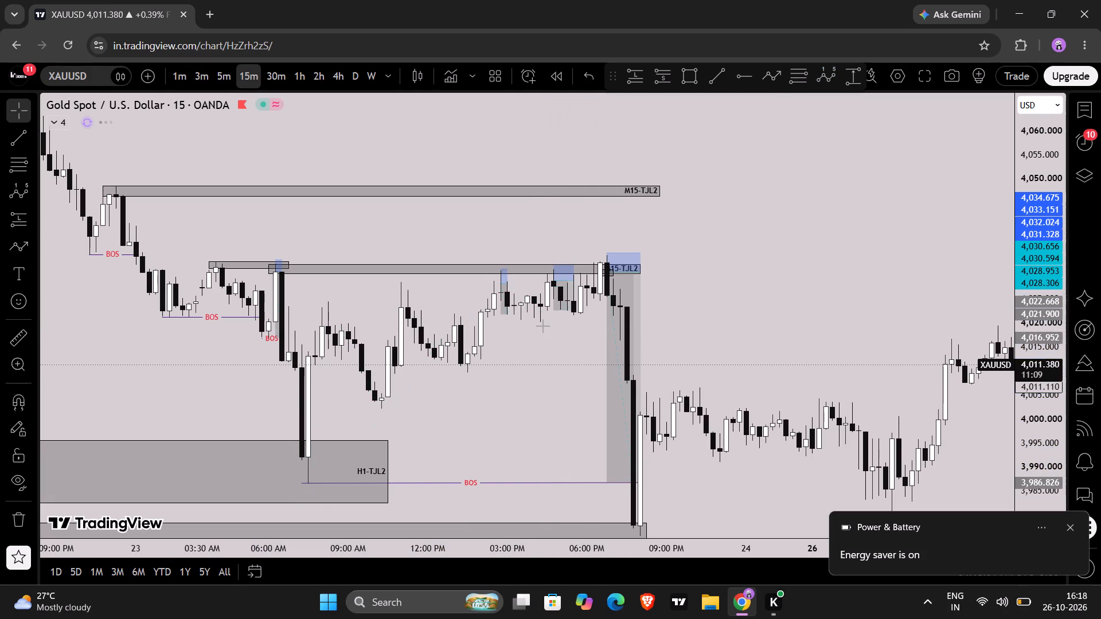
Draw a rectangle zone from about 4,026.4 to 4,030.9, spanning 23 Oct 02:15 PM to 26 Oct 05:00 PM.
scroll(1040, 257, "up", 5)
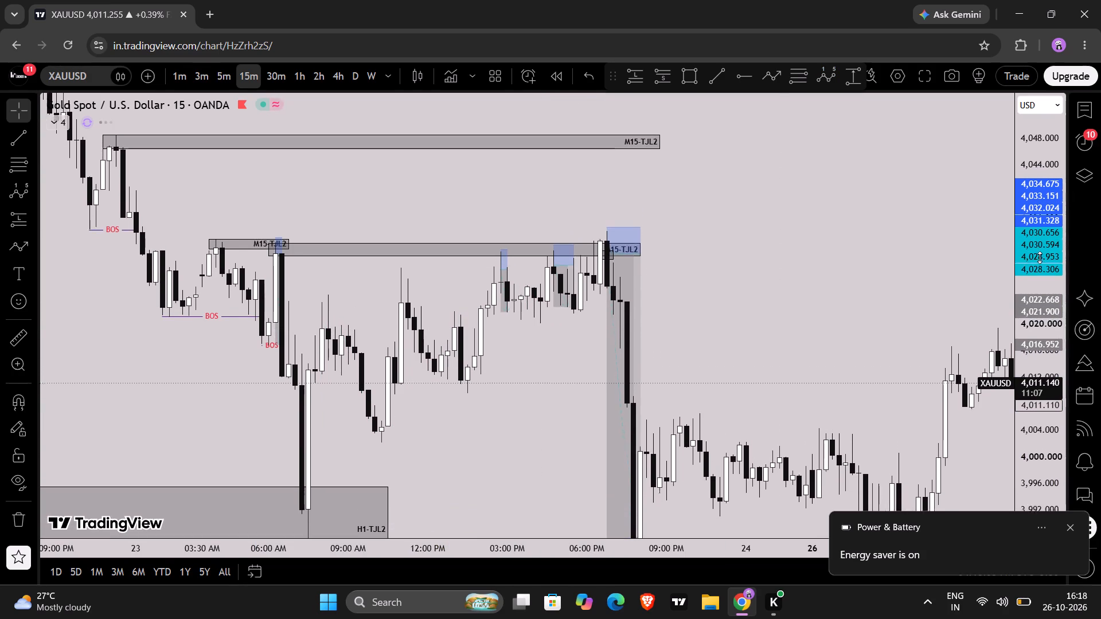
scroll(1040, 257, "up", 5)
scroll(778, 206, "up", 4)
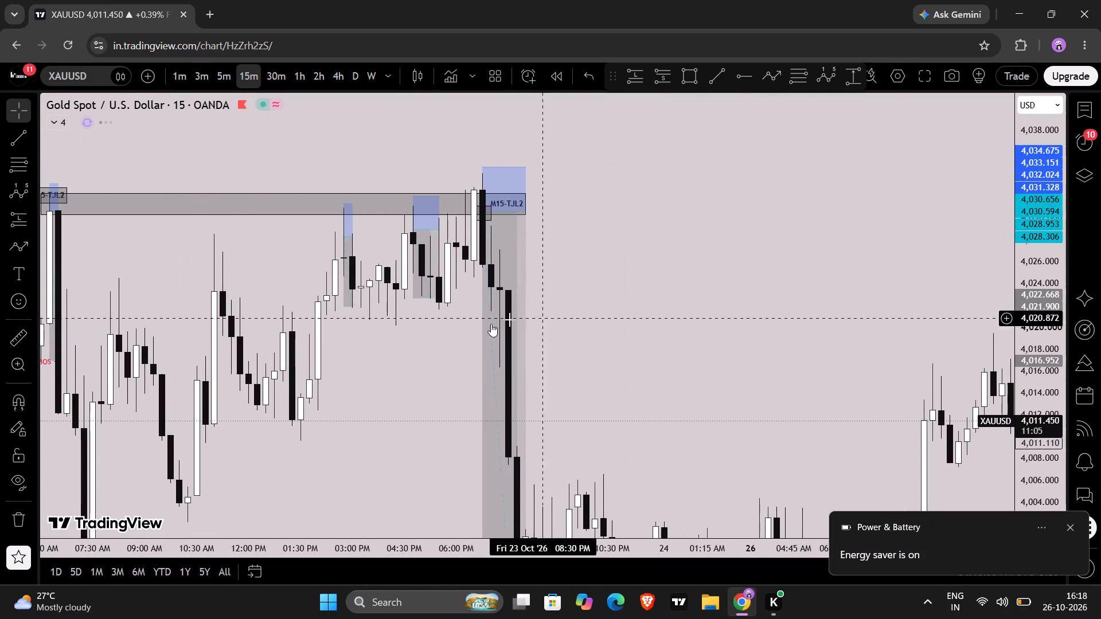
scroll(451, 361, "down", 1)
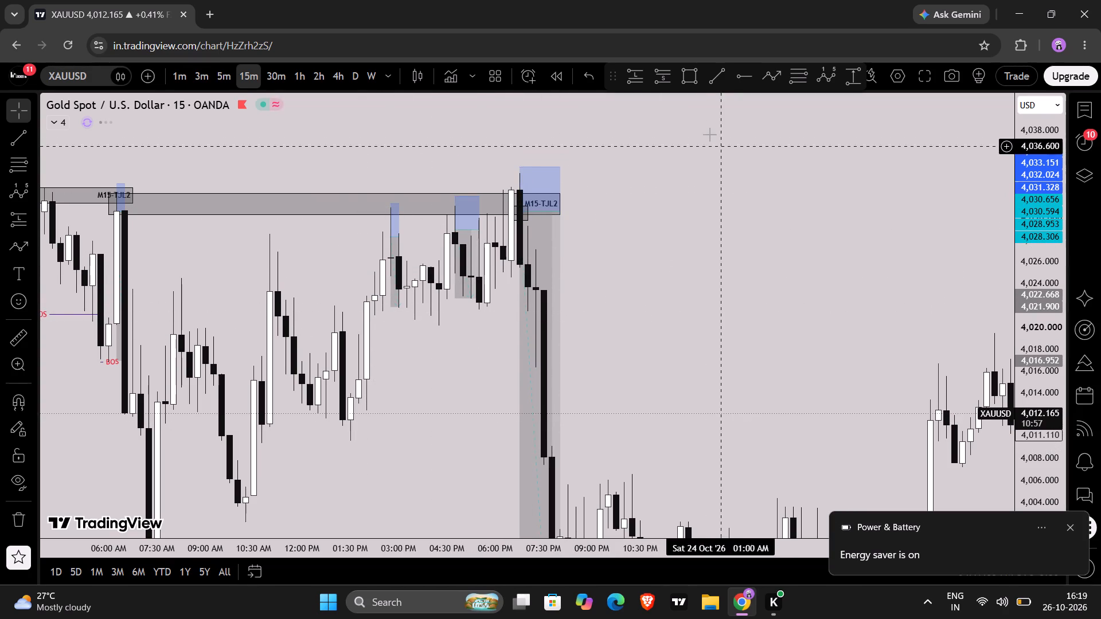
left_click(693, 80)
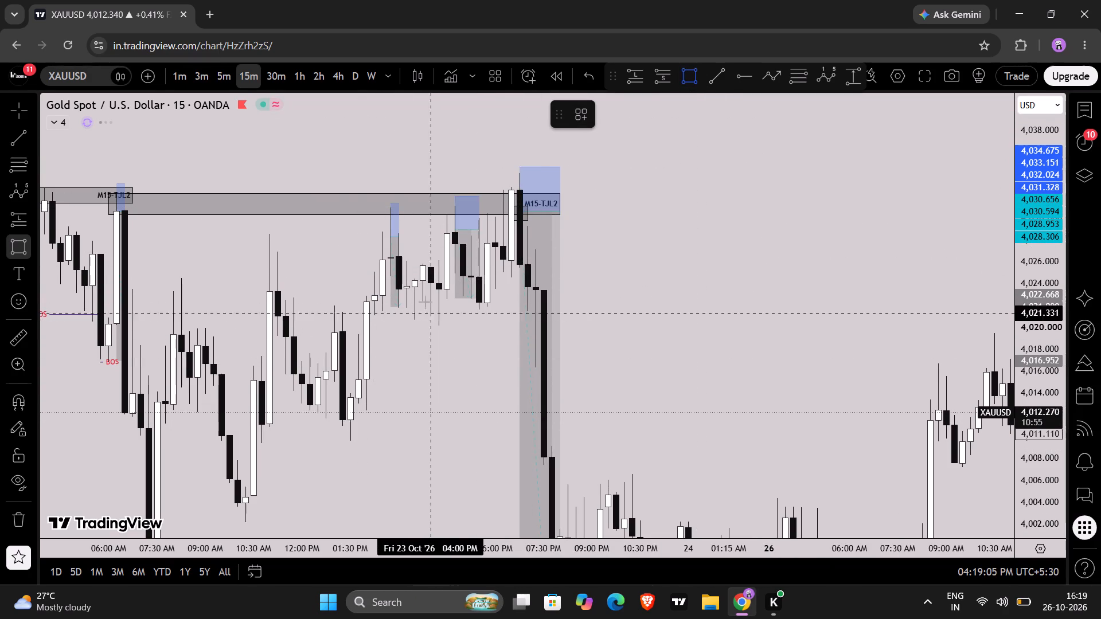
left_click(371, 257)
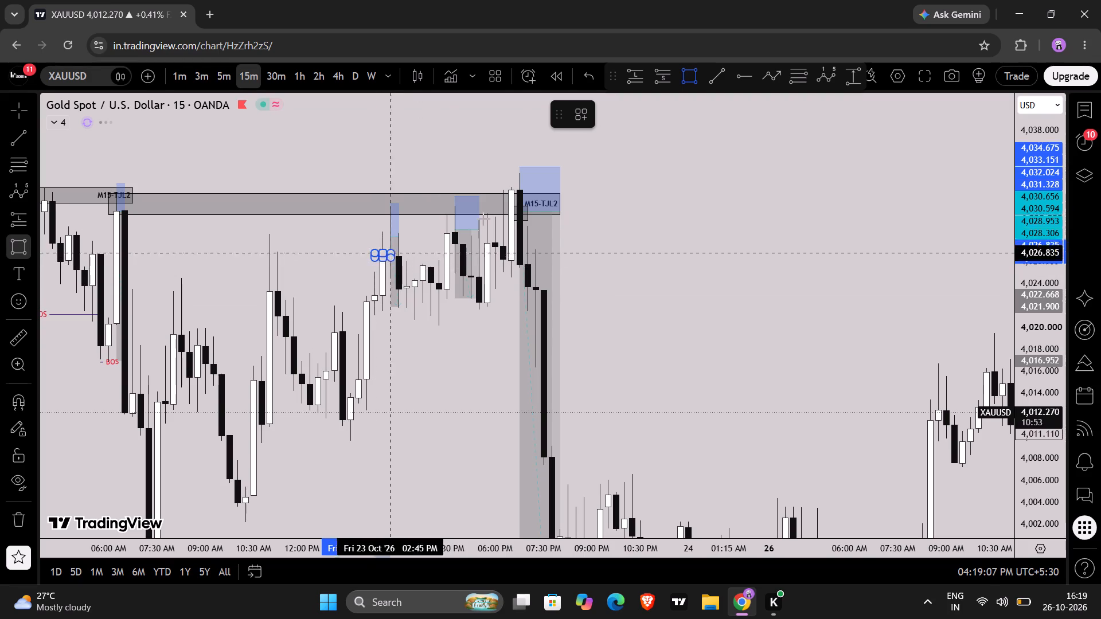
left_click(709, 208)
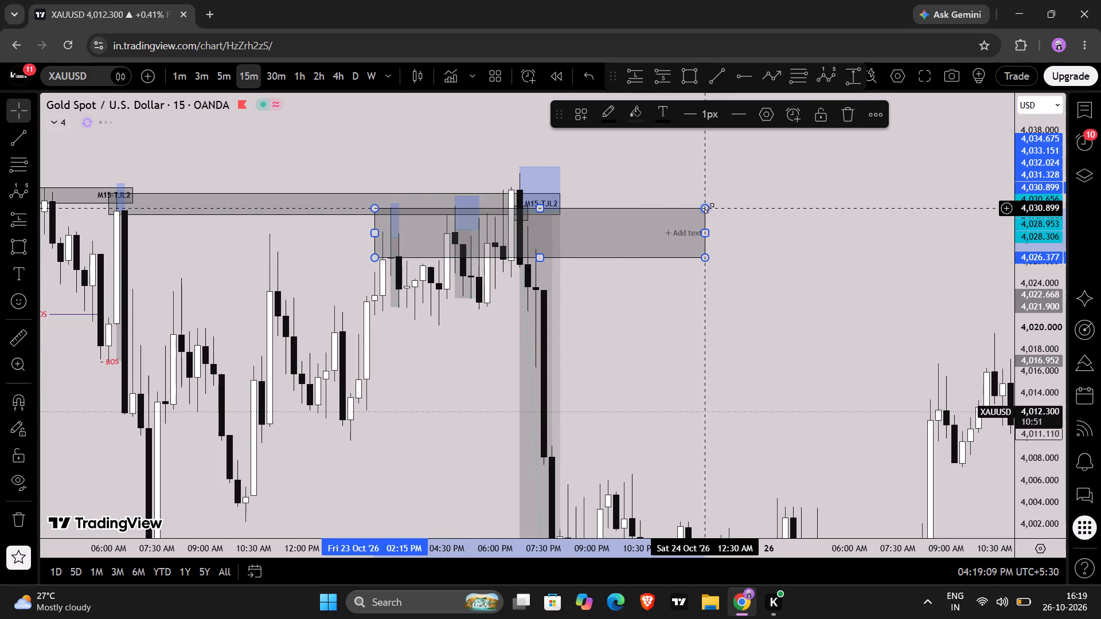
left_click_drag(785, 288, 480, 271)
scroll(480, 271, "down", 2)
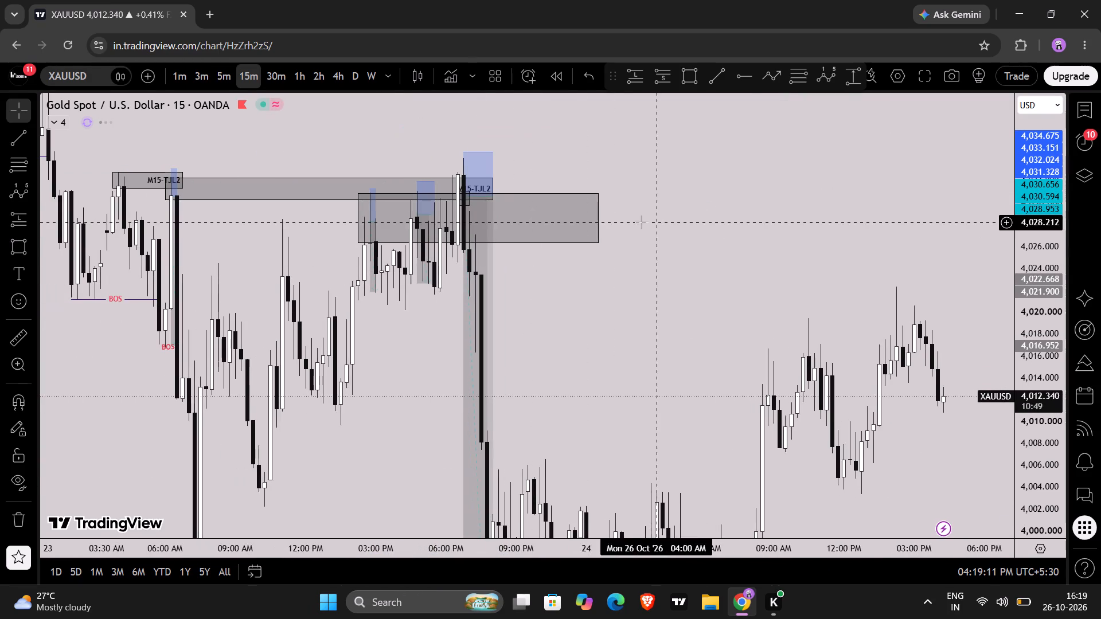
left_click(602, 214)
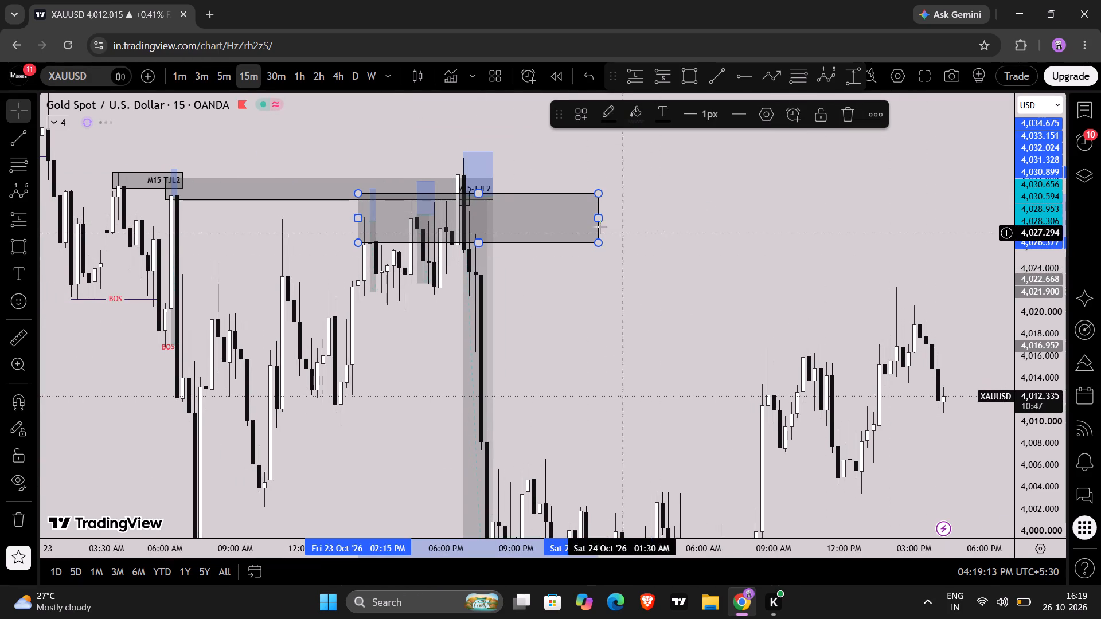
left_click_drag(600, 220, 961, 268)
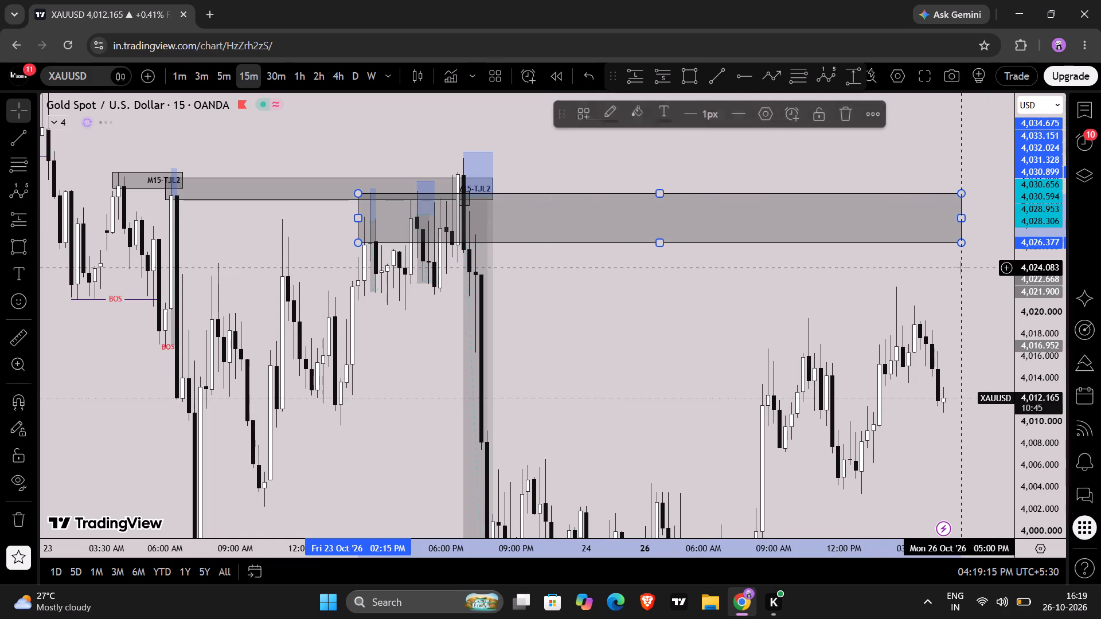
Apply the M15-QML drawing template to the new rectangle zone.
left_click(573, 110)
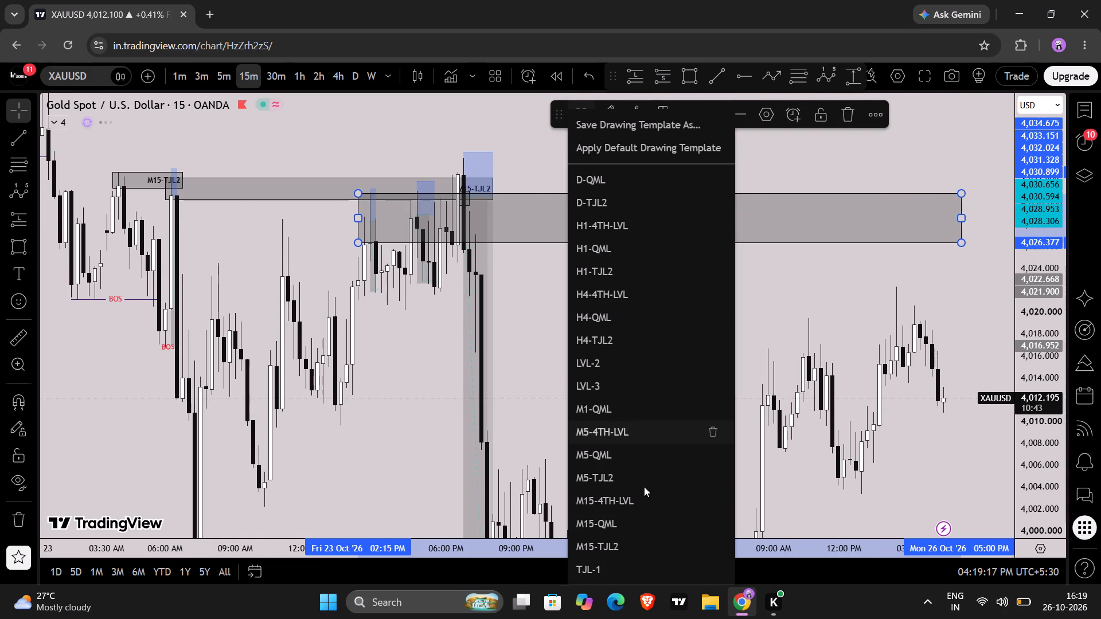
left_click(635, 525)
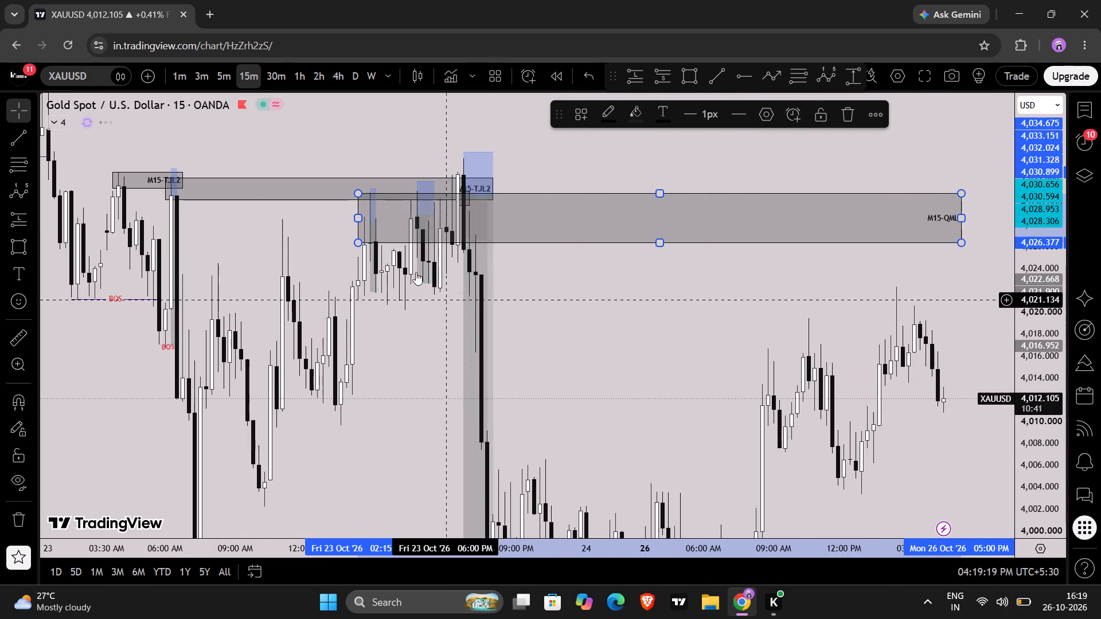
left_click(325, 261)
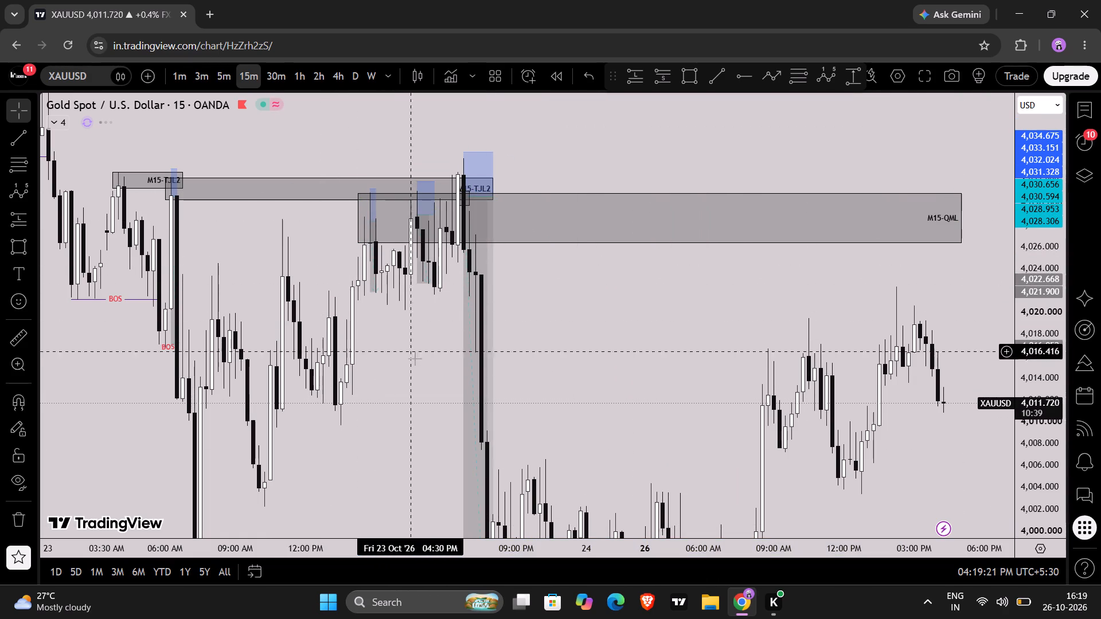
Draw a rectangle zone from about 4,020.3 to 4,023.7, spanning 23 Oct 03:00 PM to about 26 Oct 02:45 PM.
left_click(695, 78)
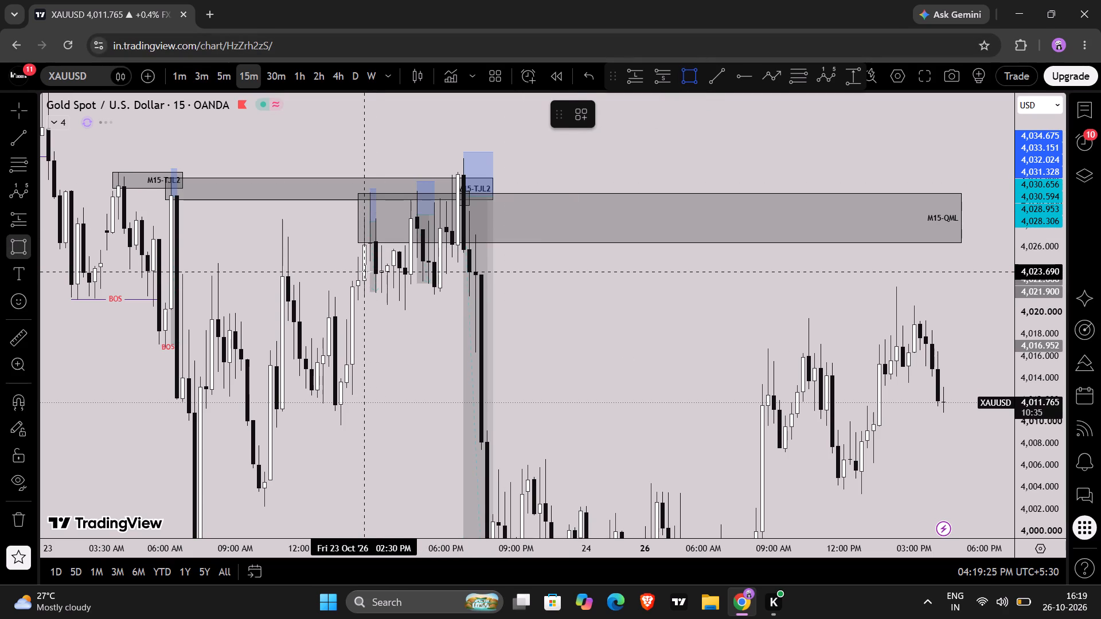
left_click_drag(374, 272, 391, 283)
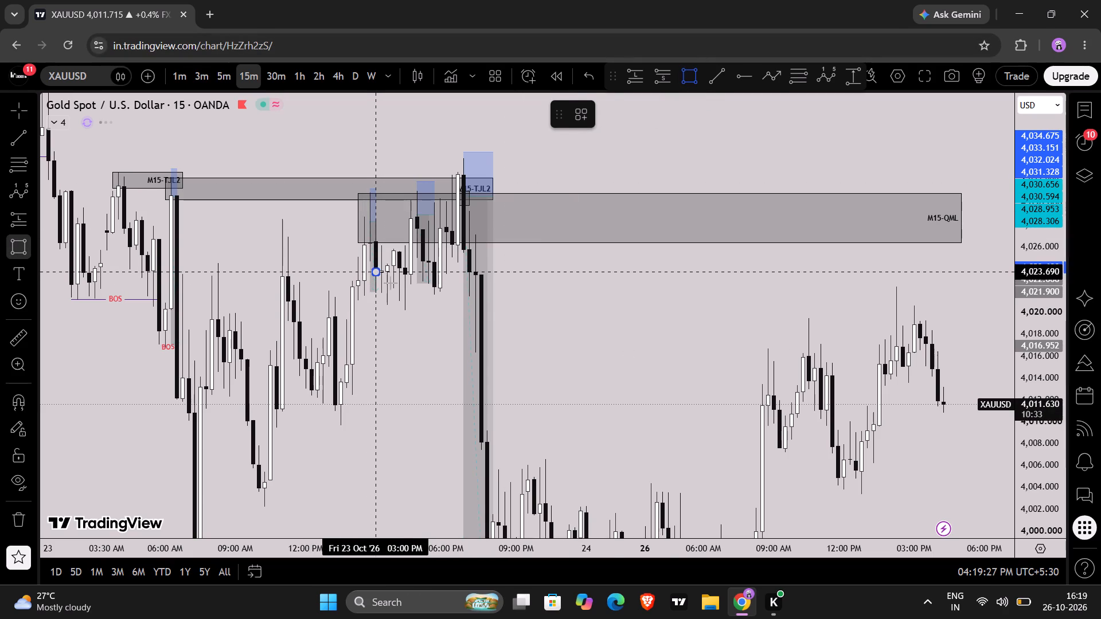
left_click_drag(391, 283, 635, 307)
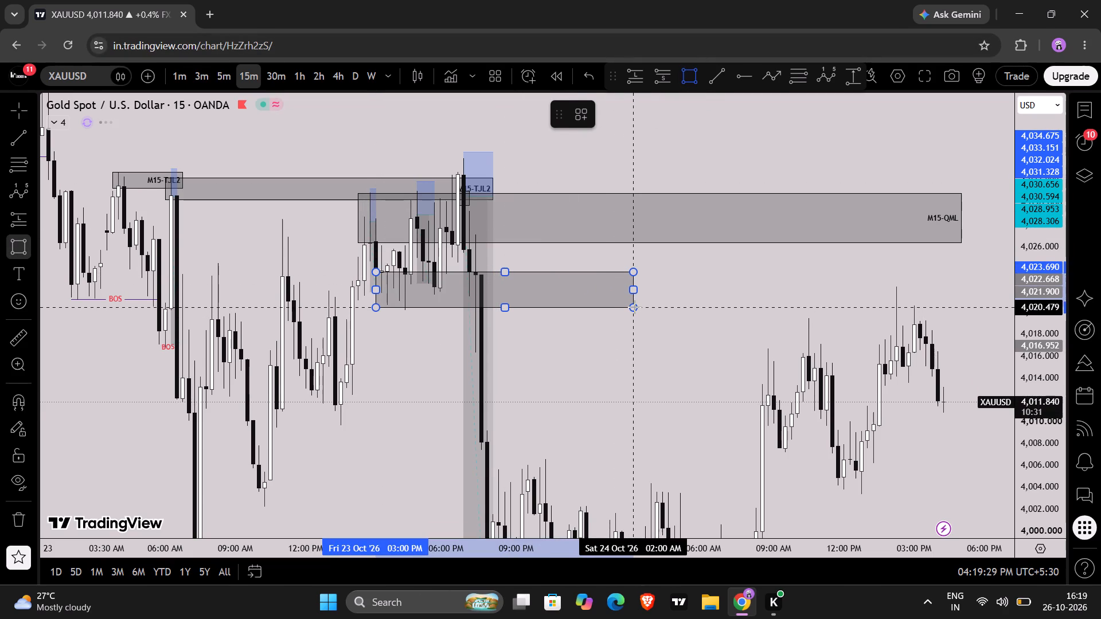
left_click_drag(635, 307, 646, 309)
left_click(646, 309)
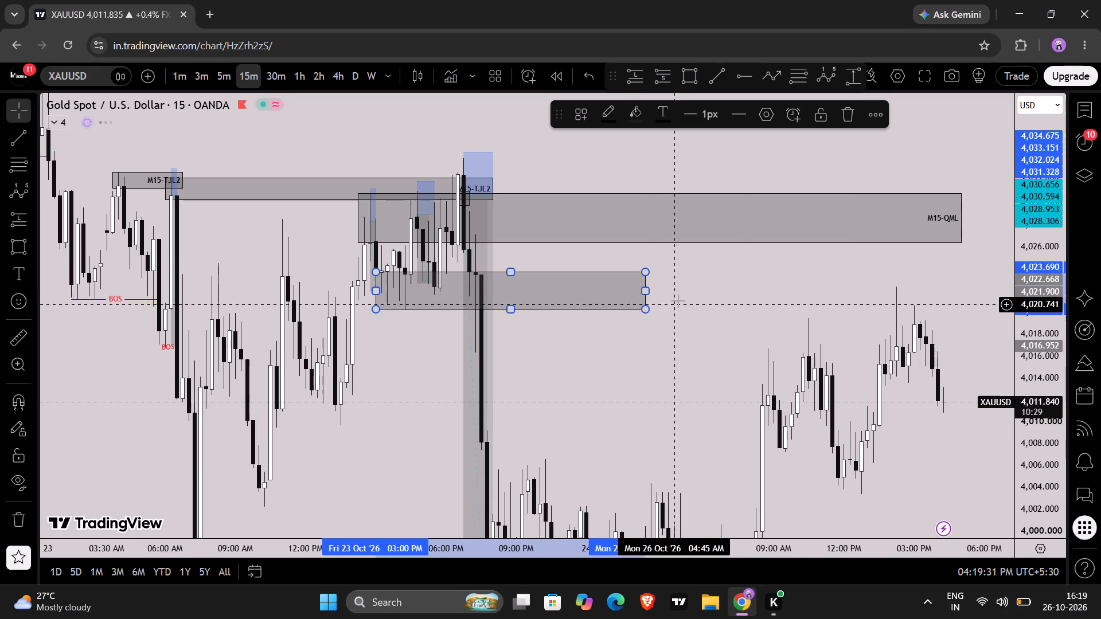
left_click_drag(645, 291, 746, 292)
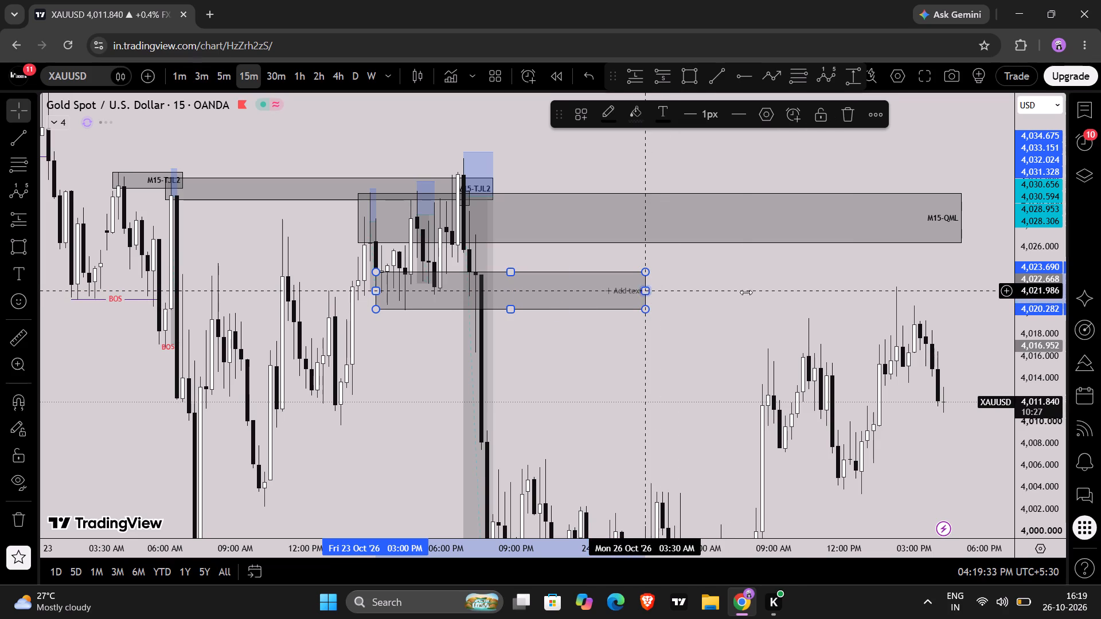
left_click_drag(746, 292, 953, 270)
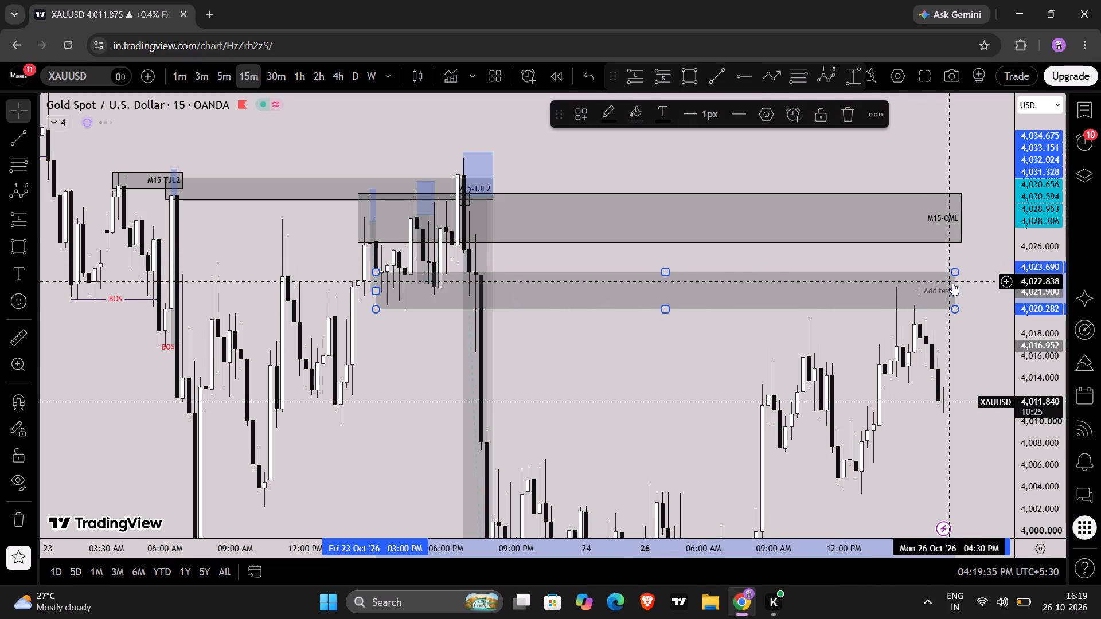
left_click_drag(955, 292, 922, 292)
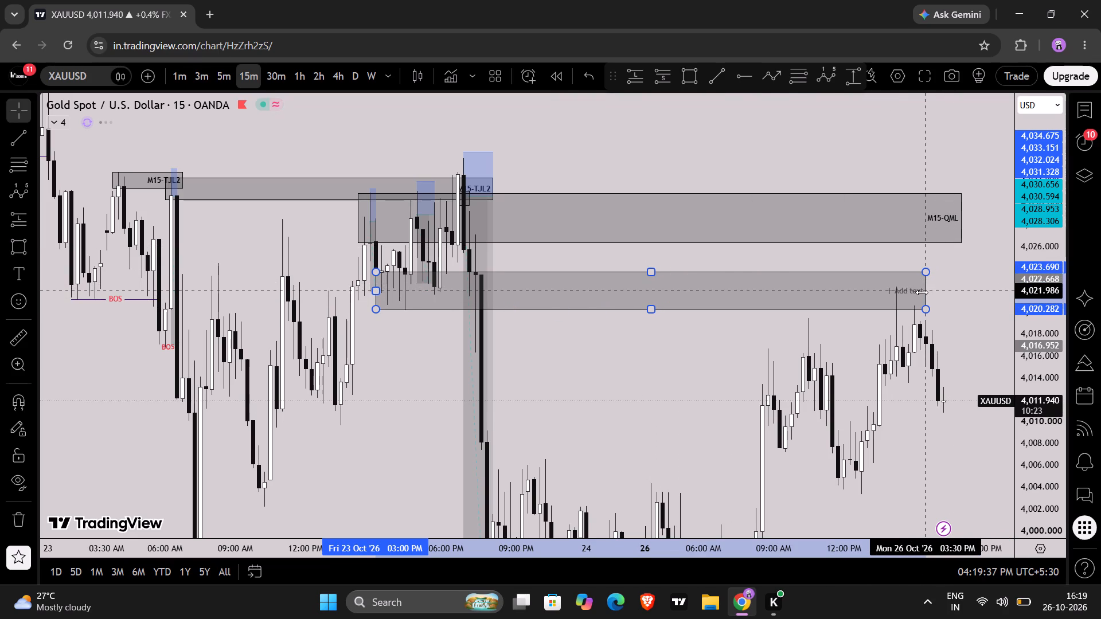
left_click_drag(922, 292, 910, 289)
left_click(872, 273)
left_click(808, 238)
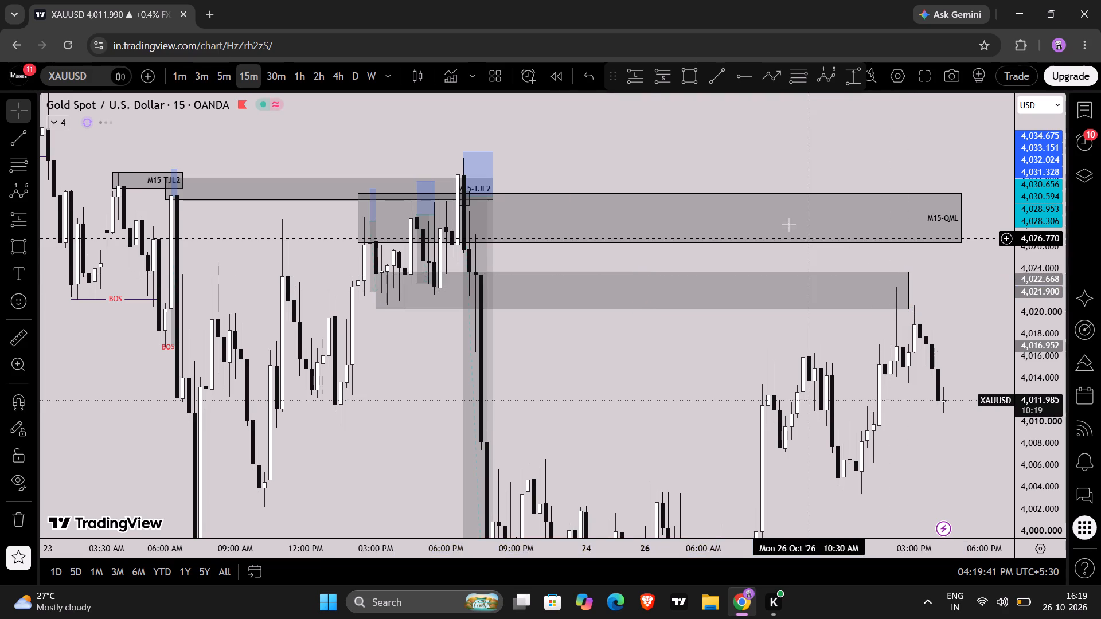
Switch the XAUUSD chart to the 1-minute timeframe and frame the 26 October price action around the lower zone.
left_click(179, 75)
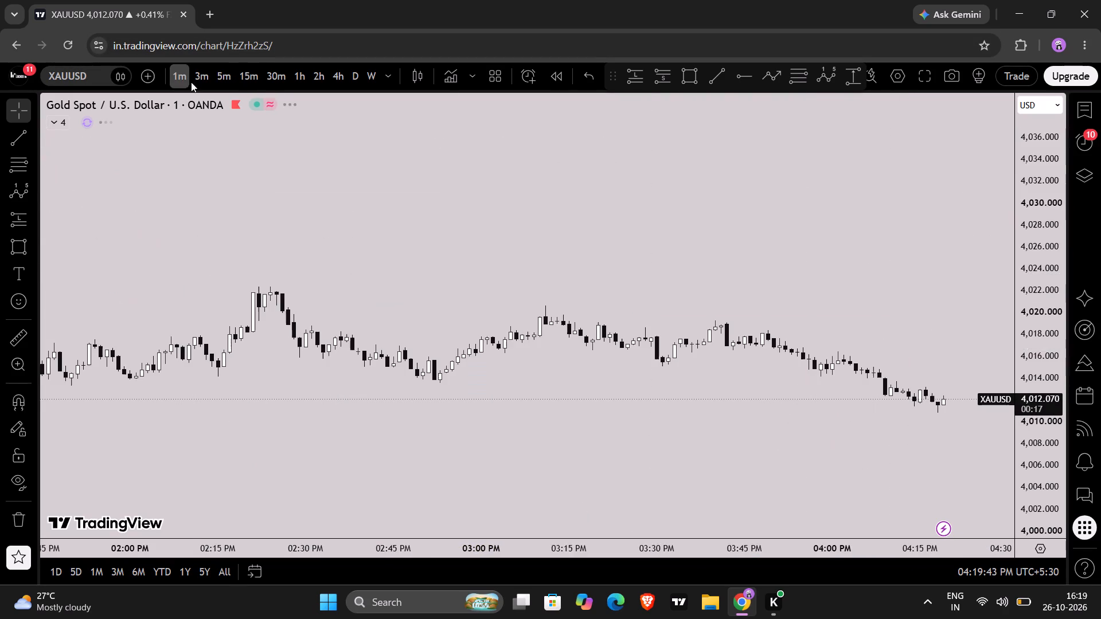
scroll(747, 440, "down", 3)
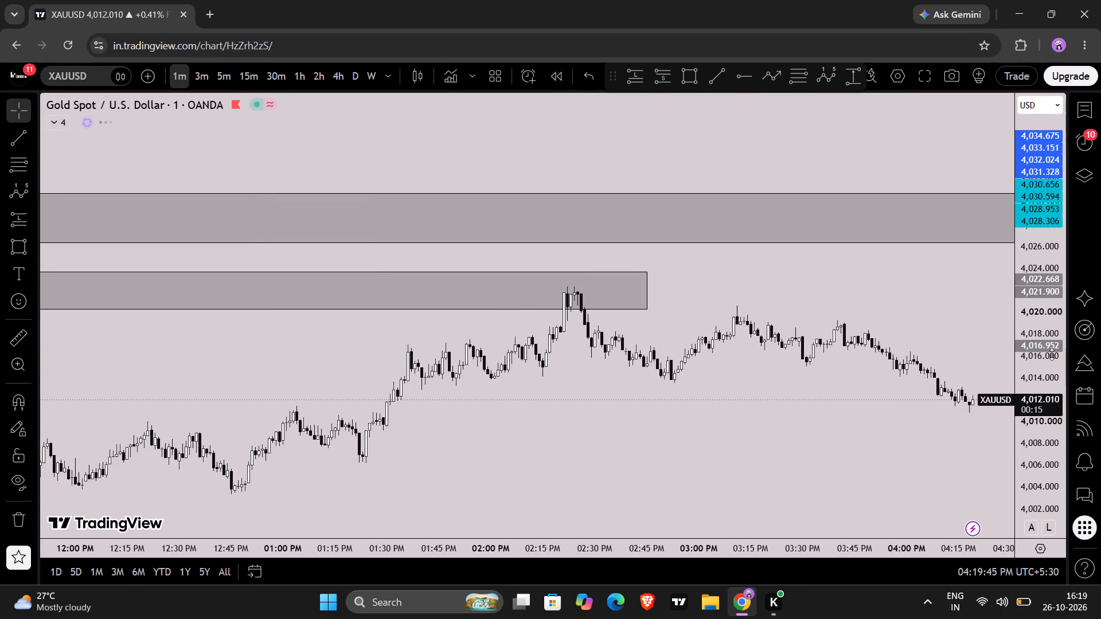
scroll(1052, 354, "up", 10)
scroll(792, 285, "up", 5)
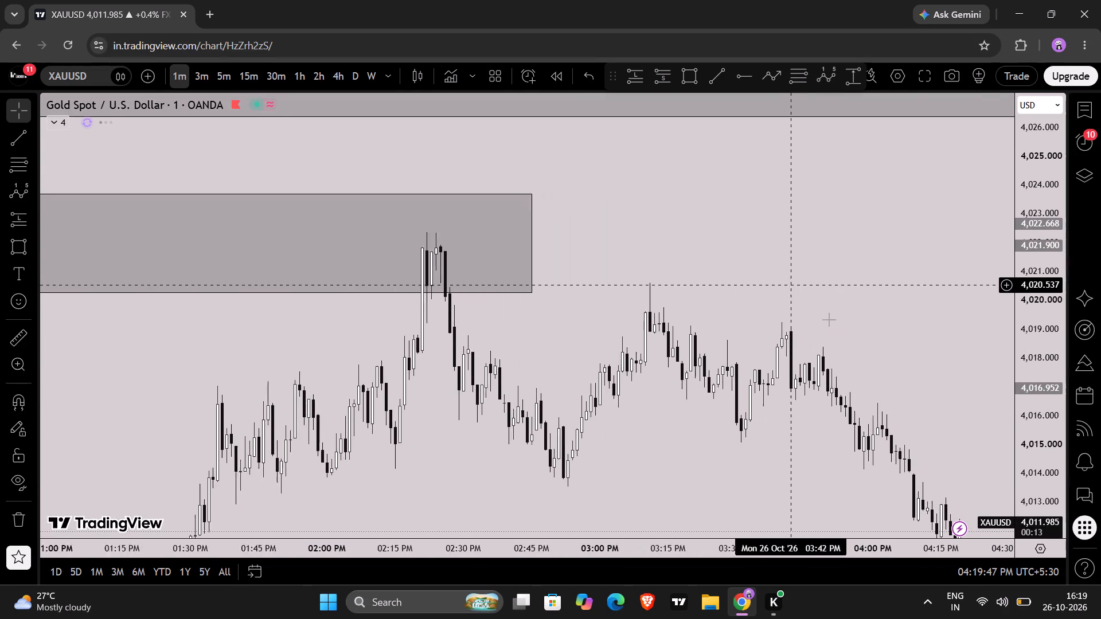
scroll(646, 290, "up", 2)
left_click_drag(631, 253, 678, 281)
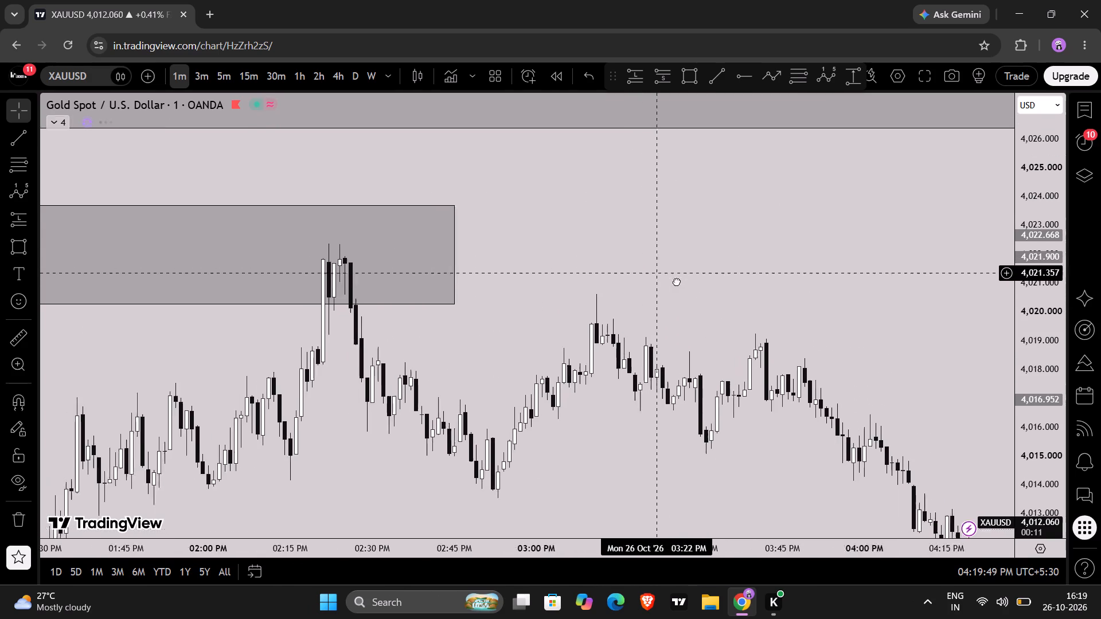
left_click_drag(678, 281, 680, 282)
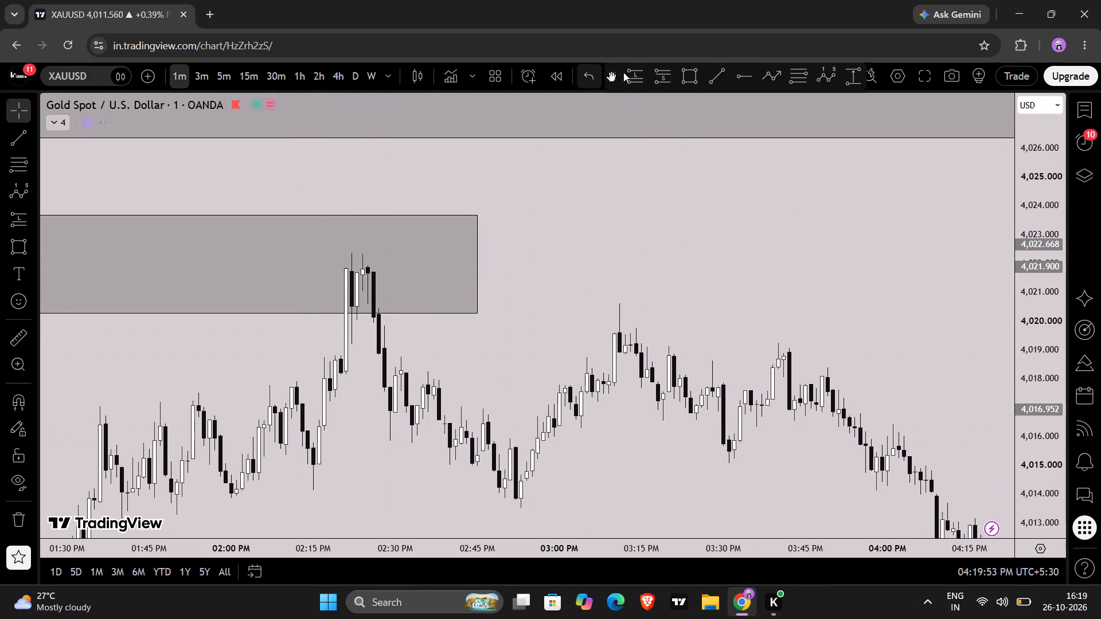
Place a short position at 26 Oct 02:25 PM with entry at about 4,020.0 and stop at about 4,023.0.
left_click(665, 78)
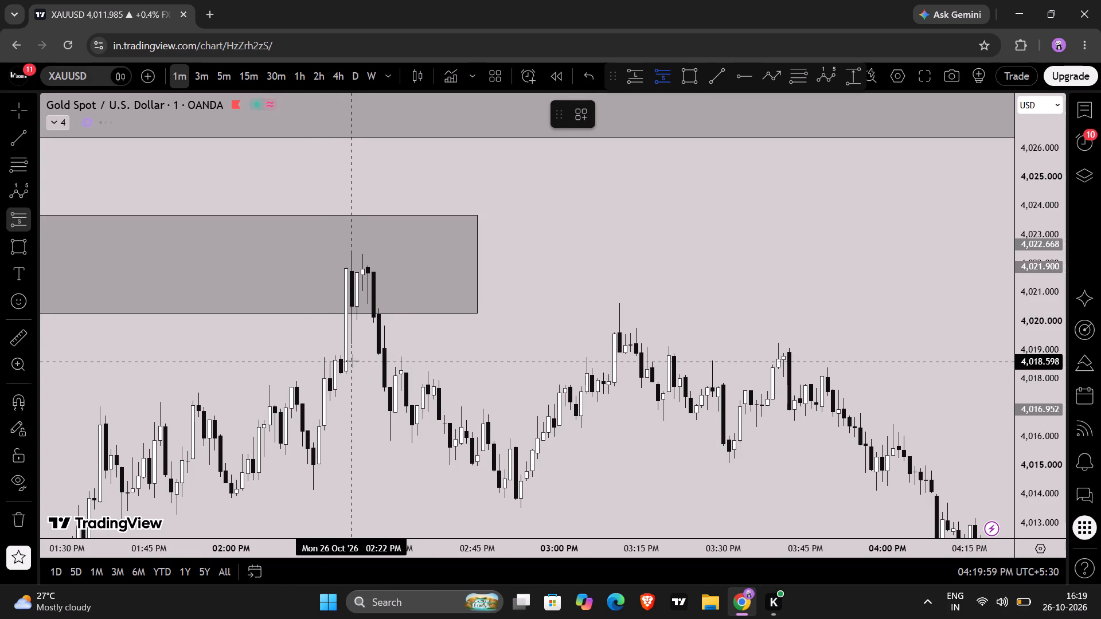
left_click(365, 320)
left_click_drag(362, 246, 353, 243)
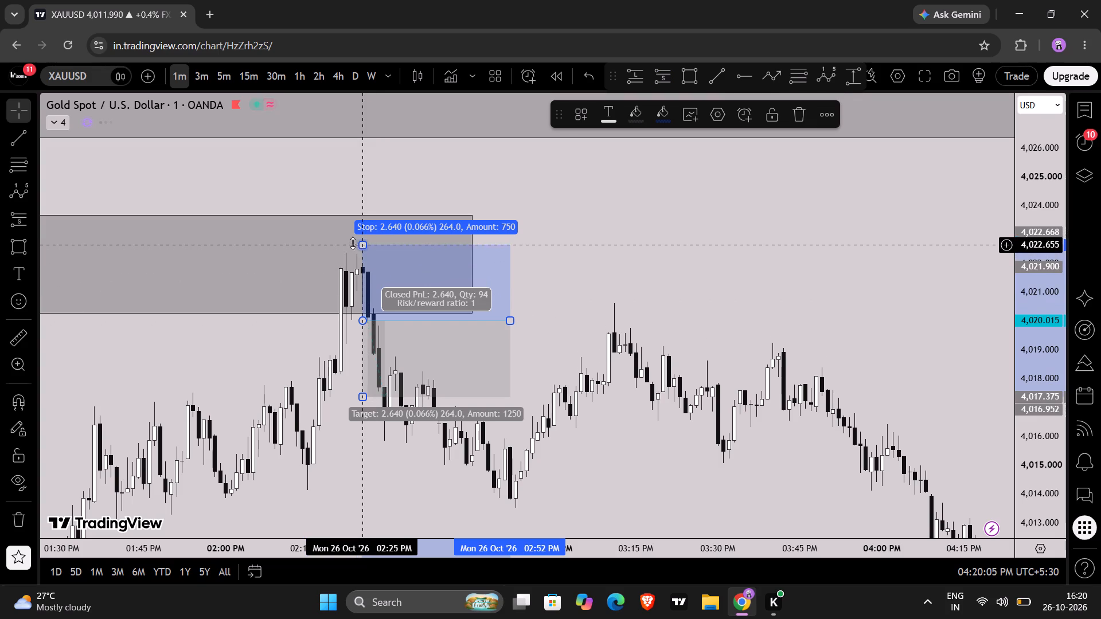
left_click_drag(353, 243, 328, 234)
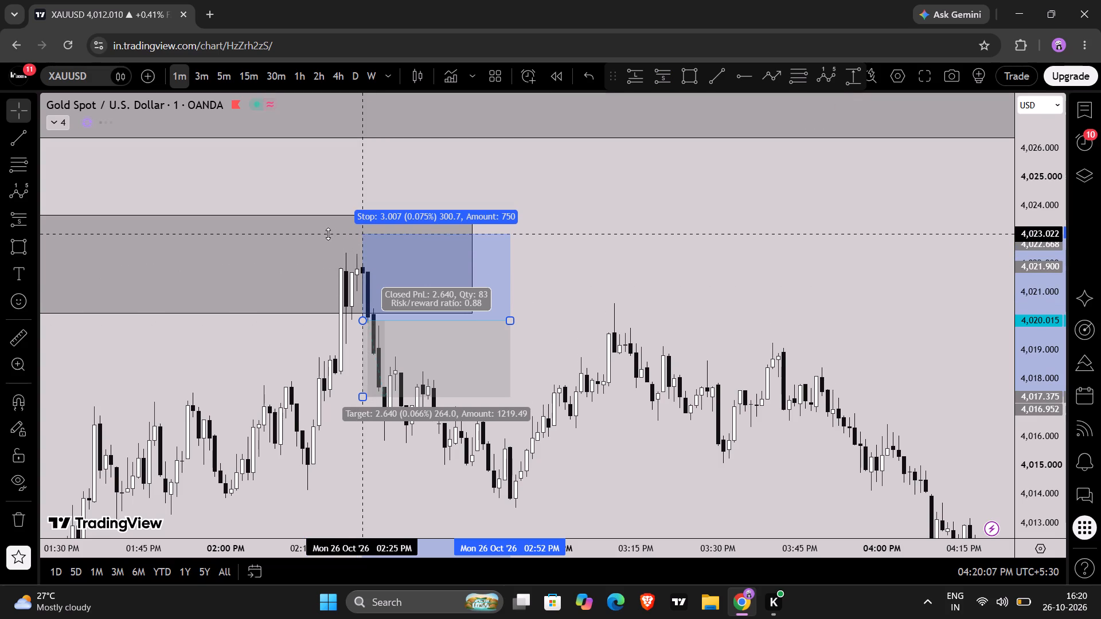
left_click_drag(328, 234, 329, 234)
left_click(555, 284)
Lower the short position's target to about 4,013.9 and extend its end to 26 Oct 02:53 PM.
left_click_drag(555, 284, 525, 190)
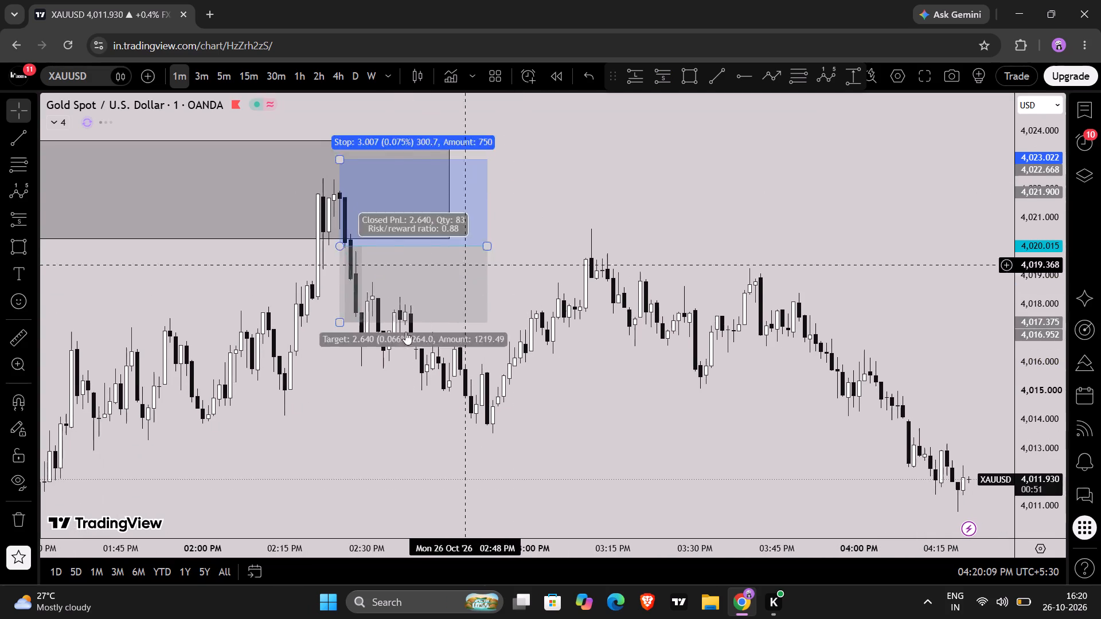
left_click_drag(341, 318, 360, 438)
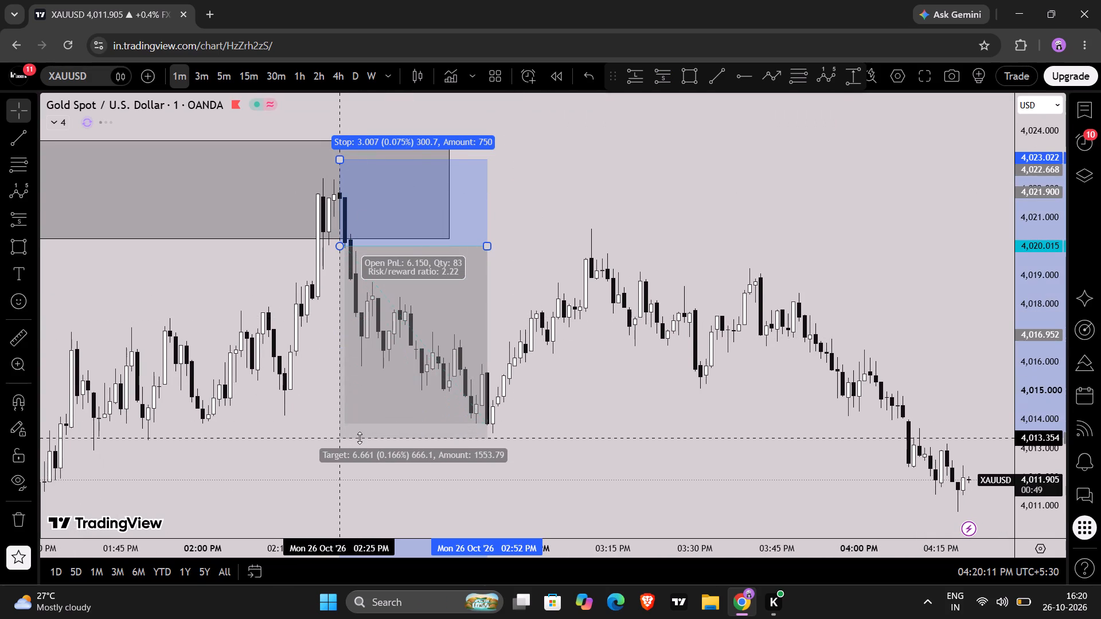
left_click_drag(360, 438, 376, 422)
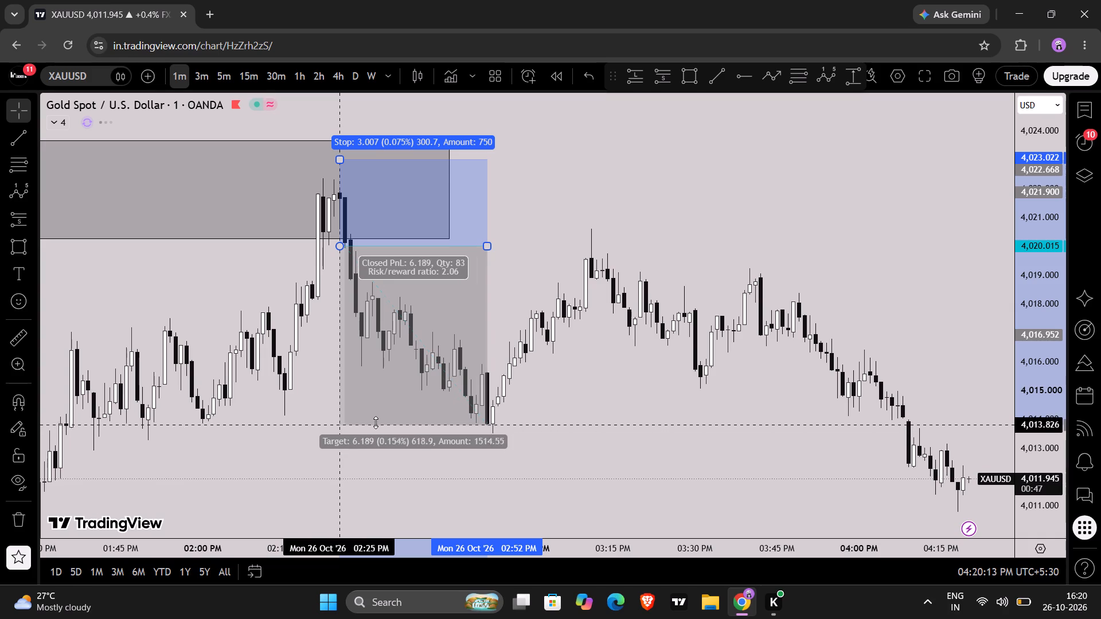
left_click_drag(376, 422, 376, 418)
left_click(491, 251)
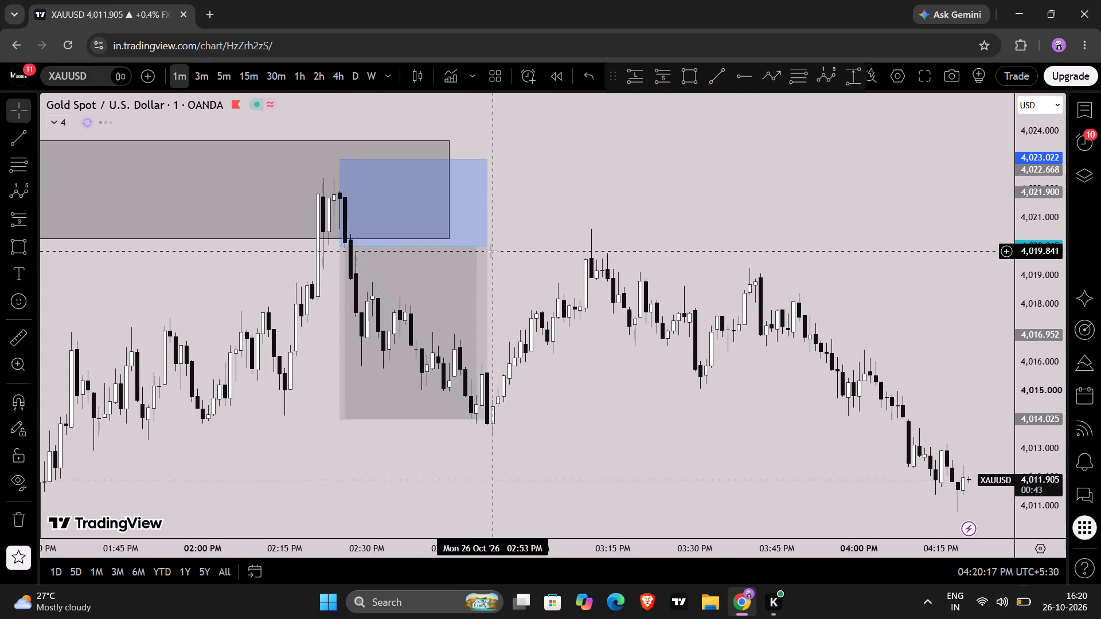
left_click(488, 240)
left_click_drag(487, 244, 493, 241)
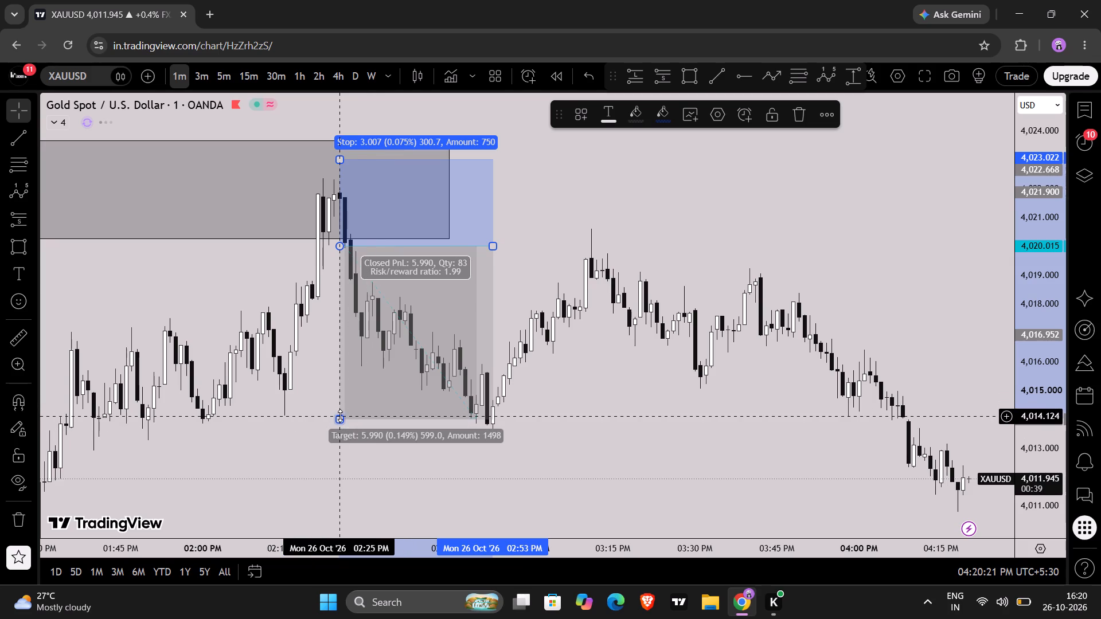
left_click_drag(340, 416, 352, 423)
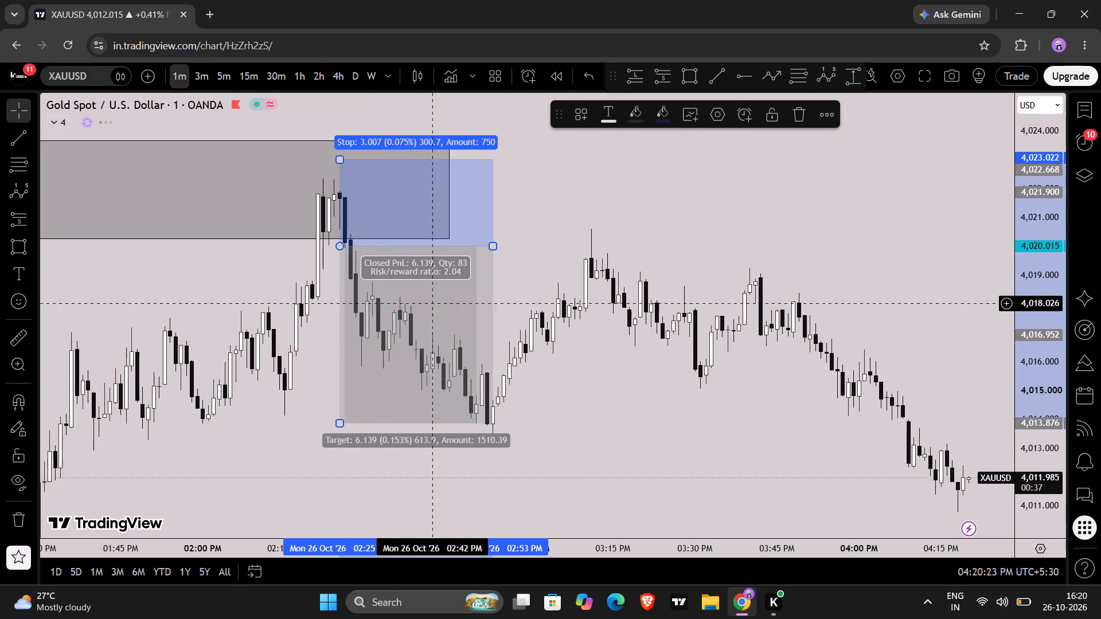
left_click(565, 269)
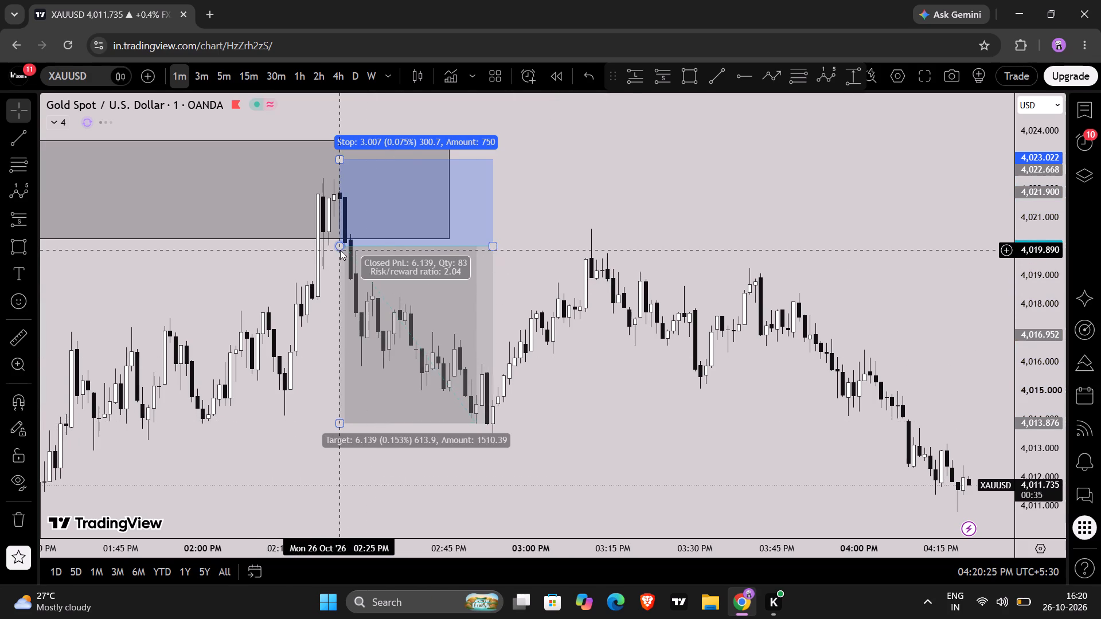
Move the short position's entry to about 4,020.1 at 02:26 PM and adjust its stop to about 4,023.1.
left_click_drag(339, 246, 347, 242)
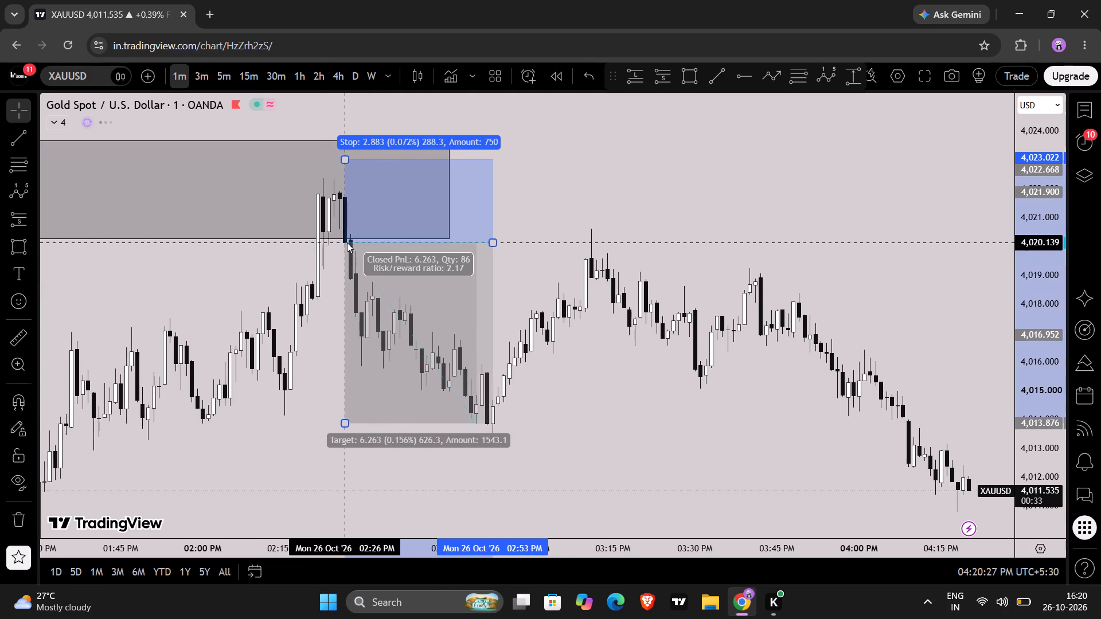
left_click_drag(347, 242, 344, 244)
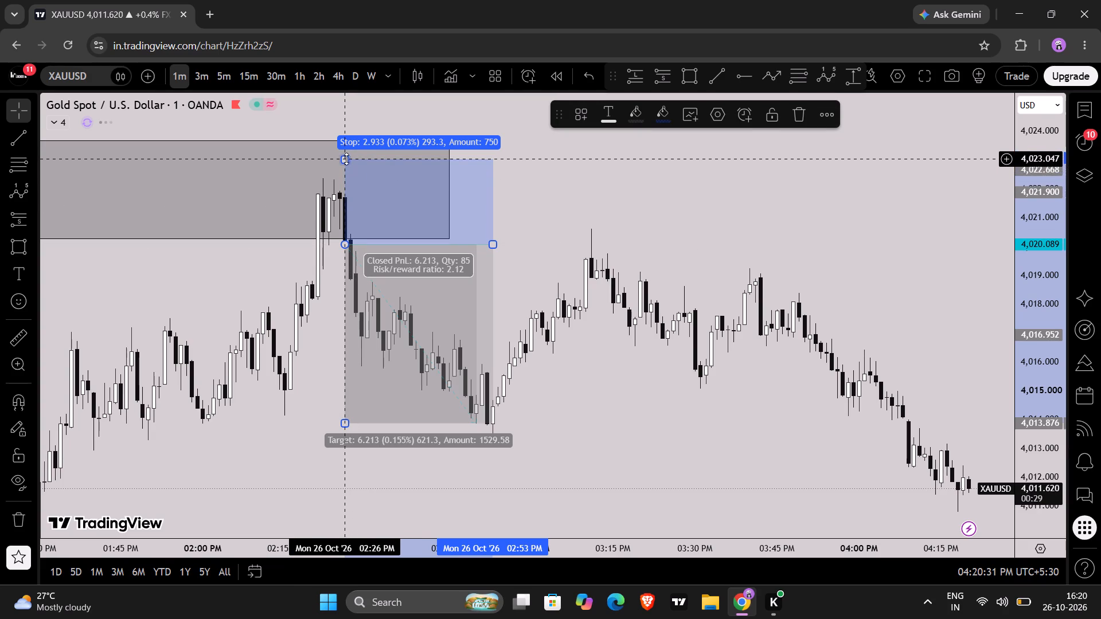
left_click_drag(346, 159, 325, 156)
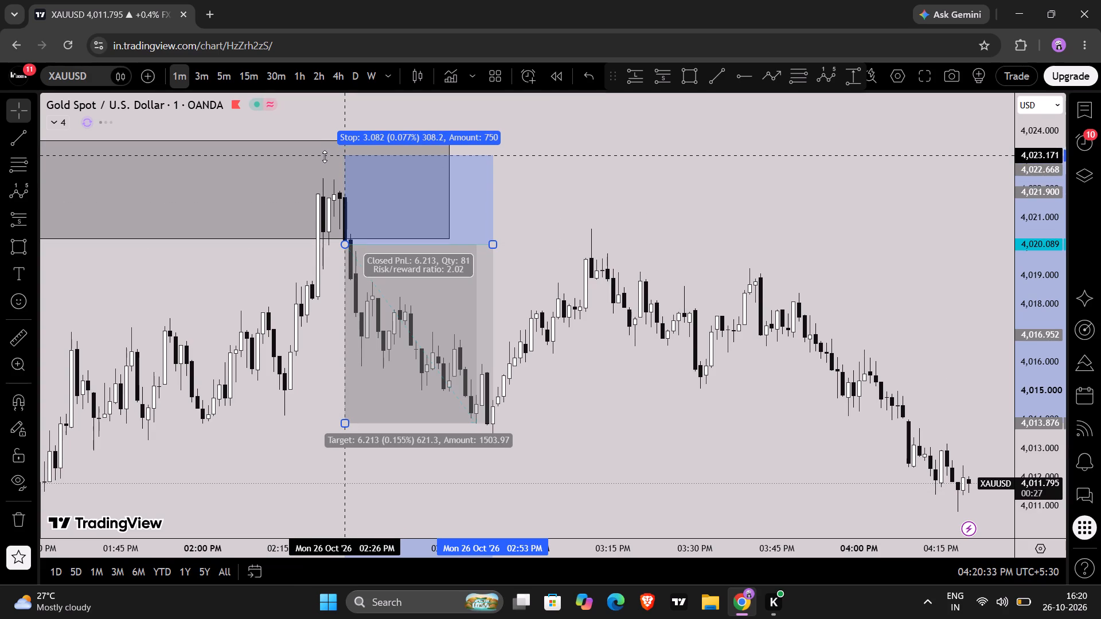
left_click_drag(325, 156, 326, 158)
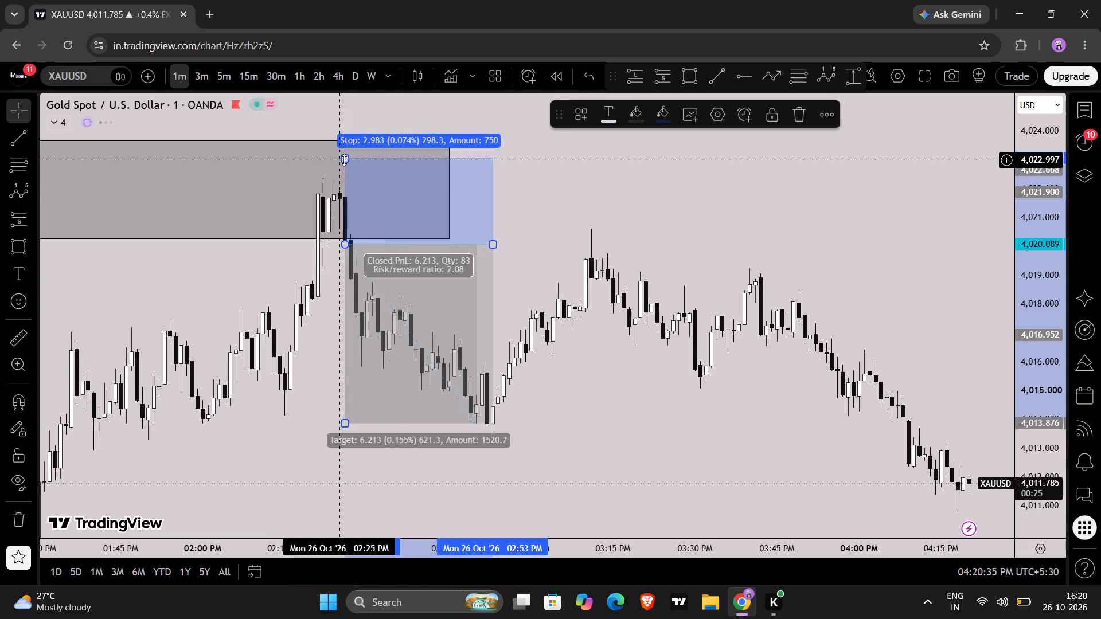
left_click_drag(345, 160, 337, 158)
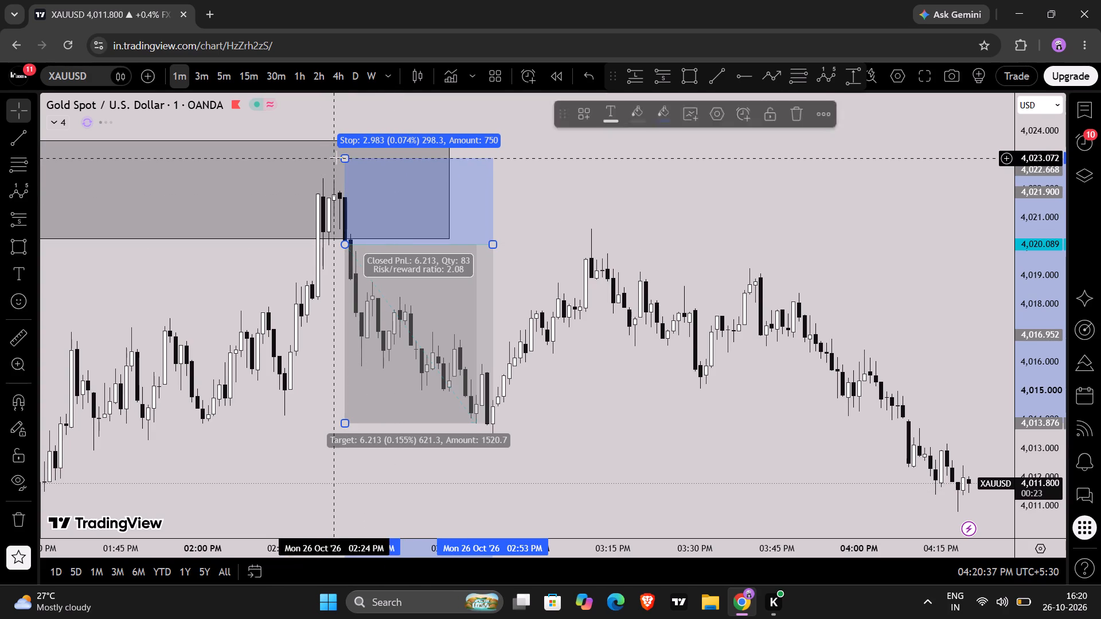
left_click(566, 268)
Measure the price drop from the short position's entry level to just below the latest low.
scroll(566, 268, "down", 1)
left_click_drag(774, 412, 390, 330)
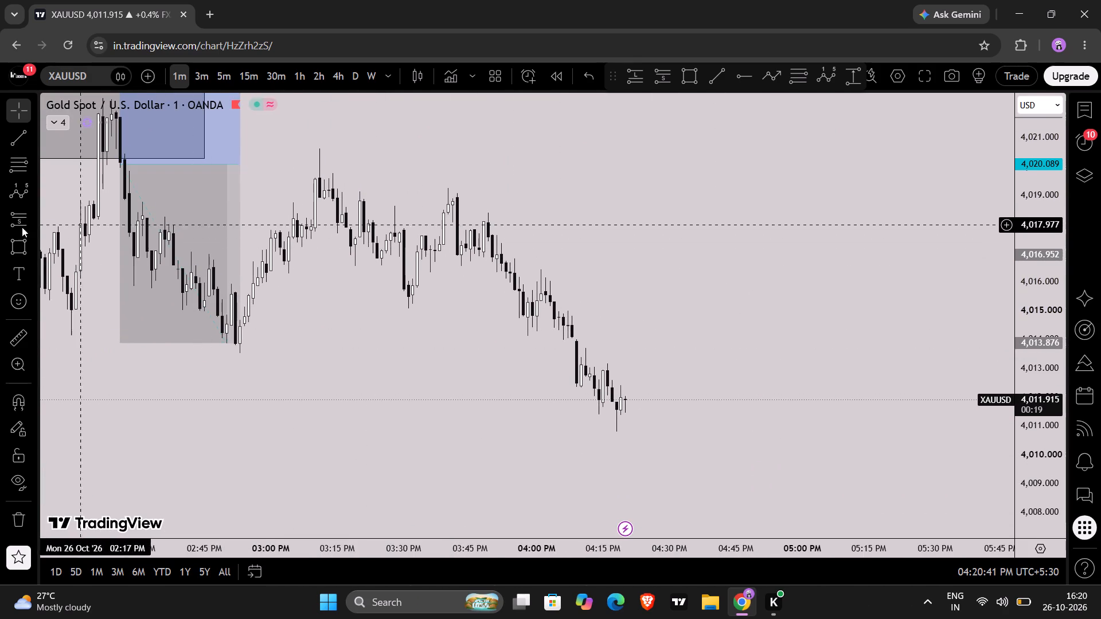
left_click(14, 331)
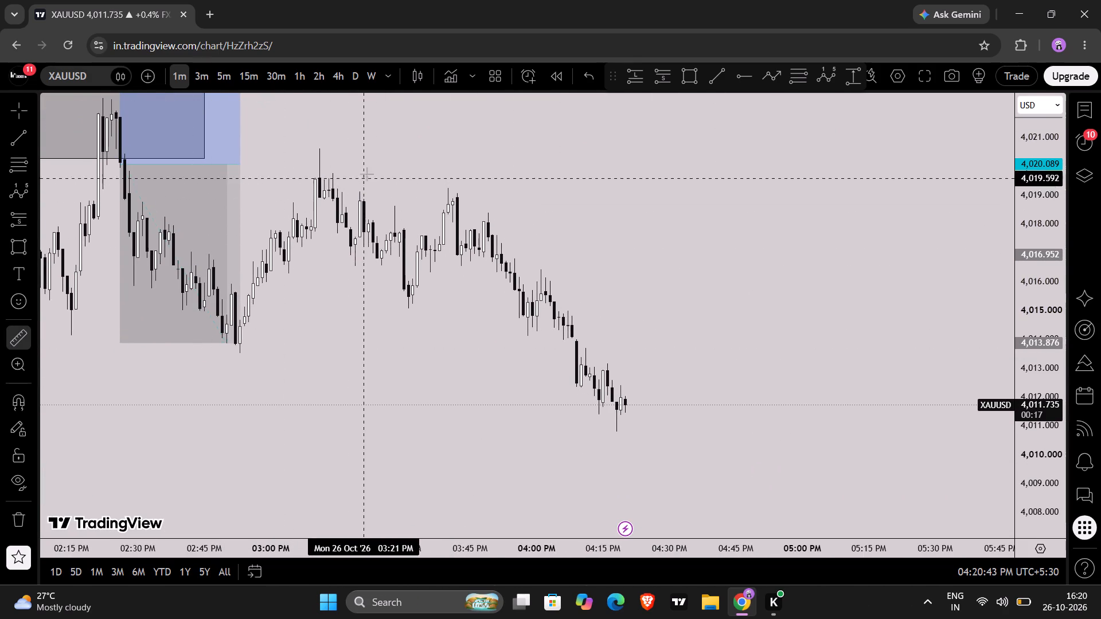
left_click(383, 163)
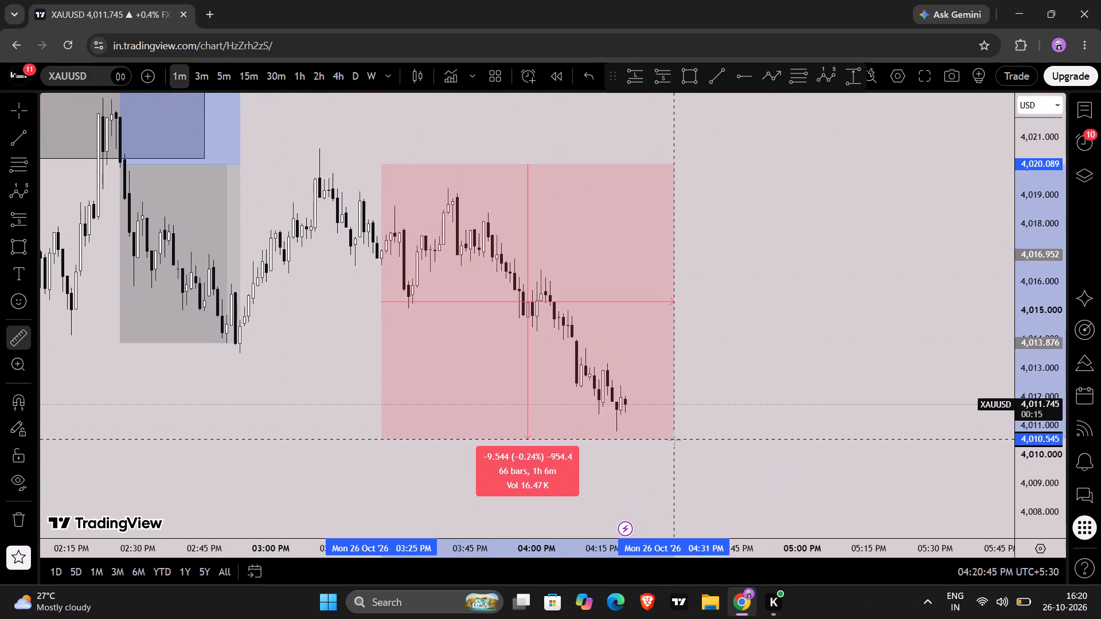
right_click(670, 428)
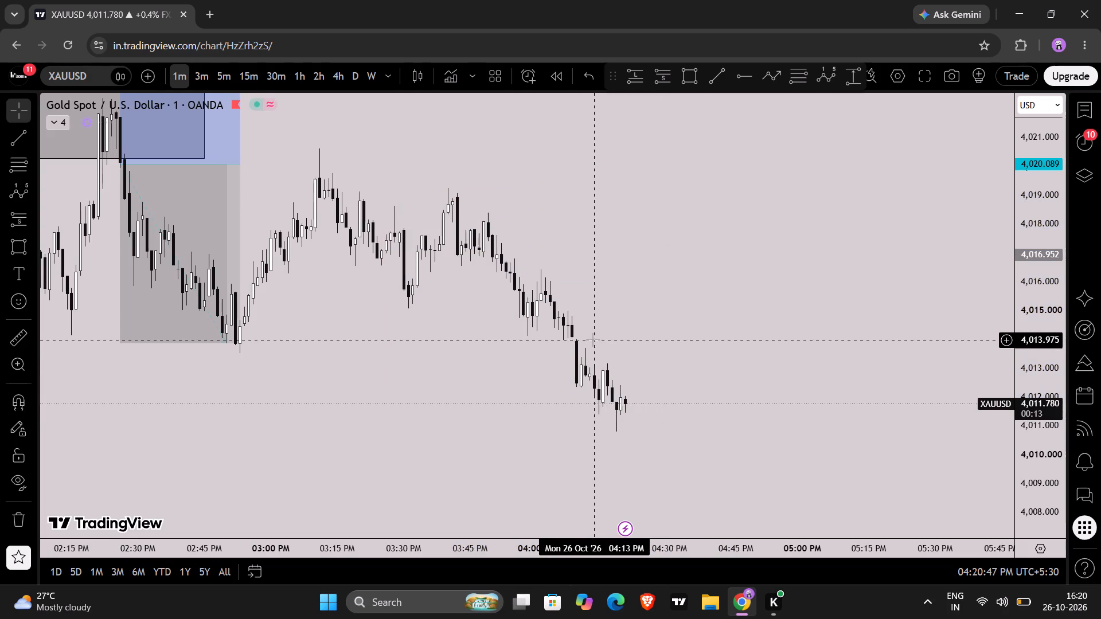
left_click(593, 340)
Switch the XAUUSD chart to the 5-minute timeframe and frame the marked zones with the 26 October price action.
scroll(593, 340, "down", 2)
left_click(222, 83)
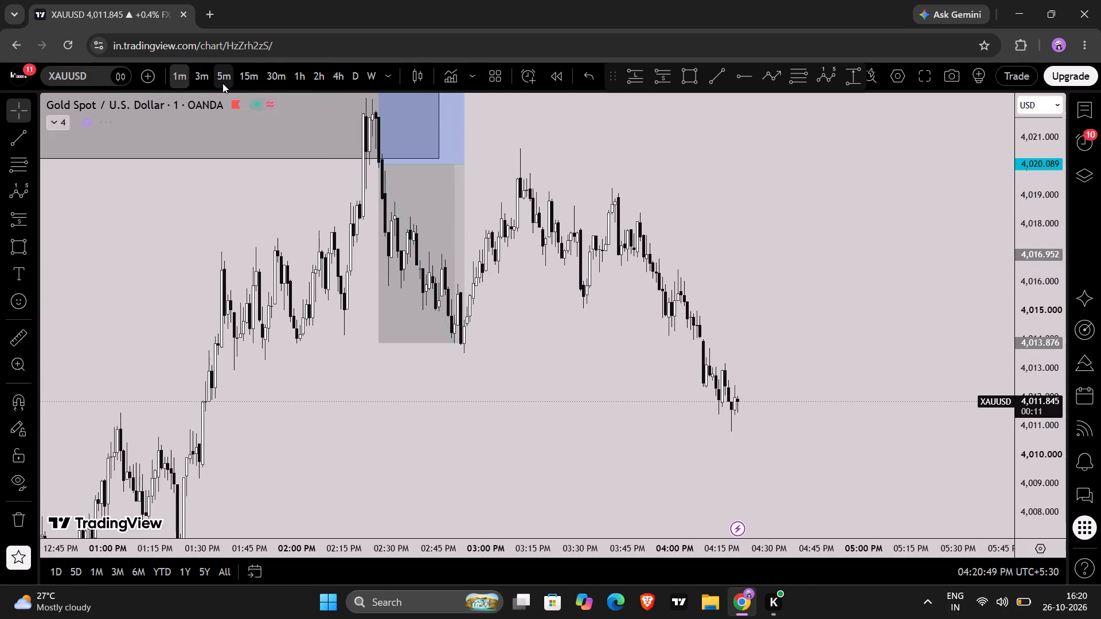
scroll(721, 468, "down", 2)
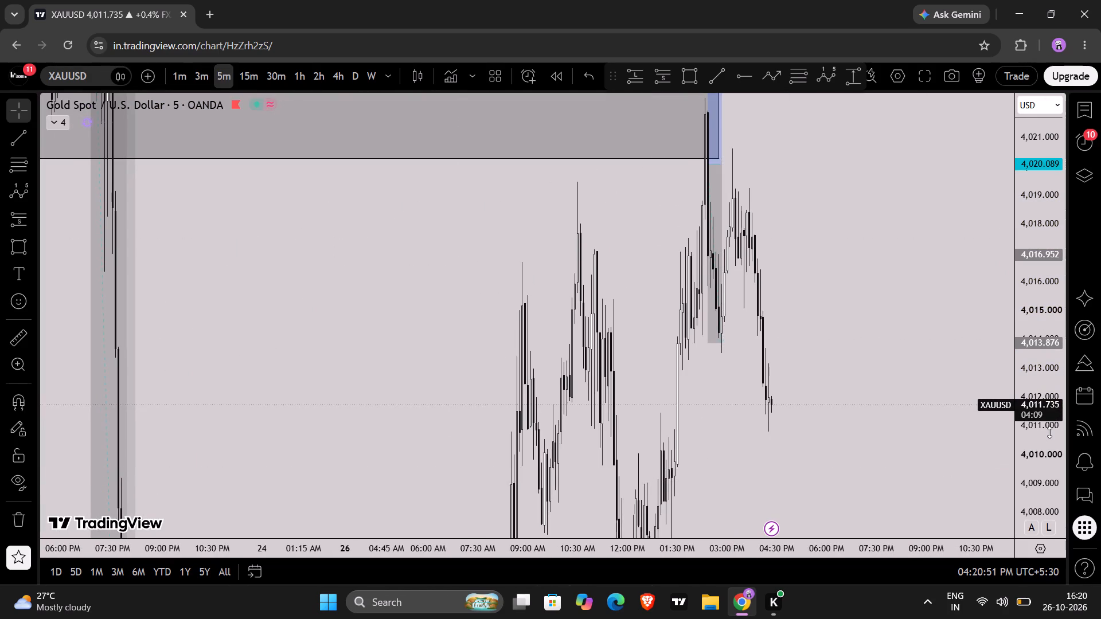
scroll(1049, 432, "down", 6)
scroll(863, 410, "up", 4)
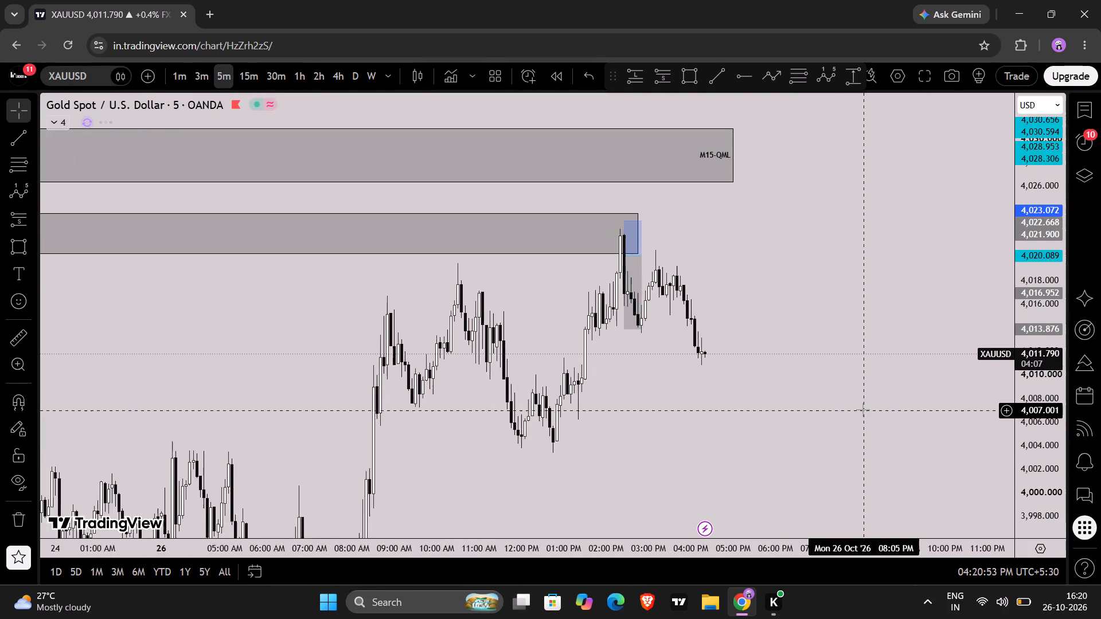
Switch the XAUUSD chart to the 15-minute timeframe and frame the 26 October price action.
scroll(863, 410, "up", 1)
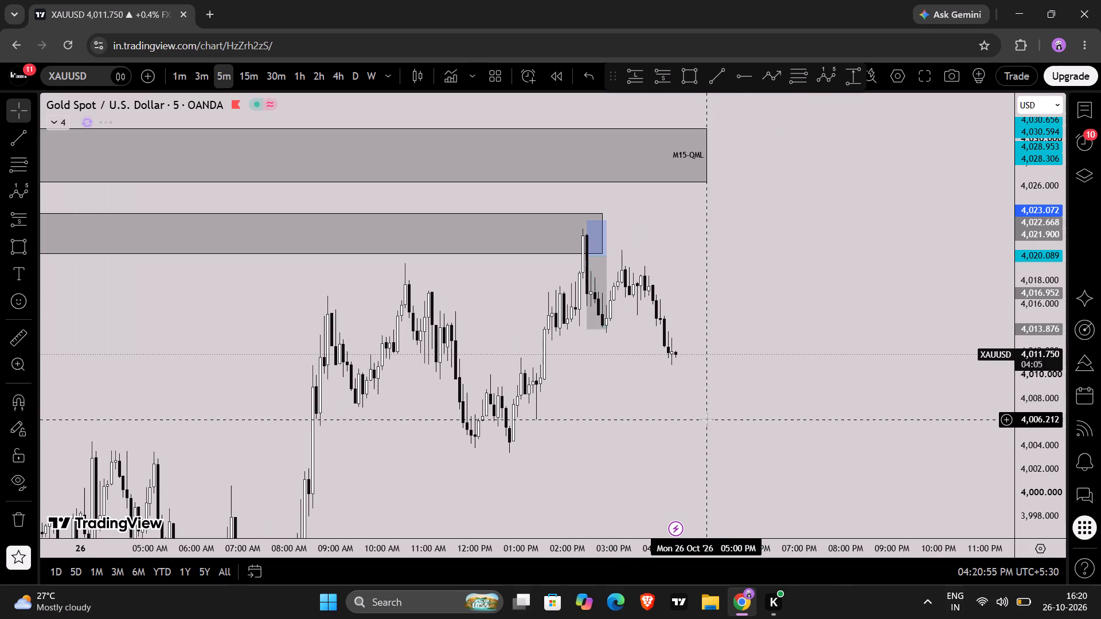
scroll(707, 420, "down", 1)
left_click_drag(707, 420, 700, 230)
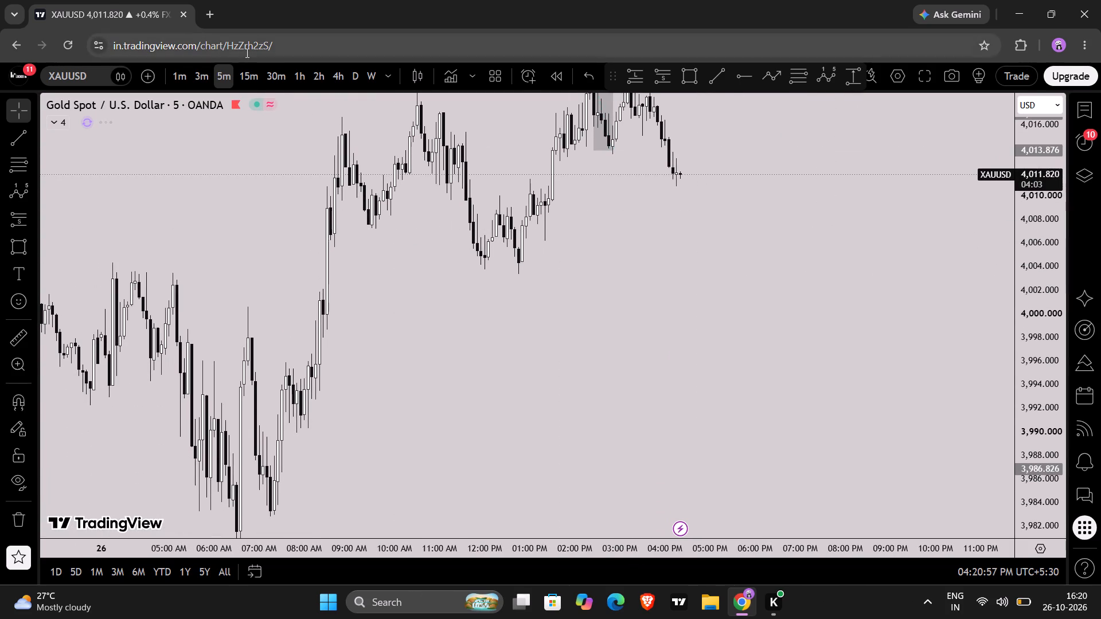
left_click(251, 75)
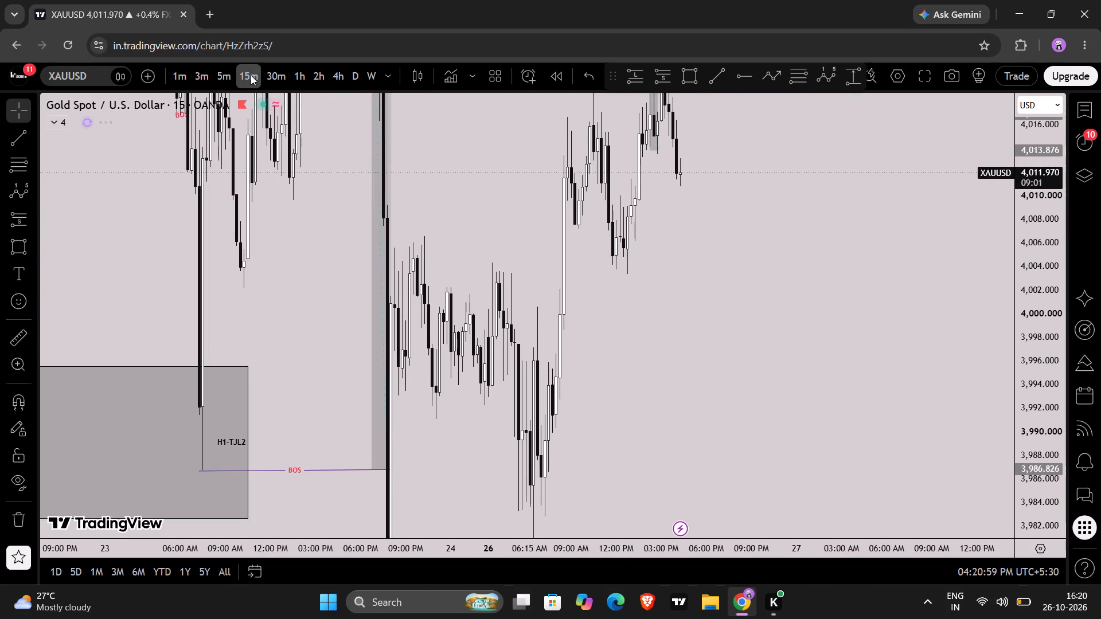
scroll(731, 250, "up", 3)
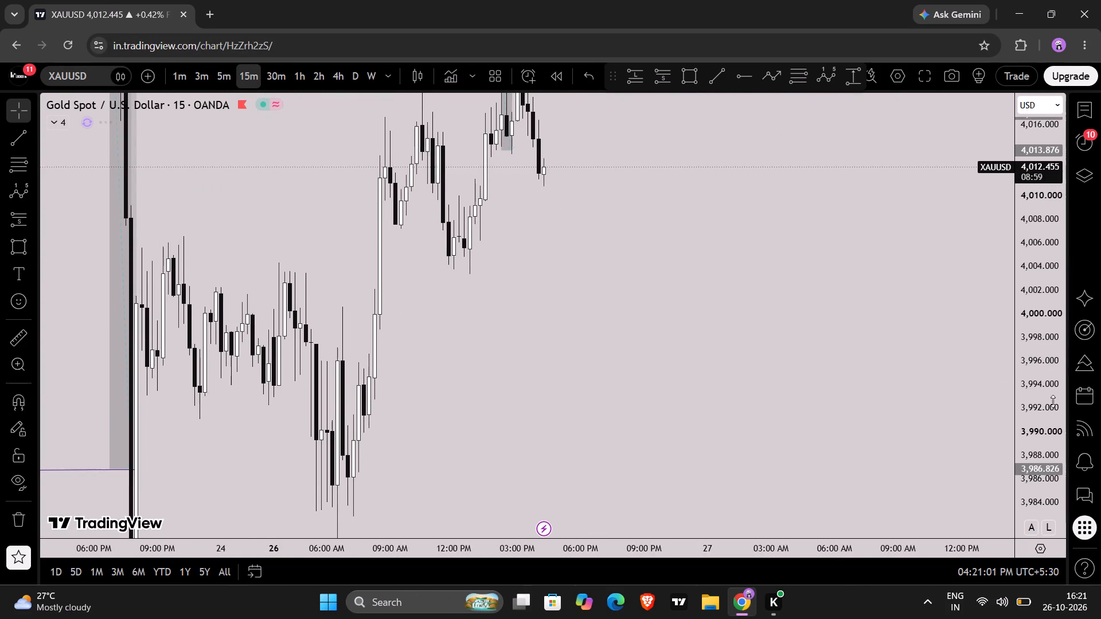
scroll(1053, 401, "down", 3)
Draw a Fib retracement from about 3,990.4 at 26 Oct 04:15 AM up to about 4,016.6 just past the latest candle.
left_click(784, 70)
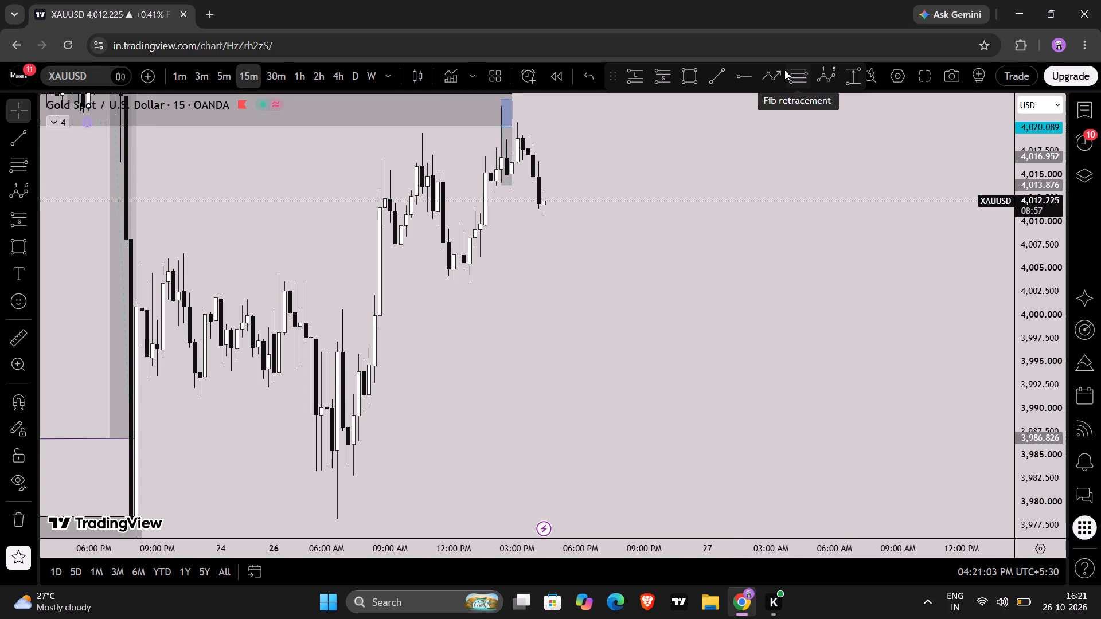
left_click(798, 73)
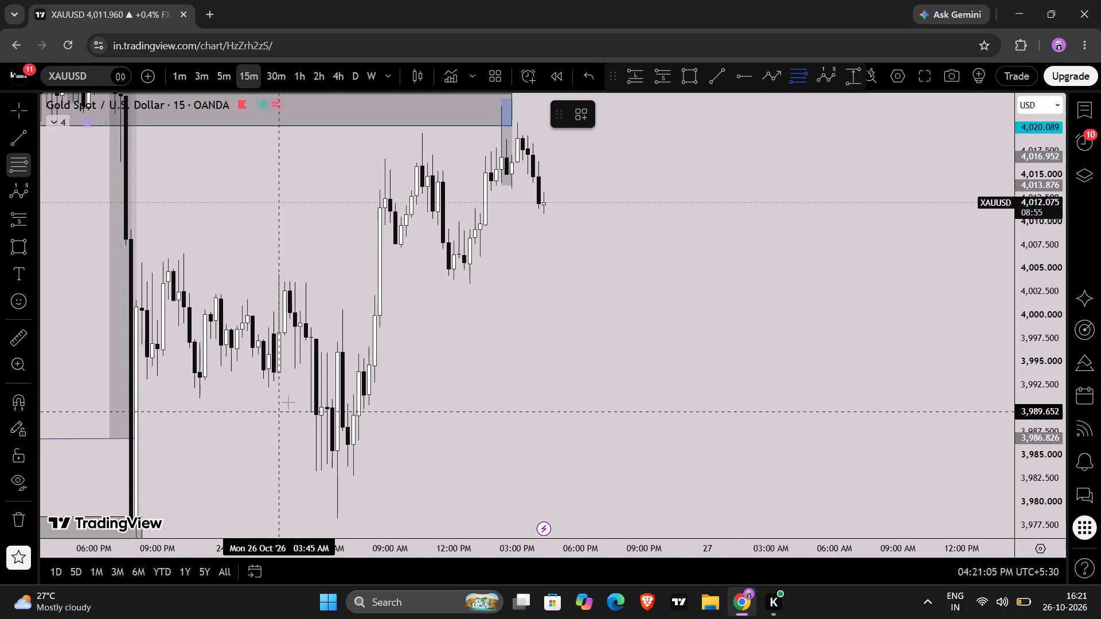
left_click(291, 404)
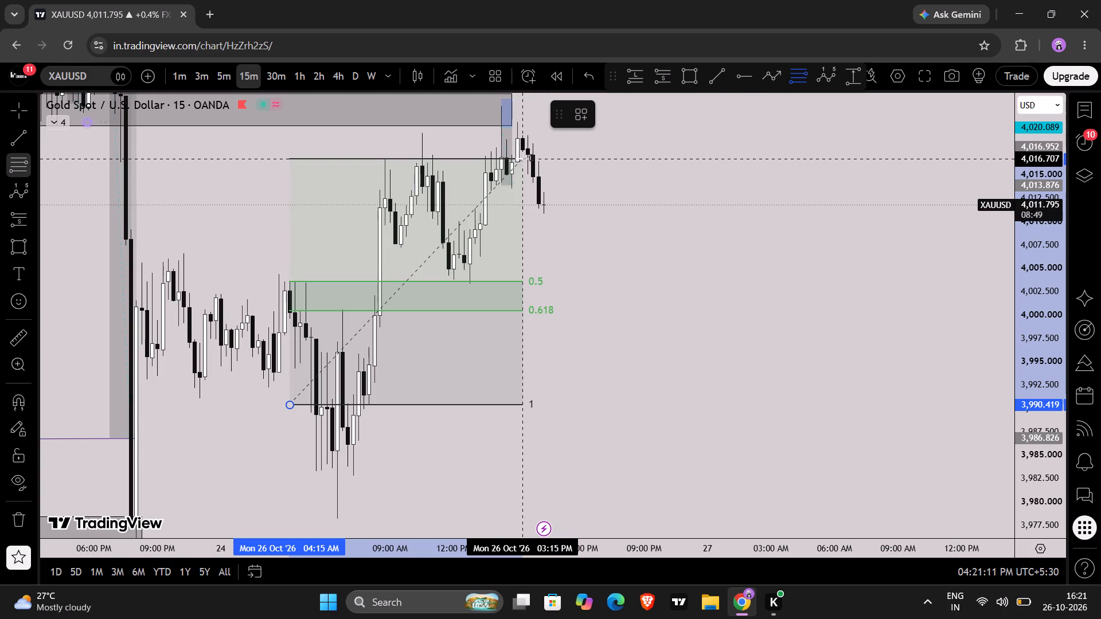
left_click(551, 159)
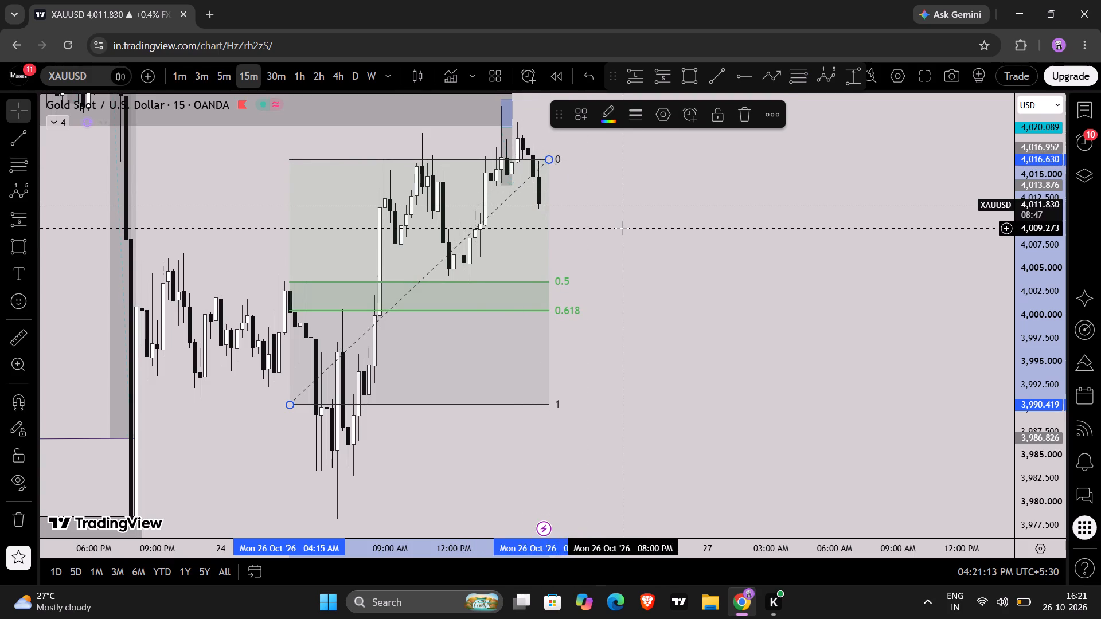
left_click(622, 228)
Draw a rectangle zone over the Fib 0.5 to 0.618 band, about 4,003.6 to 4,000.5, from 24 Oct 02:15 AM to 26 Oct 05:00 PM.
left_click(681, 69)
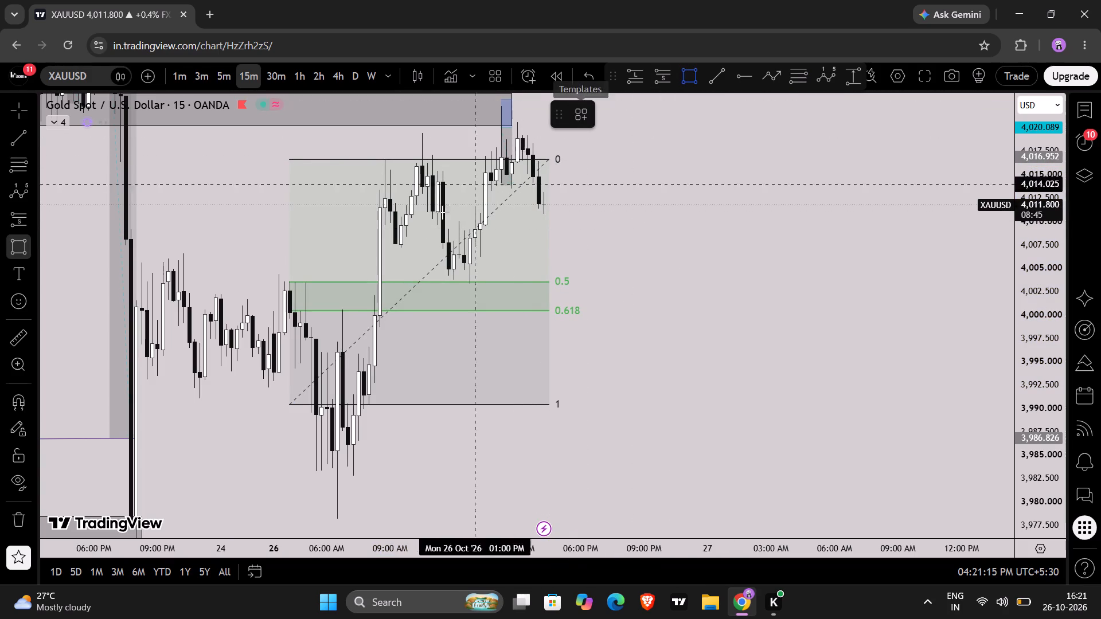
left_click(267, 281)
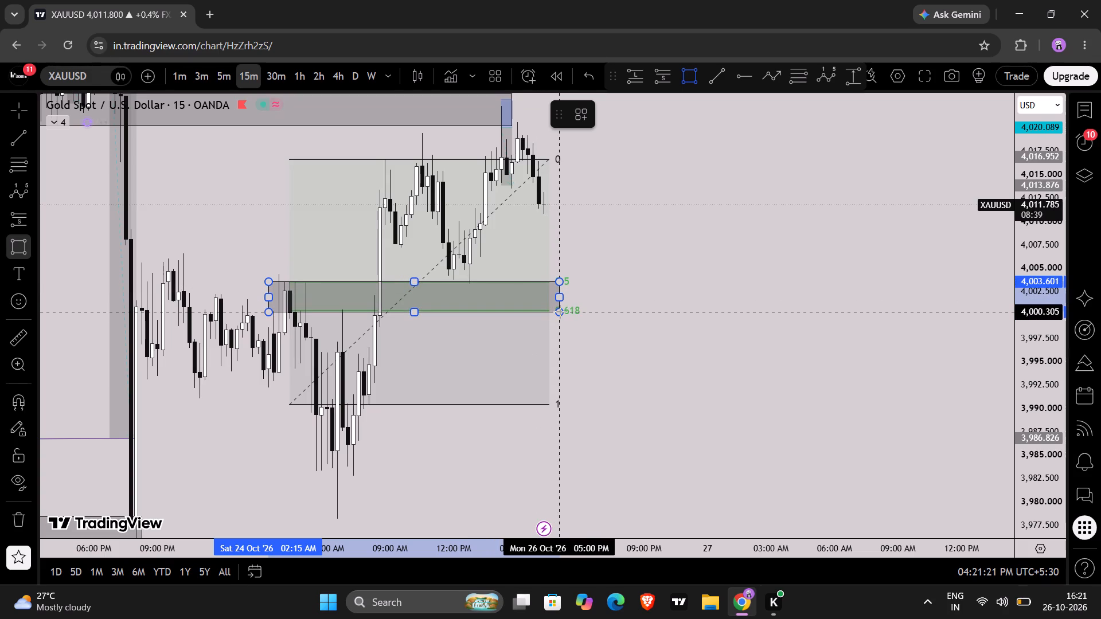
left_click(560, 311)
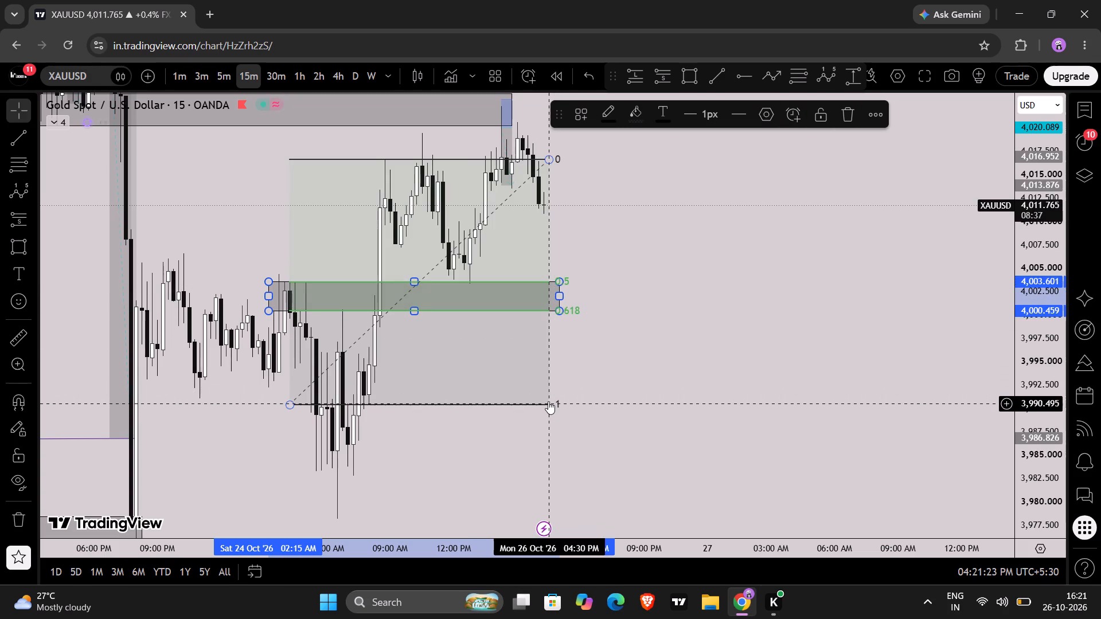
Delete the Fib retracement, keeping the rectangle zone drawn over its 0.5 to 0.618 band.
left_click(548, 401)
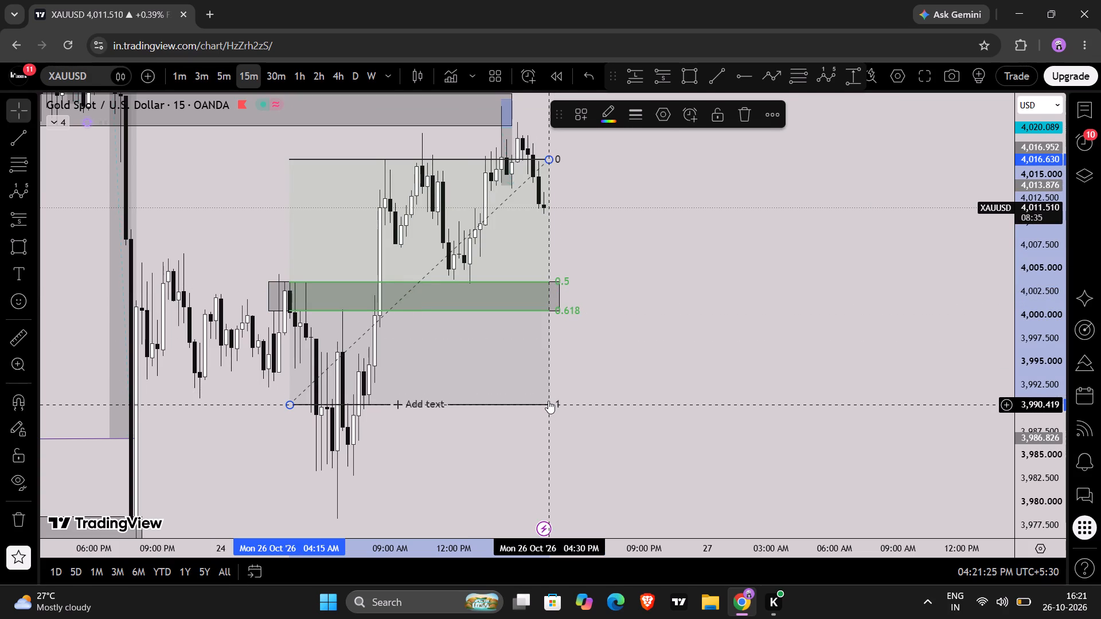
key("BackSpace")
Examine the new zone near 4,000 in relation to the surrounding 15-minute price action and the M15-QML and H1-QML zones.
left_click_drag(580, 434, 685, 383)
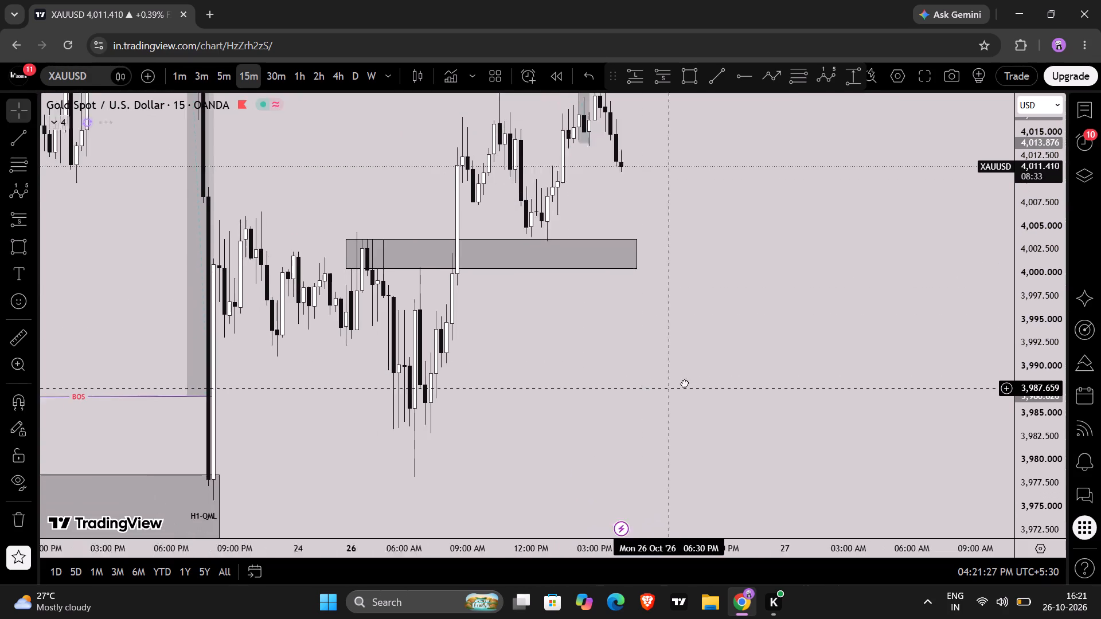
left_click_drag(685, 383, 693, 381)
scroll(693, 381, "down", 1)
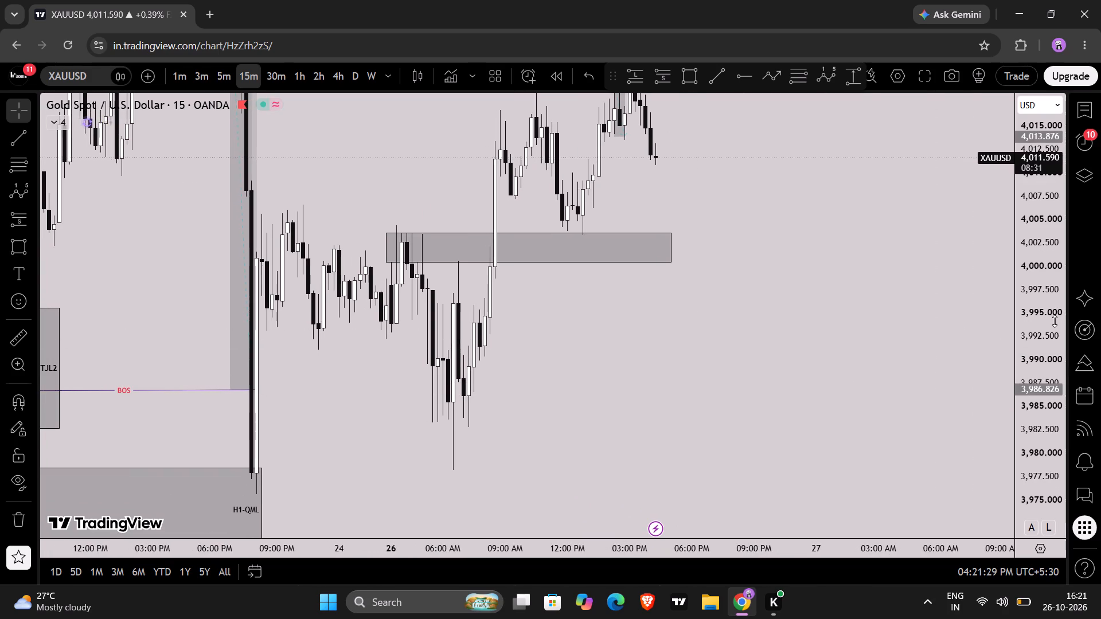
scroll(1055, 321, "down", 4)
scroll(850, 313, "down", 1)
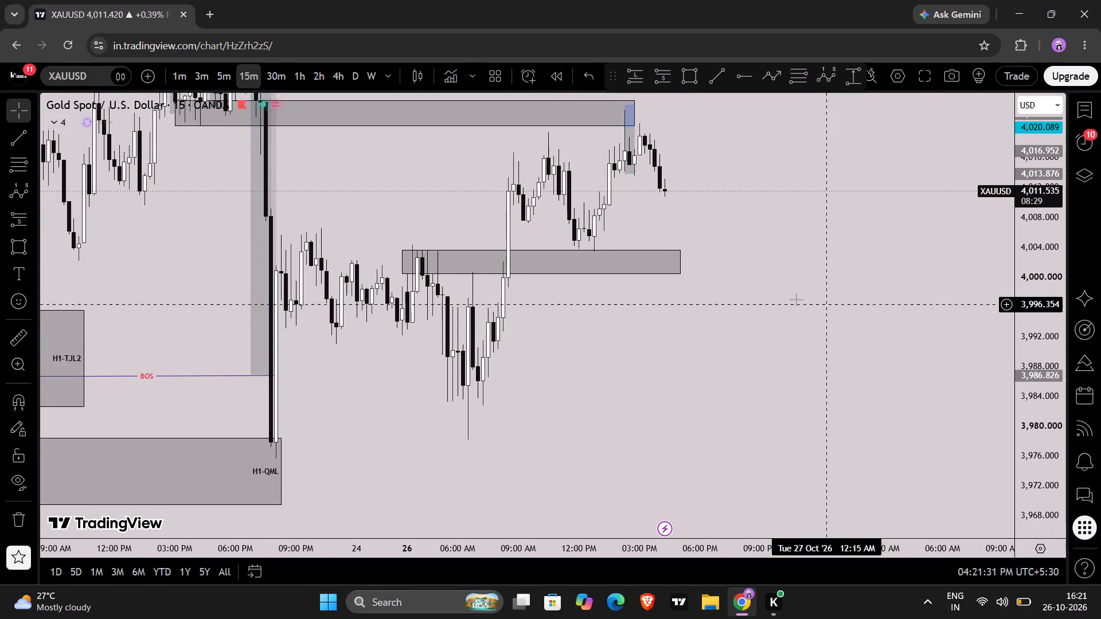
scroll(780, 300, "down", 3)
left_click_drag(825, 309, 807, 370)
scroll(807, 370, "up", 5)
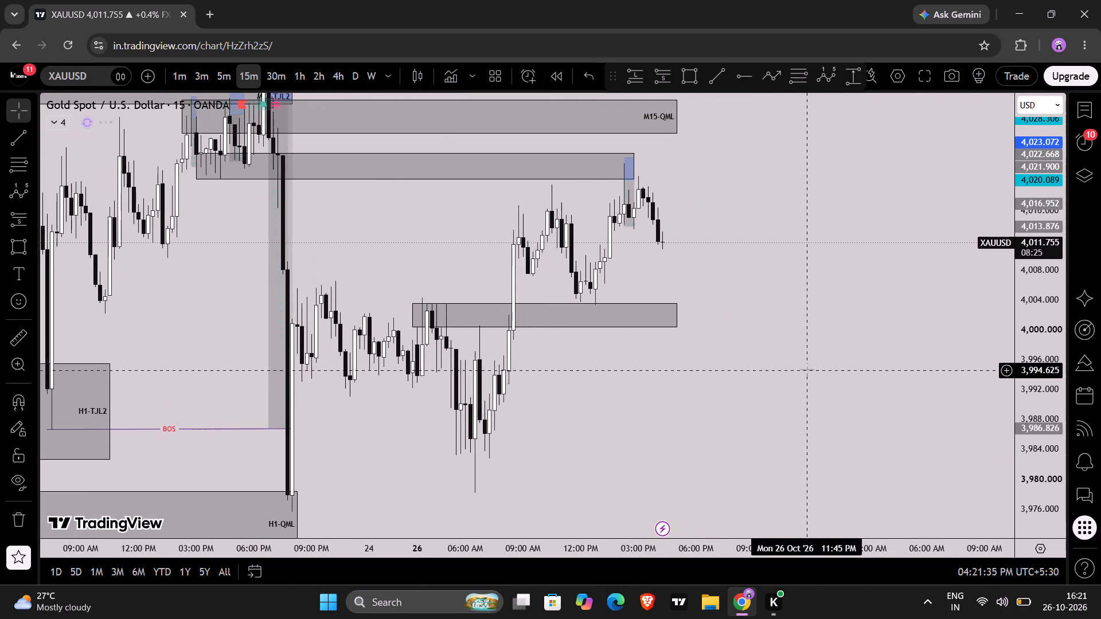
scroll(807, 370, "up", 1)
left_click_drag(807, 370, 844, 370)
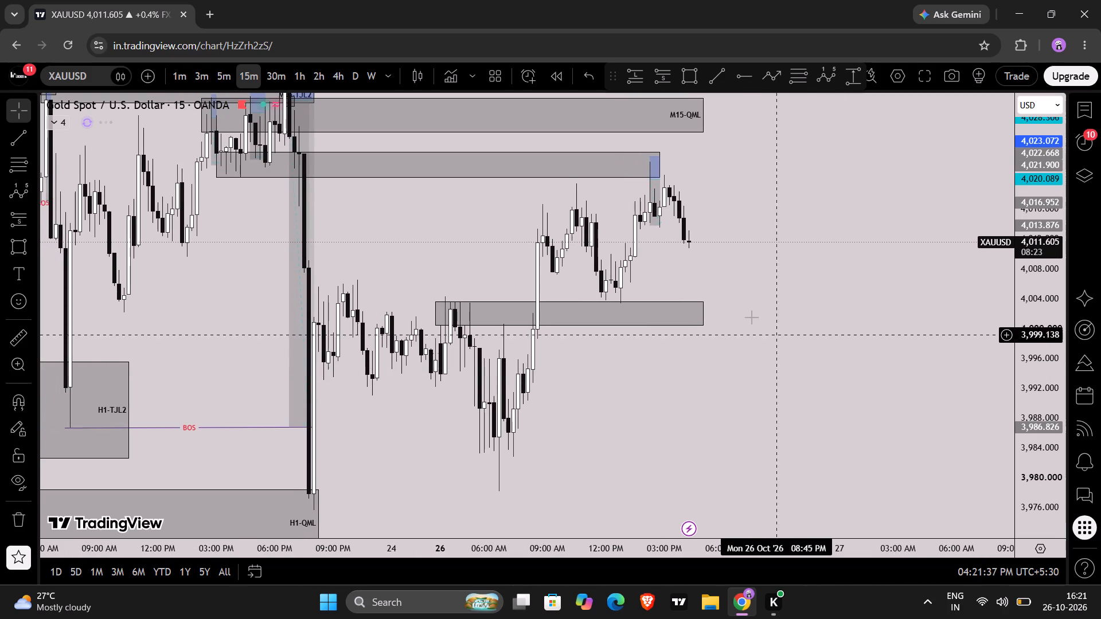
scroll(743, 314, "up", 1)
scroll(743, 314, "down", 1)
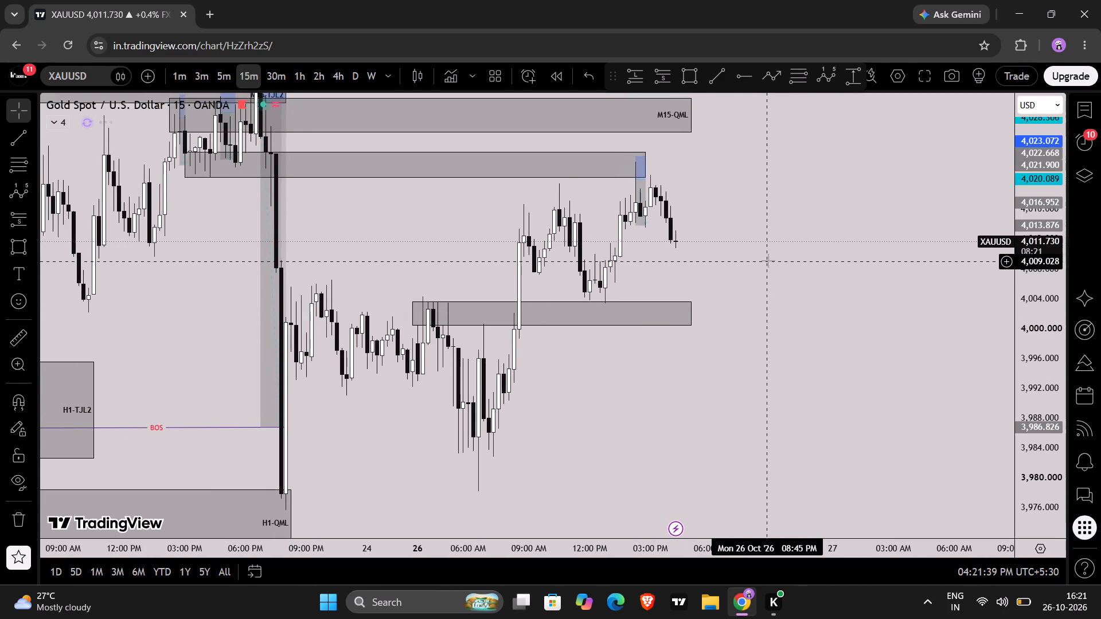
scroll(768, 261, "down", 2)
scroll(768, 261, "up", 4)
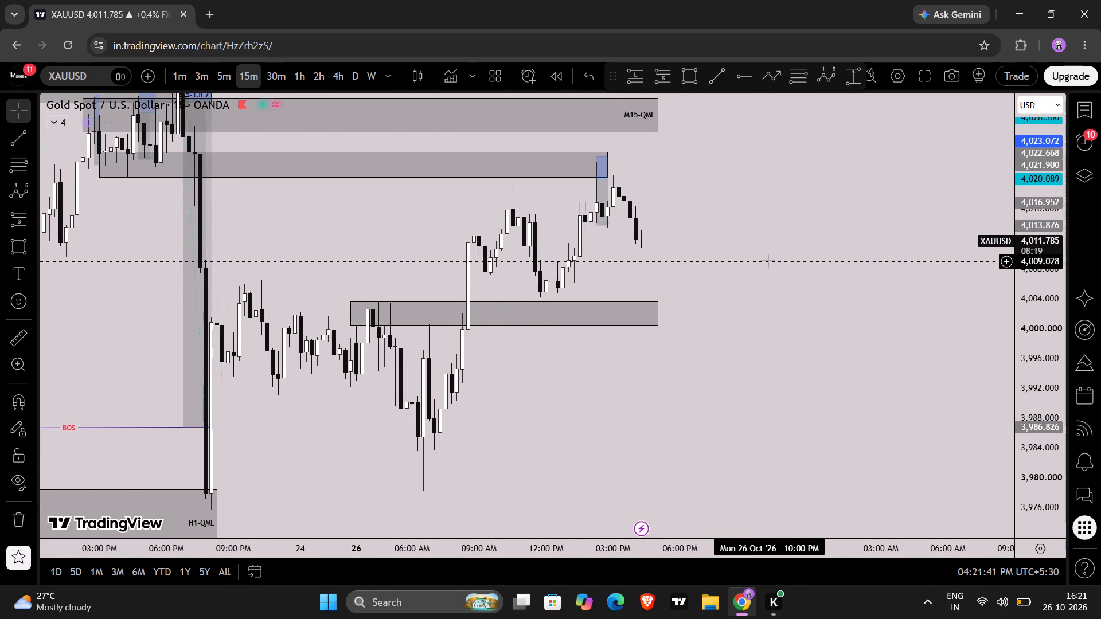
Shorten the zone near 4,000 so that it ends at 26 Oct 01:45 PM.
left_click_drag(364, 258, 421, 352)
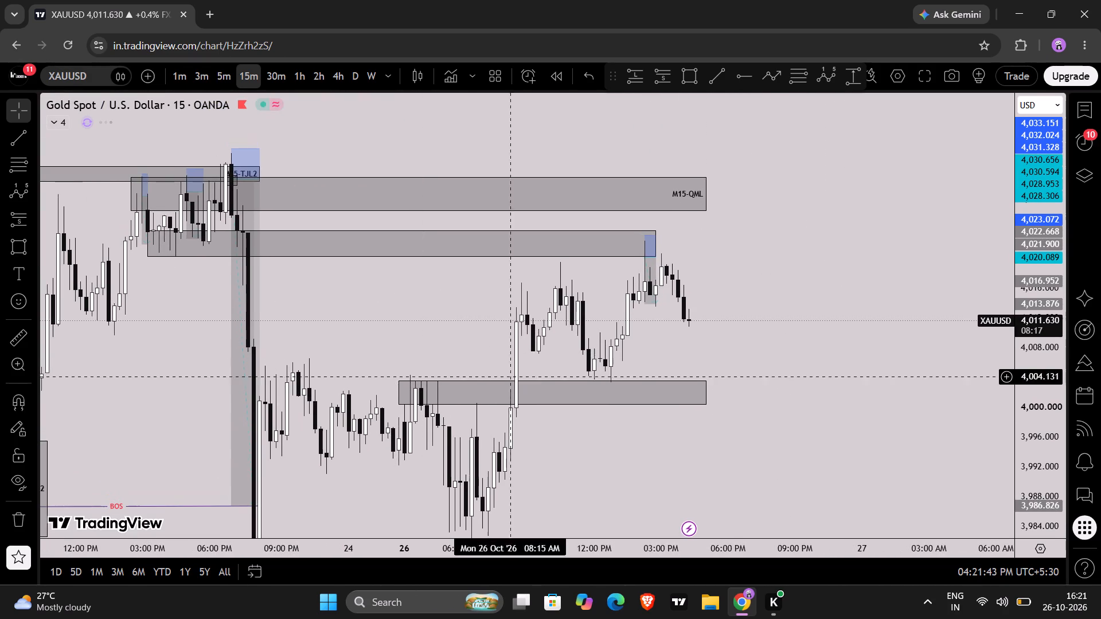
left_click_drag(709, 396, 639, 391)
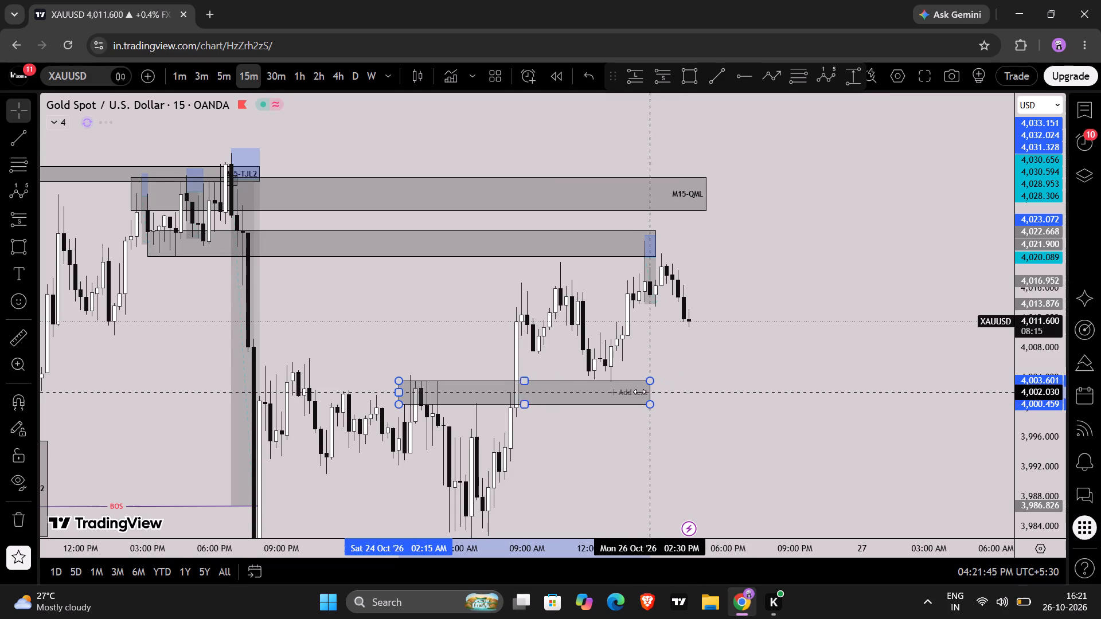
left_click_drag(639, 391, 631, 391)
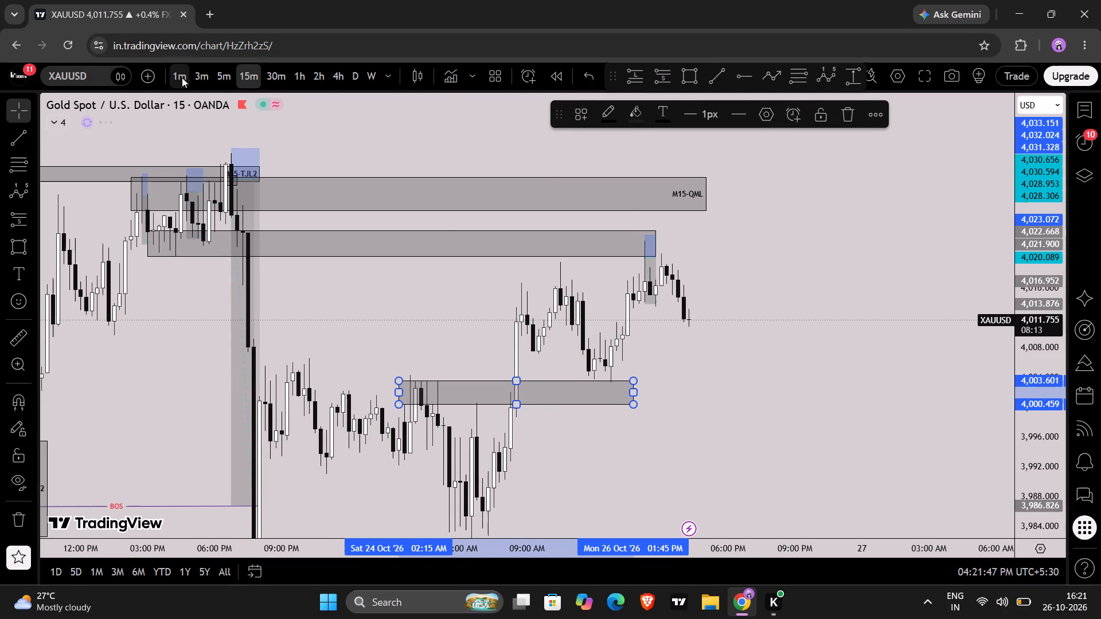
Switch to the 1-minute timeframe and frame the price reaction at the lower zone's upper edge around 26 Oct 12:45 PM.
left_click(182, 77)
scroll(474, 414, "down", 6)
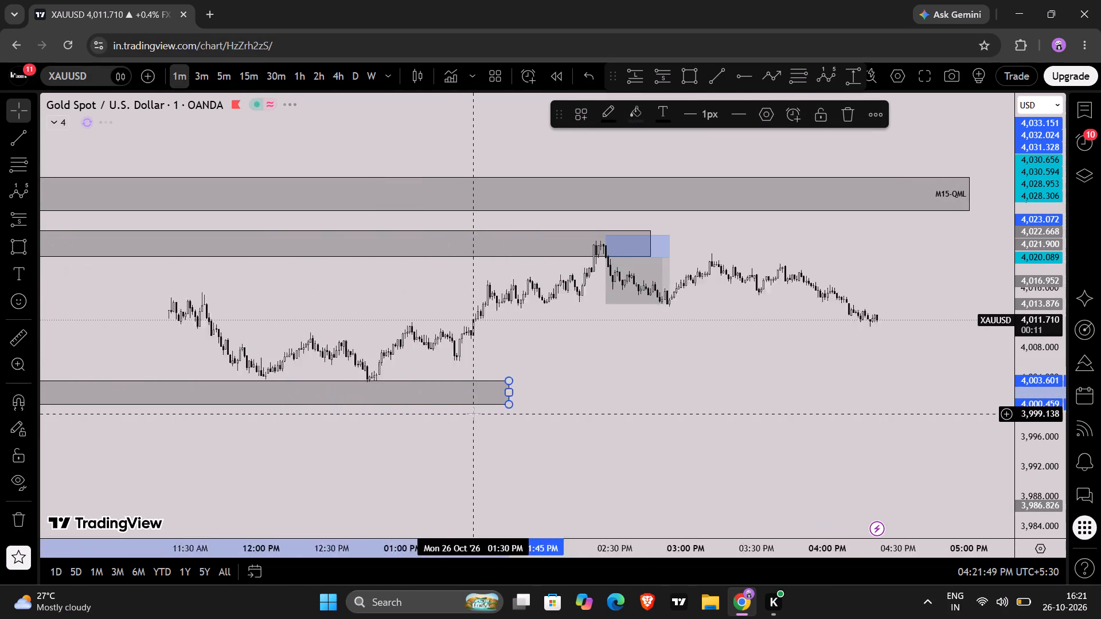
scroll(1030, 311, "up", 12)
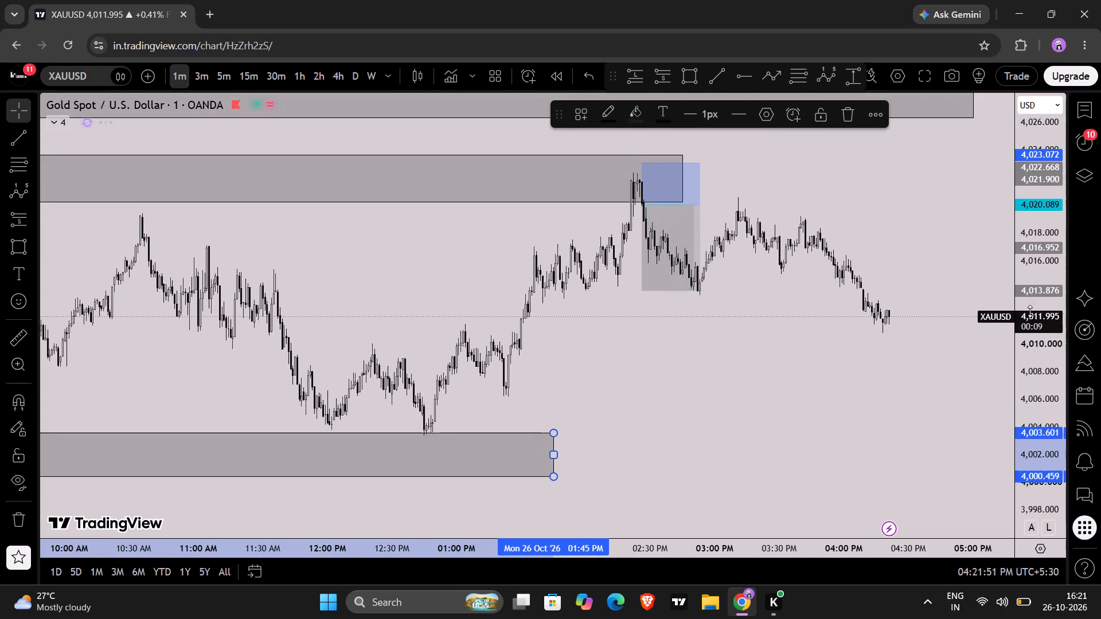
scroll(665, 380, "up", 3)
left_click_drag(380, 444, 624, 282)
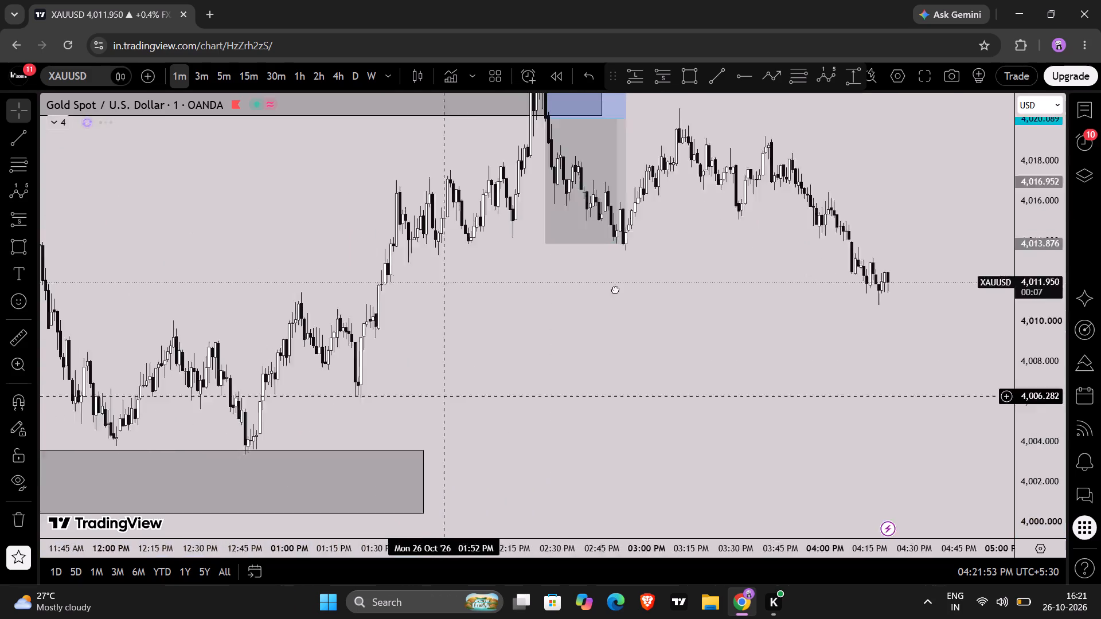
left_click_drag(624, 282, 783, 205)
scroll(783, 205, "up", 1)
scroll(783, 205, "down", 8)
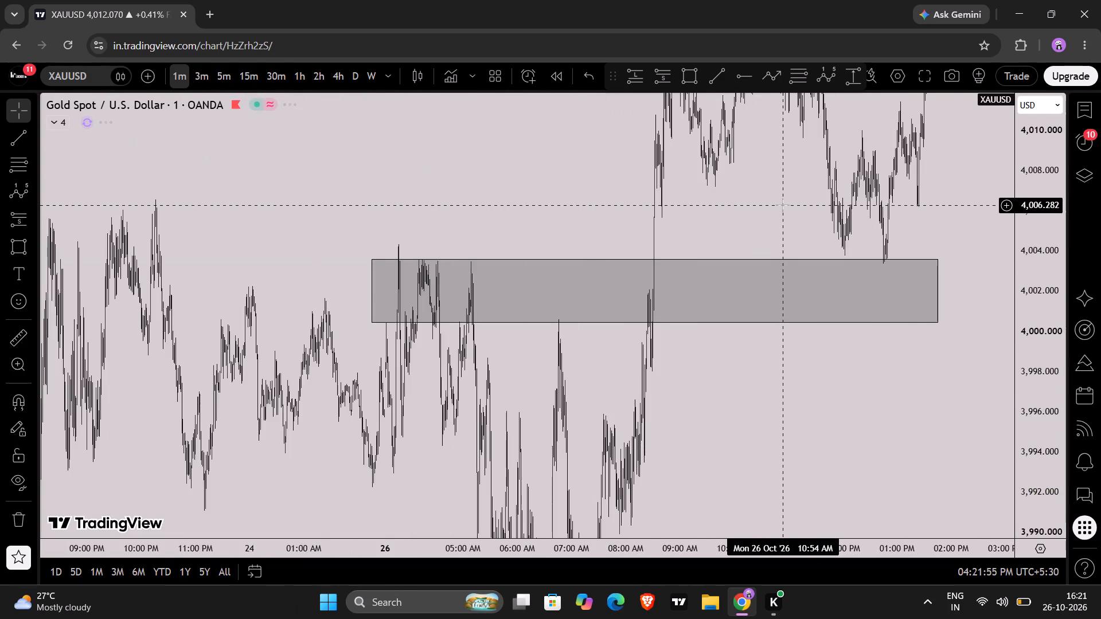
scroll(783, 205, "up", 8)
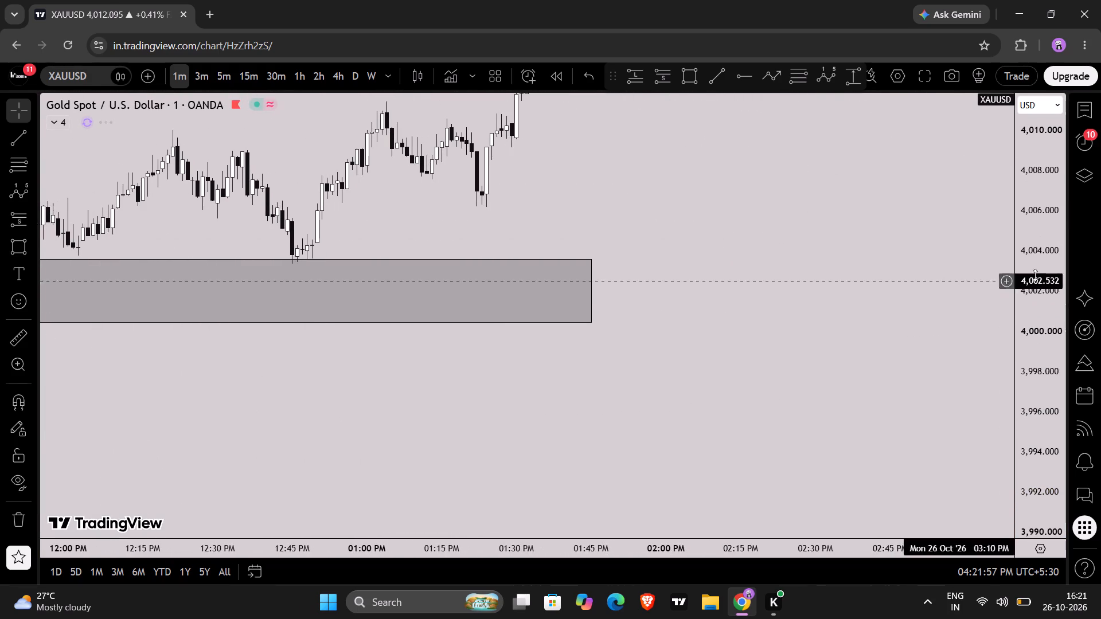
scroll(1041, 275, "up", 9)
scroll(688, 258, "down", 1)
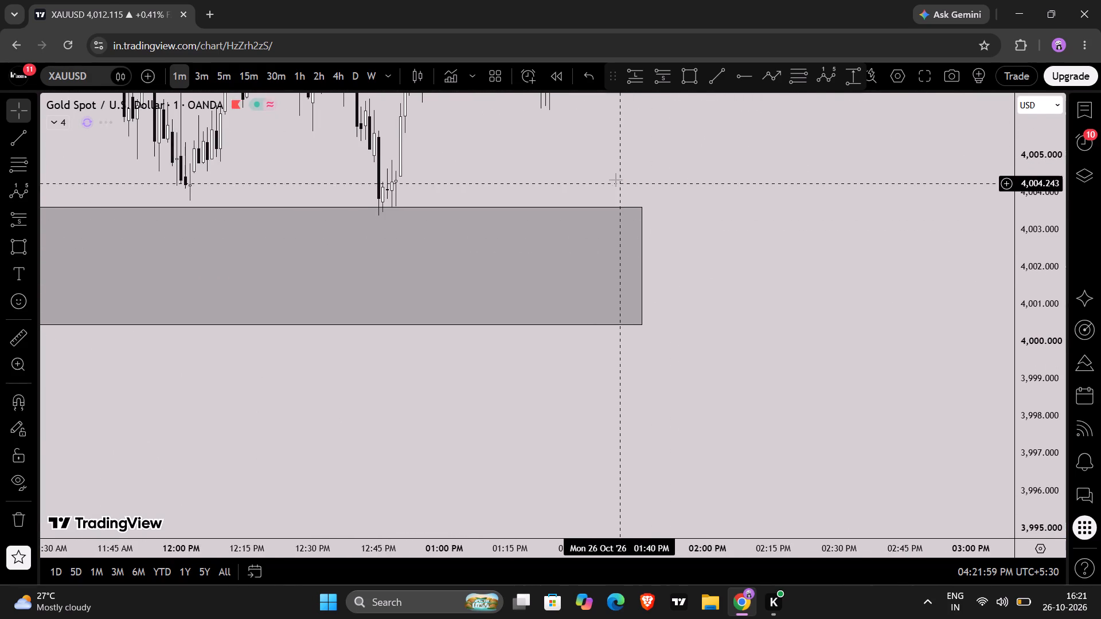
left_click_drag(614, 178, 747, 354)
scroll(747, 354, "up", 2)
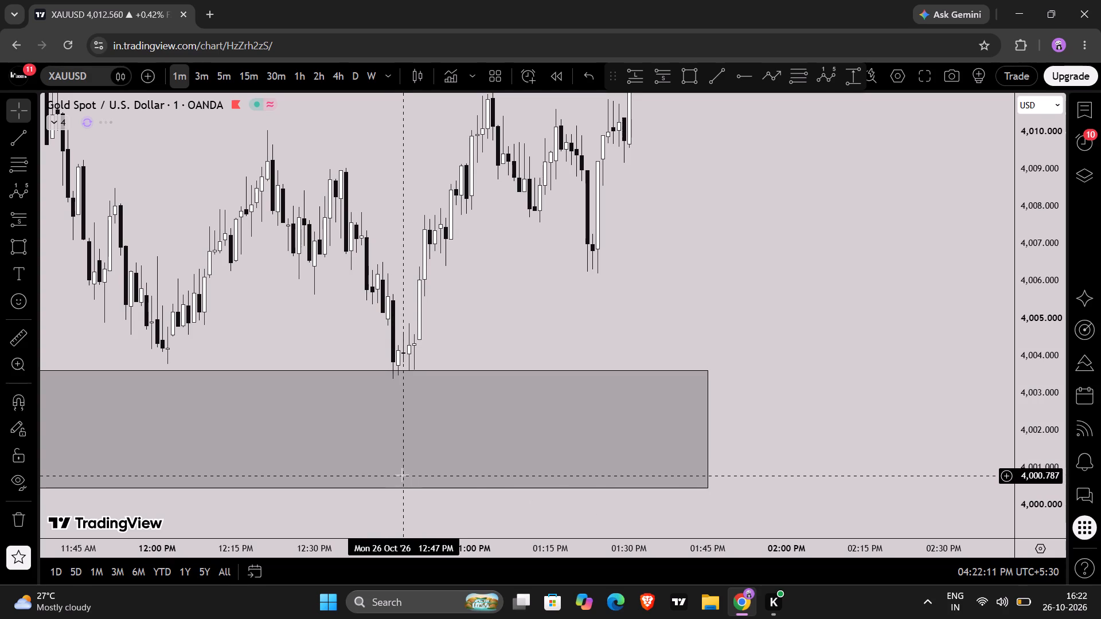
Plot a long position with entry about 4,004.5 at 26 Oct 12:49 PM and set its stop to about 4,002.5 inside the zone.
left_click(641, 75)
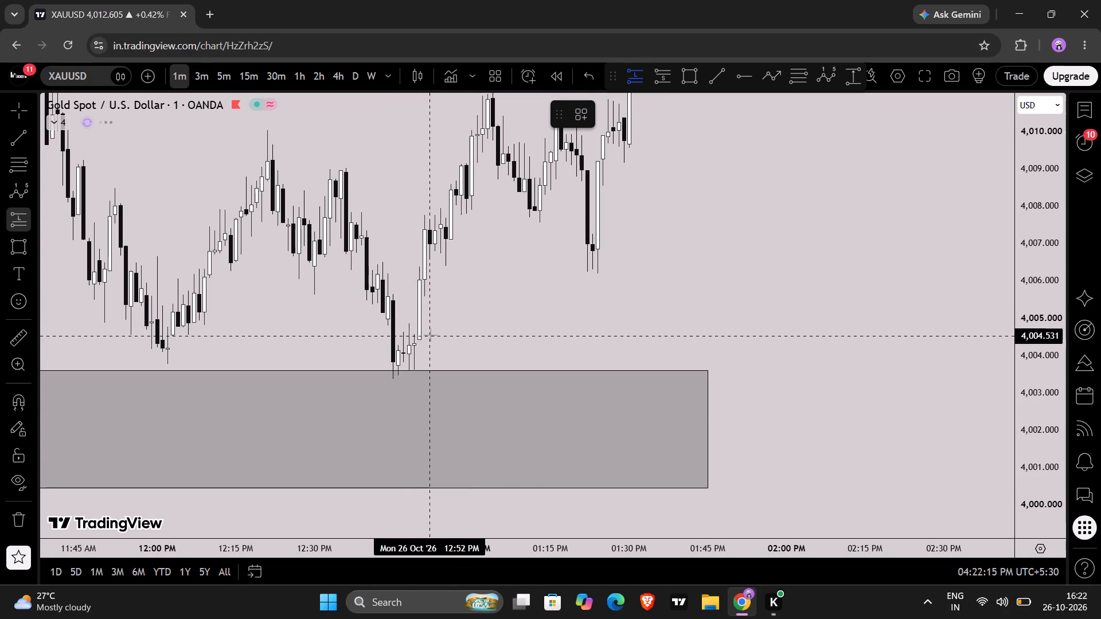
left_click(414, 337)
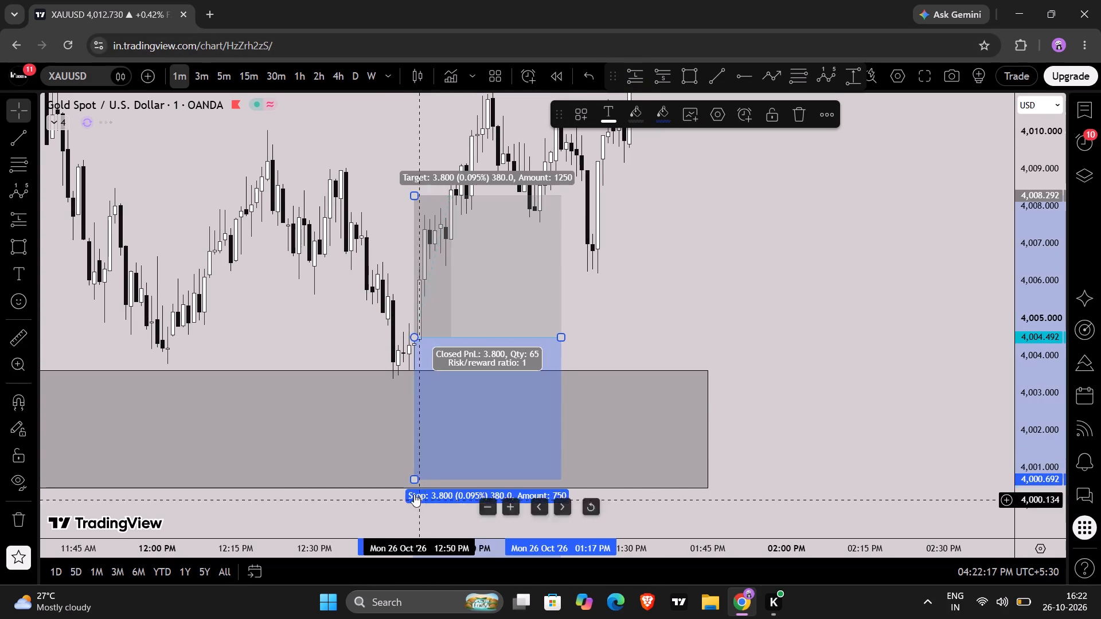
left_click(417, 483)
left_click_drag(417, 483, 377, 396)
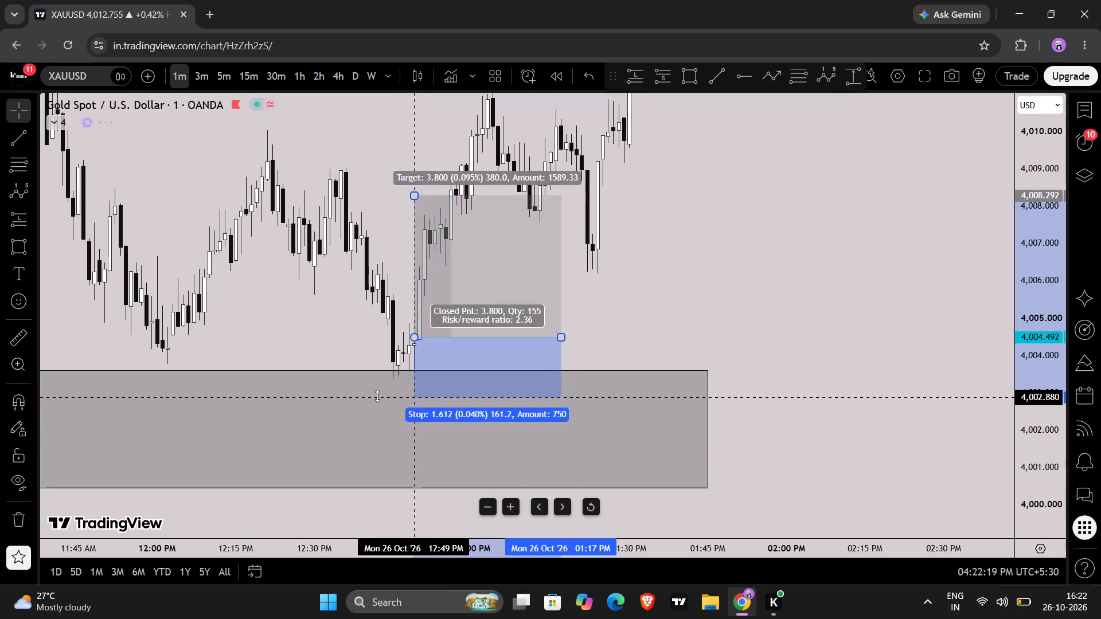
left_click_drag(377, 396, 377, 405)
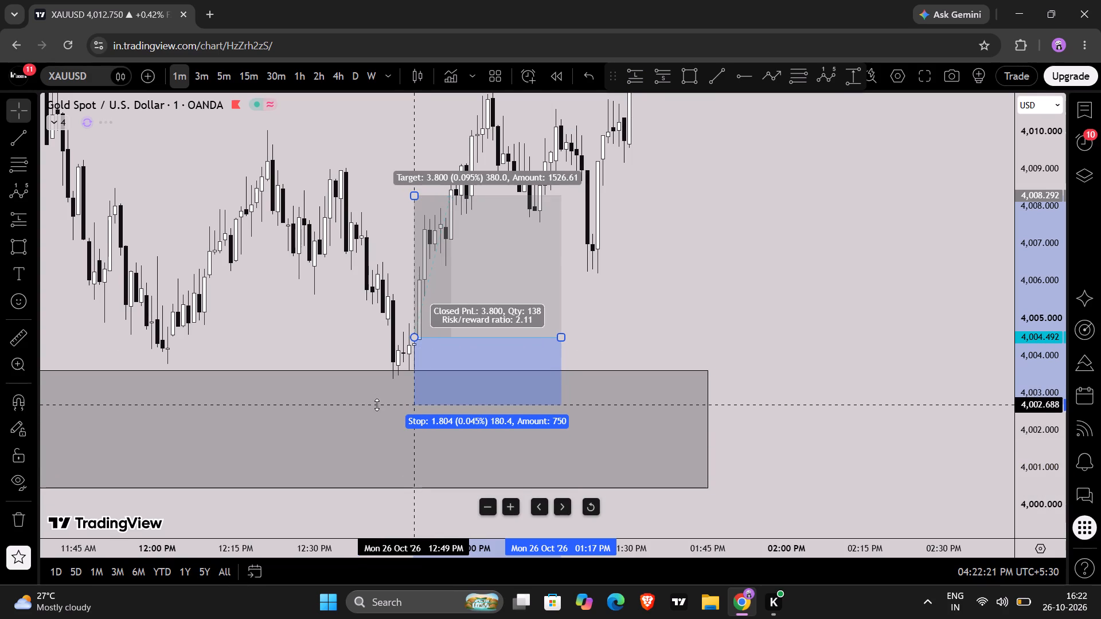
left_click_drag(377, 405, 377, 418)
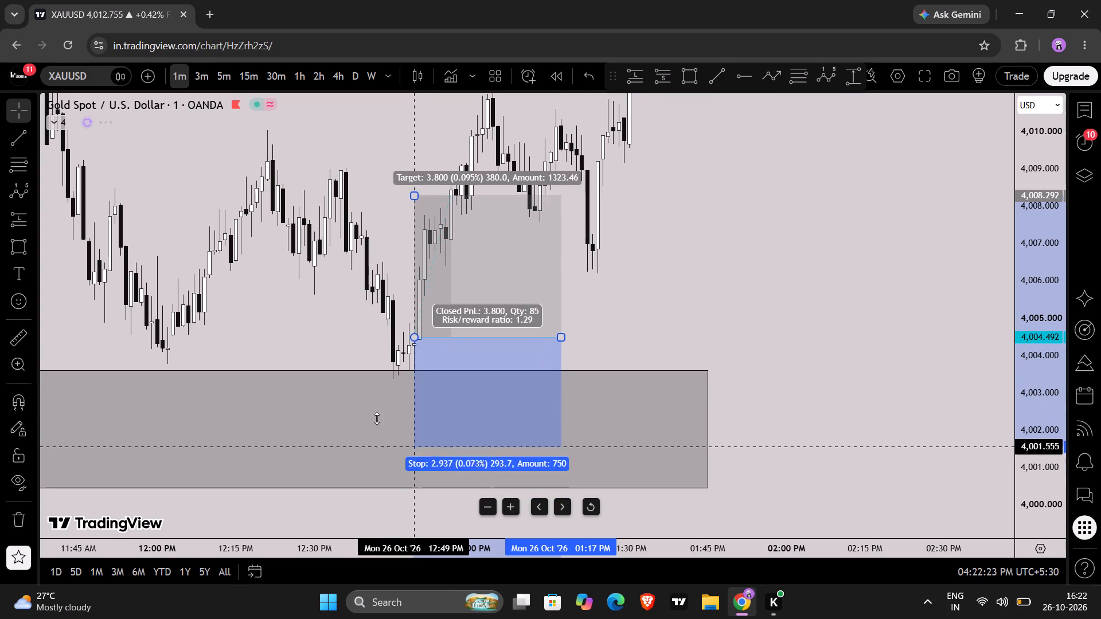
left_click_drag(377, 418, 370, 413)
left_click_drag(595, 305, 568, 416)
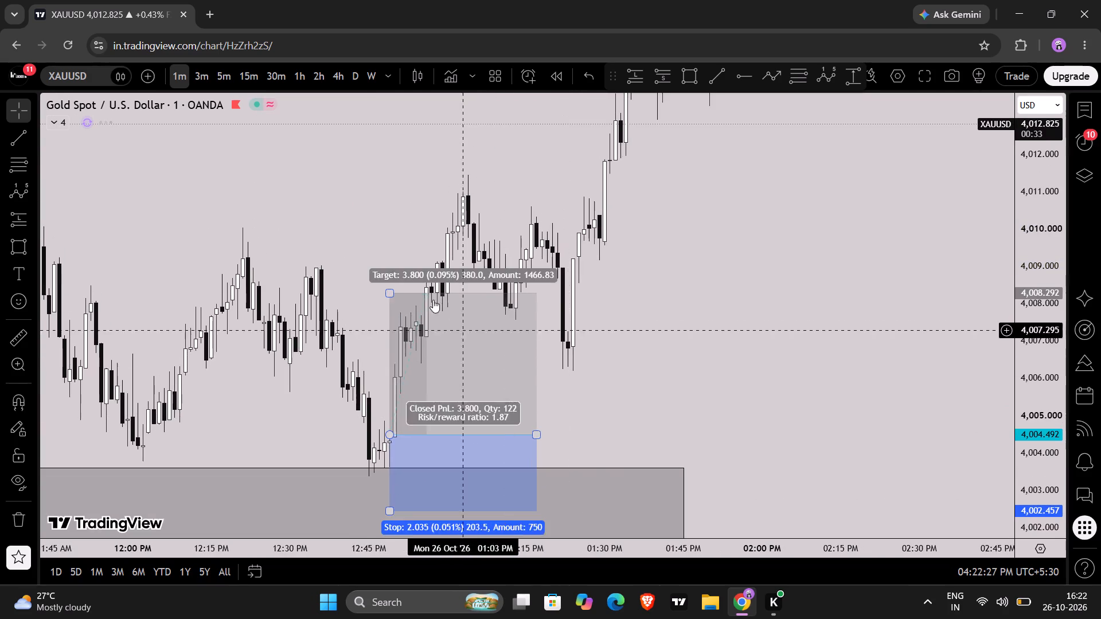
Raise the long position's target to about 4,014.6, for a risk/reward ratio of about 5.
left_click_drag(390, 292, 421, 184)
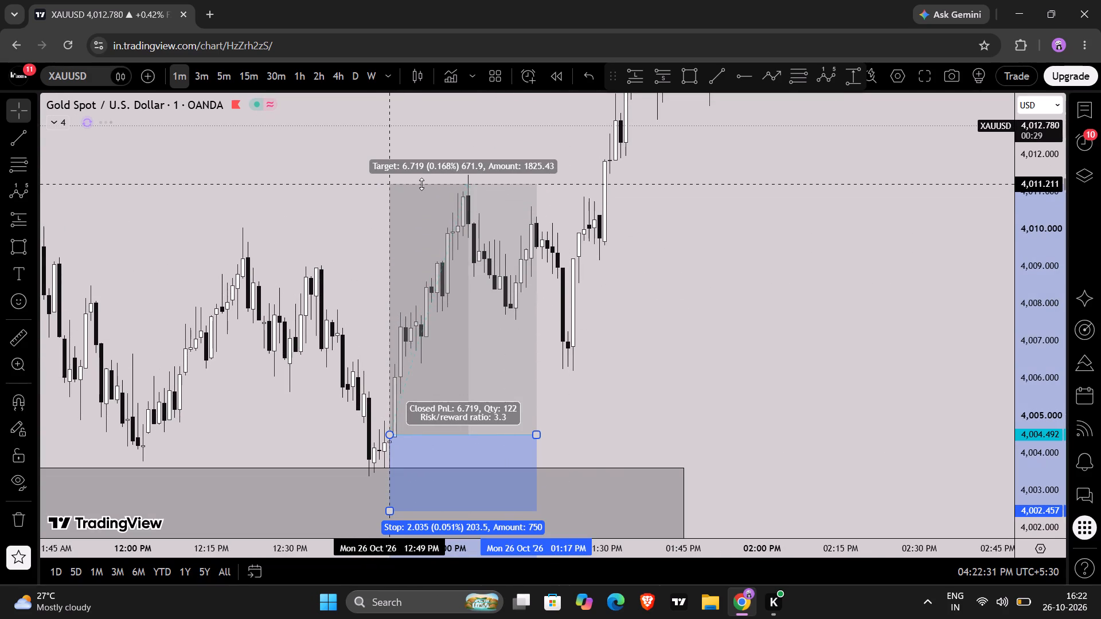
left_click_drag(421, 184, 490, 116)
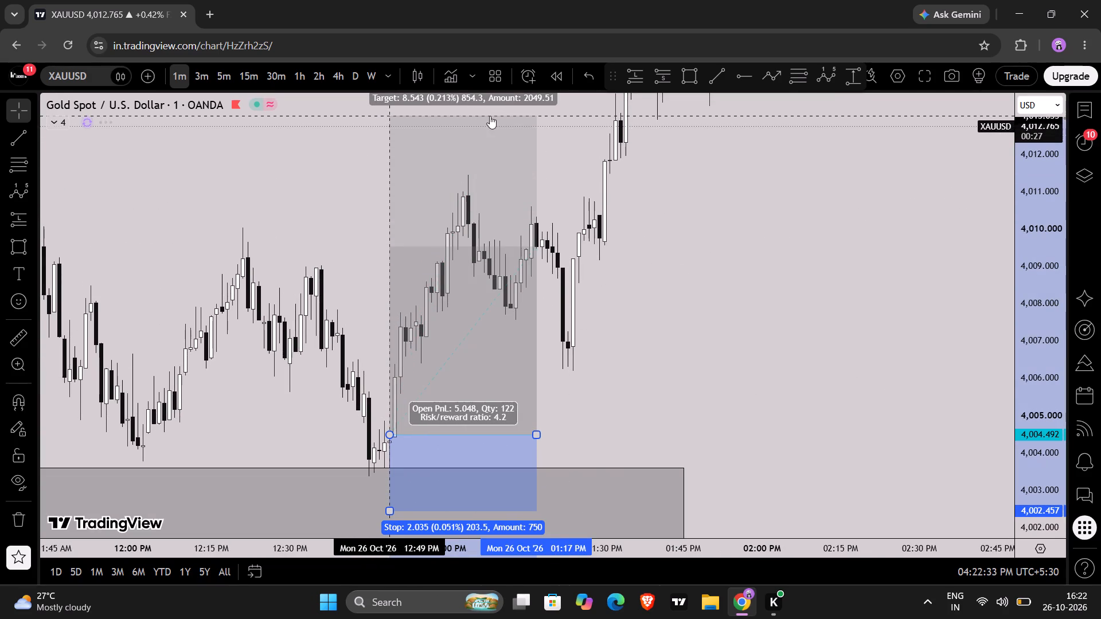
scroll(1050, 316, "down", 5)
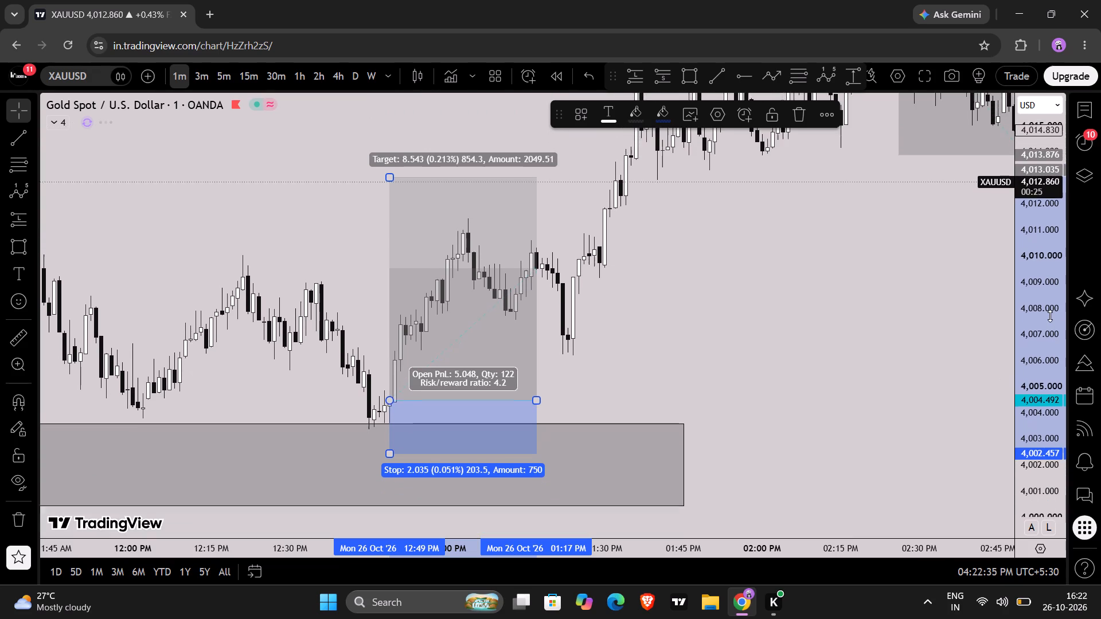
left_click_drag(386, 183, 411, 161)
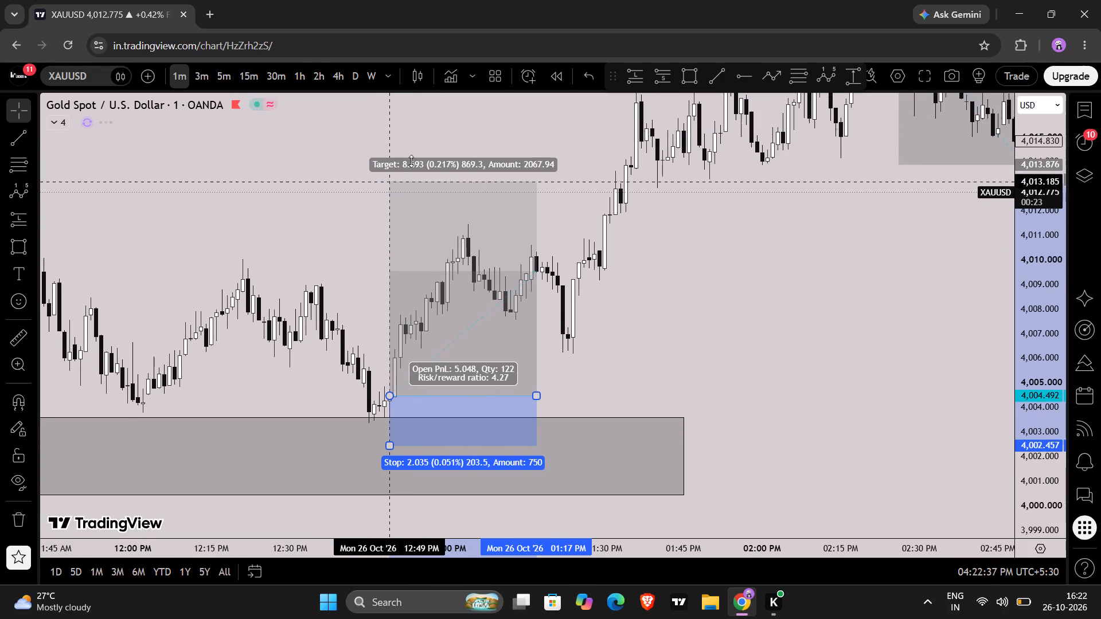
left_click_drag(411, 161, 440, 141)
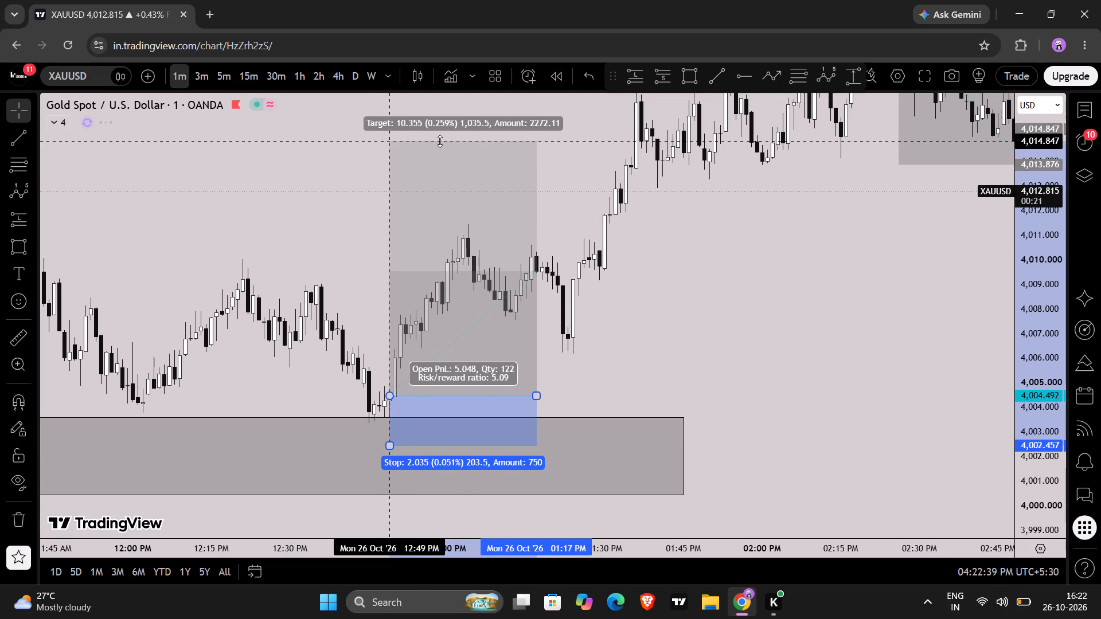
left_click_drag(440, 141, 436, 151)
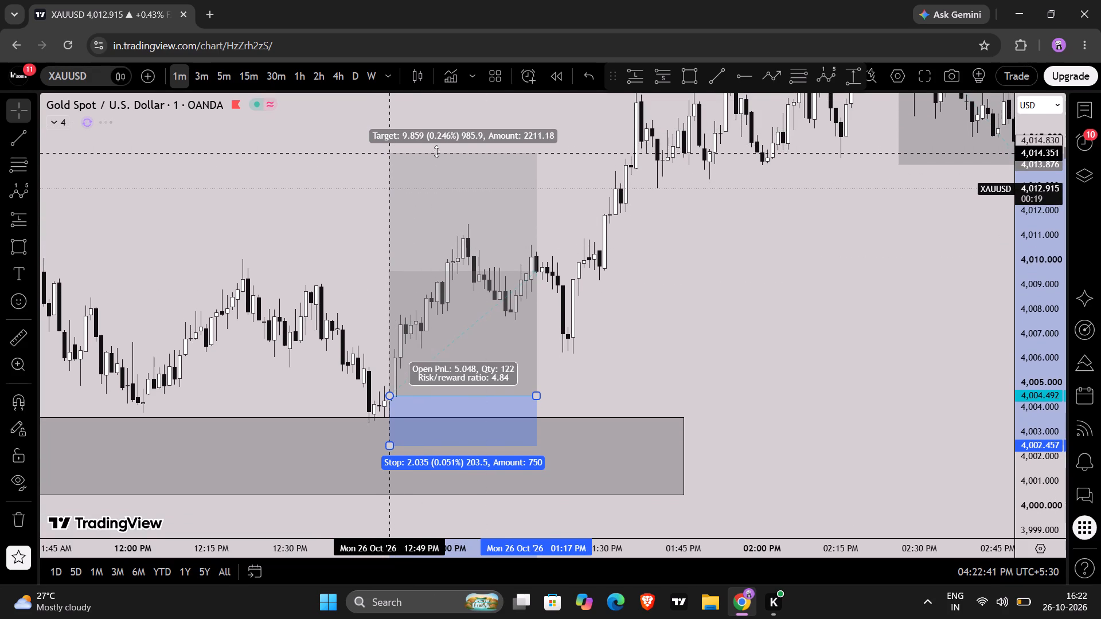
left_click_drag(436, 151, 438, 151)
left_click_drag(389, 149, 397, 144)
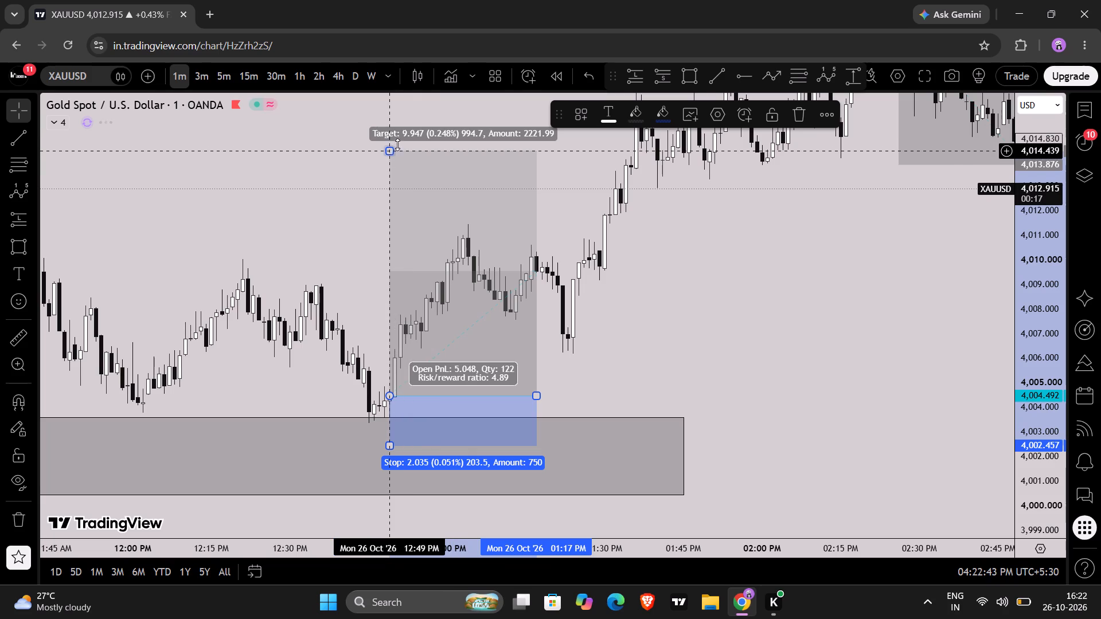
left_click_drag(397, 144, 403, 146)
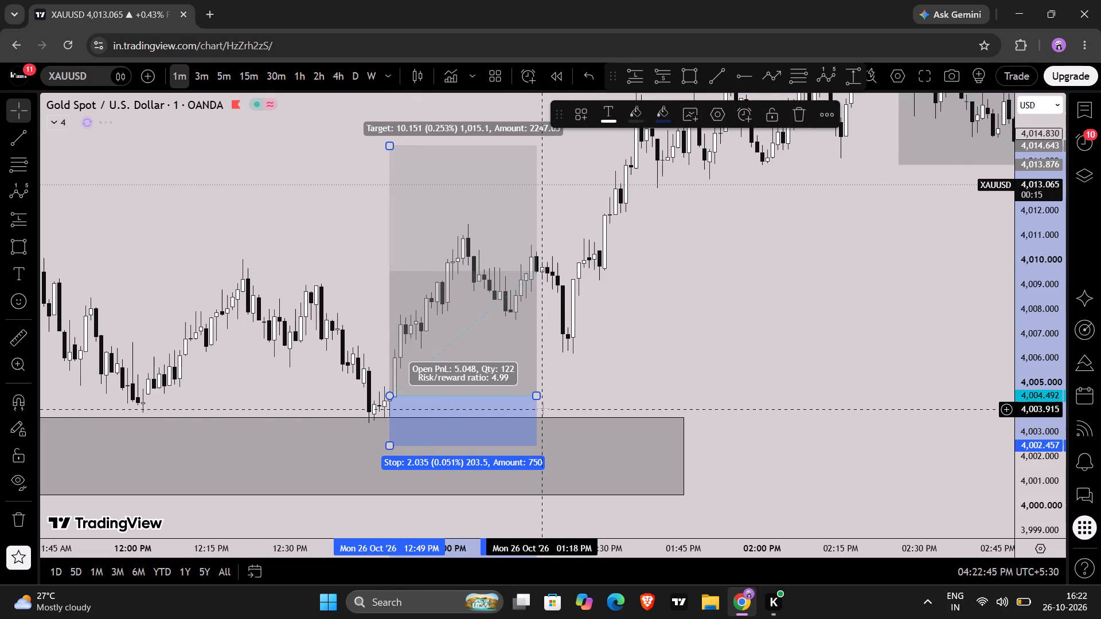
Extend the long position's end time to about 26 Oct 01:39 PM, past the rally that reaches the target.
left_click_drag(538, 399, 657, 340)
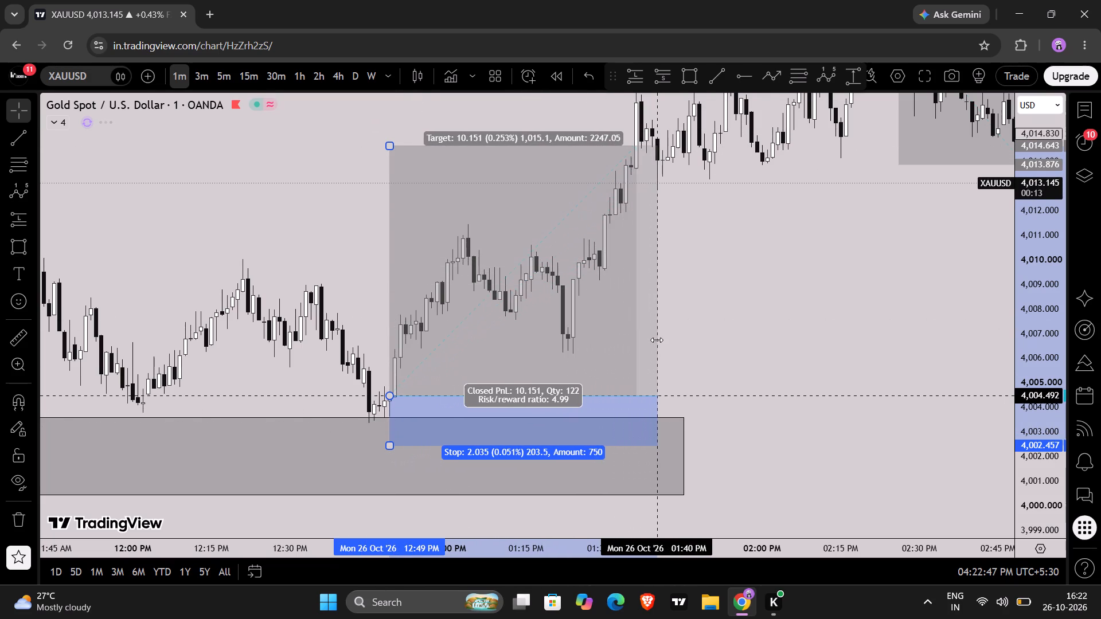
left_click_drag(657, 340, 650, 344)
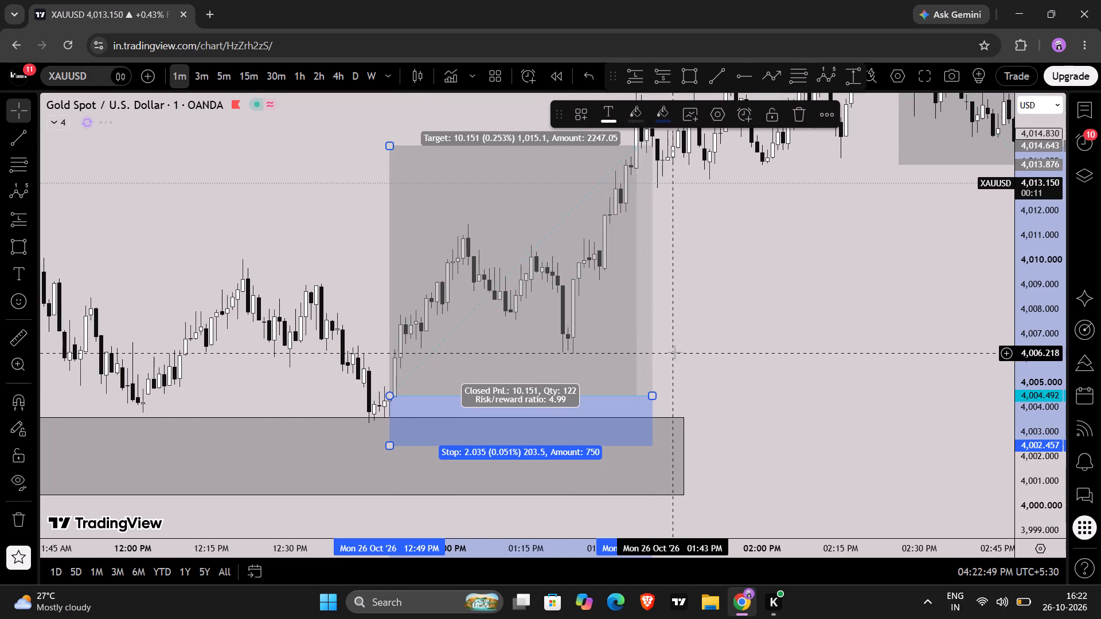
left_click(675, 352)
scroll(675, 352, "down", 1)
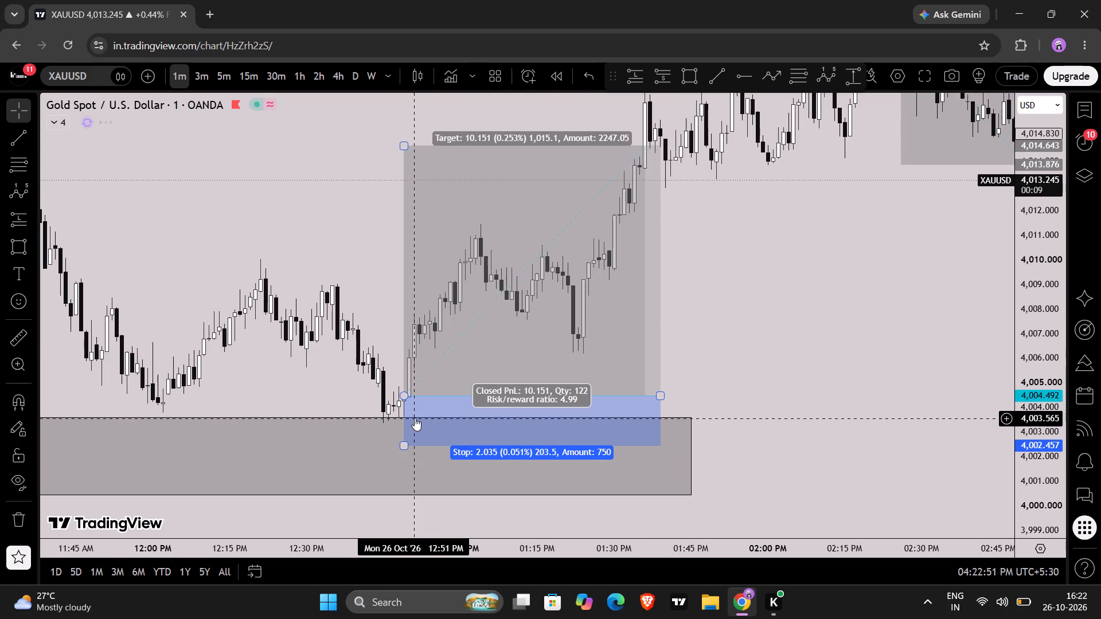
left_click(326, 261)
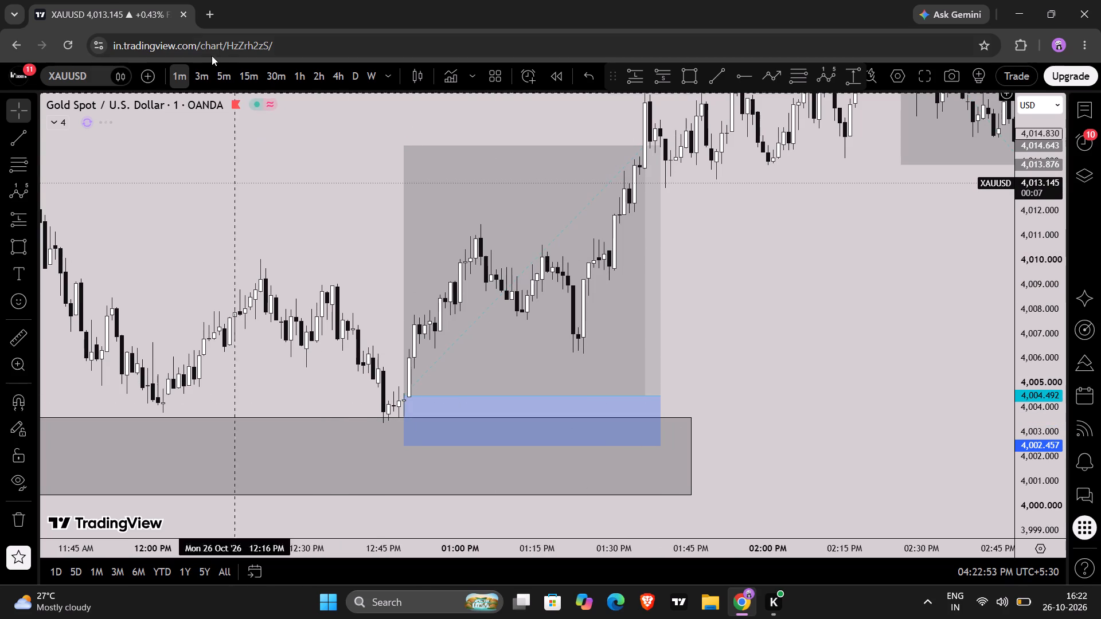
Examine the plotted long and short positions against the supply and demand zones on the 15-minute chart.
left_click(221, 72)
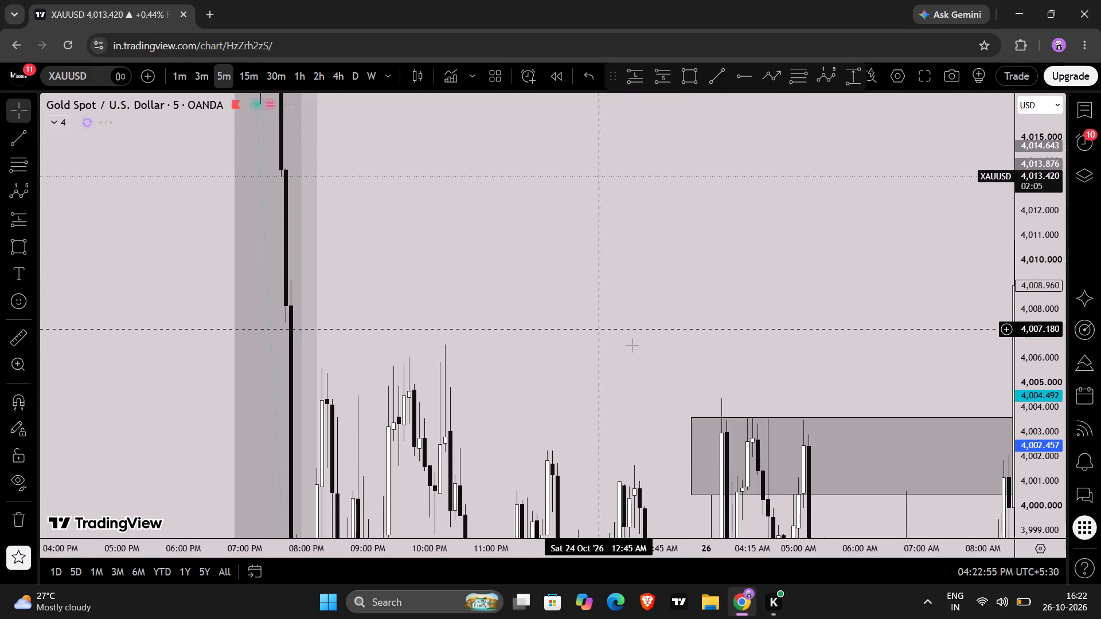
scroll(633, 346, "up", 1)
left_click(248, 80)
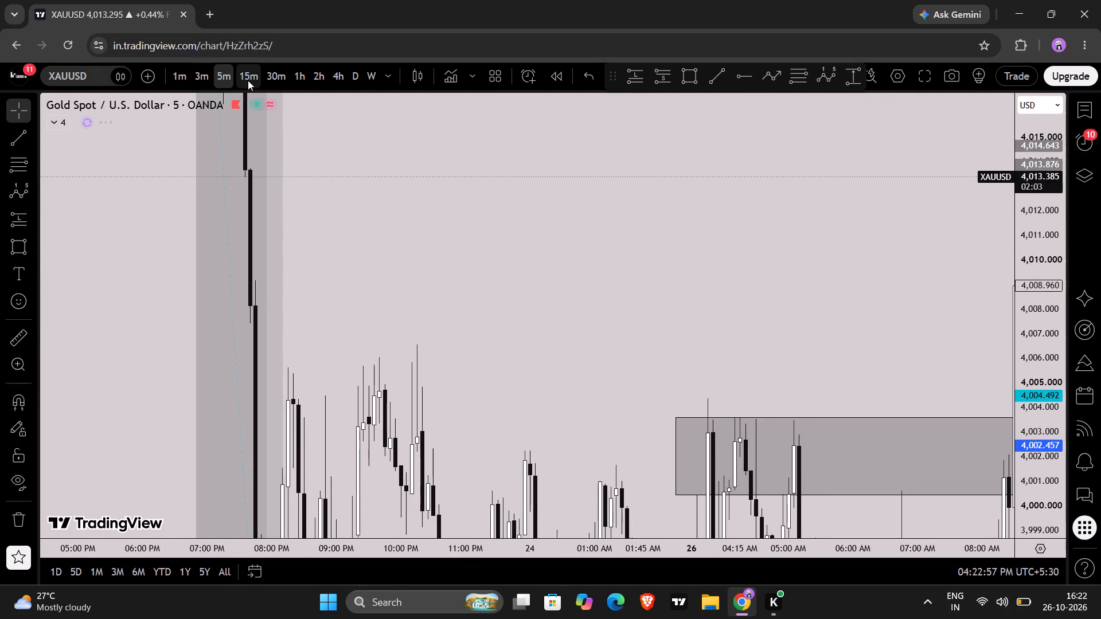
scroll(1041, 433, "down", 4)
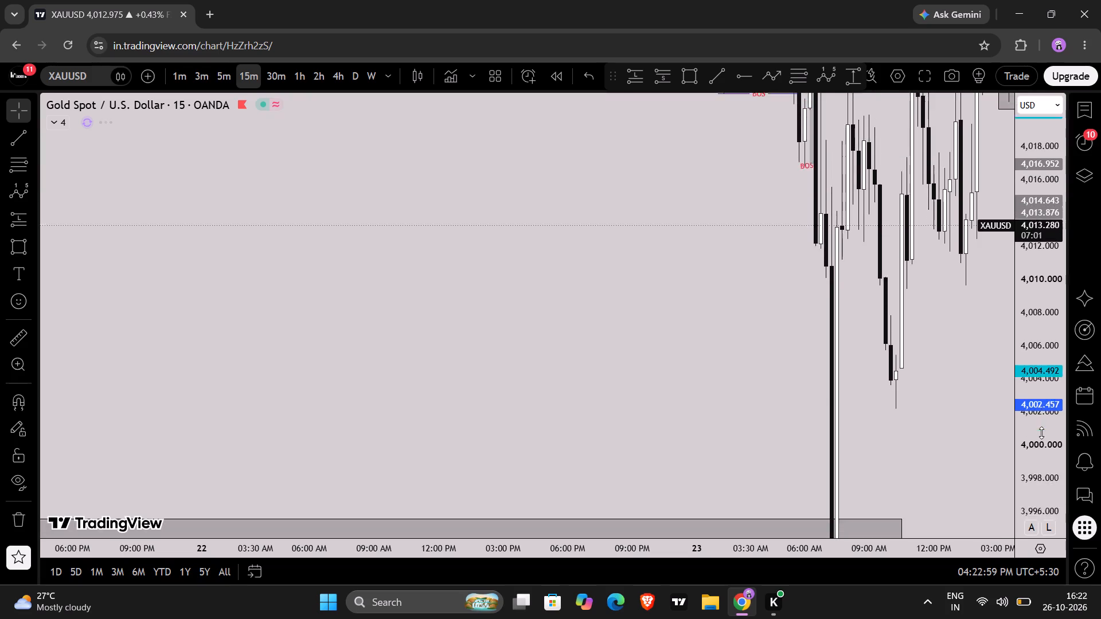
scroll(1041, 433, "down", 6)
left_click(942, 408)
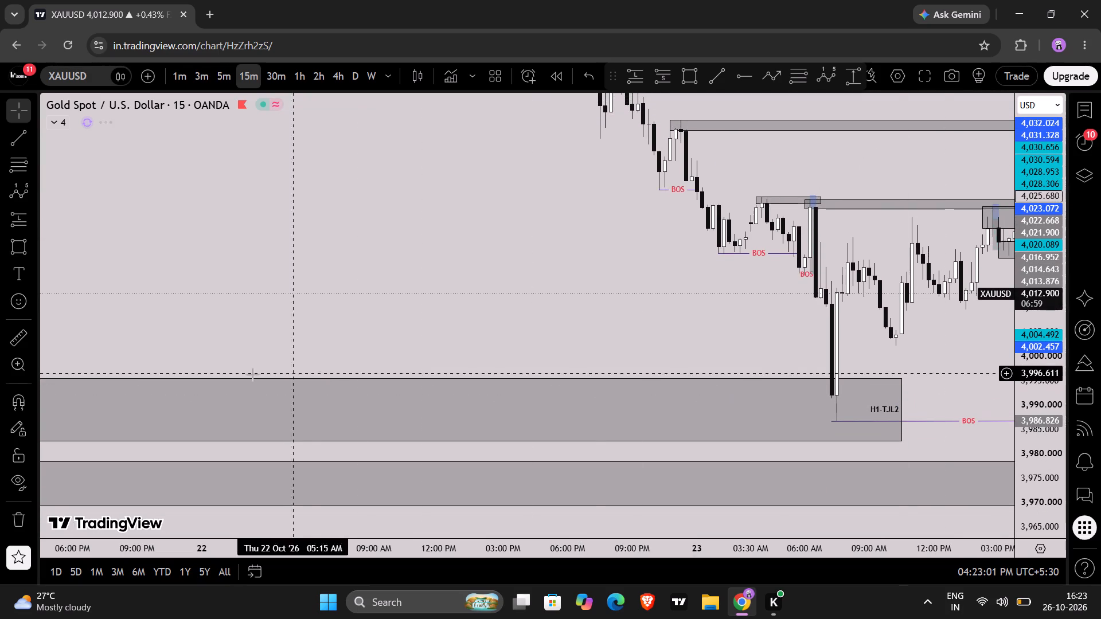
left_click_drag(248, 375, 0, 312)
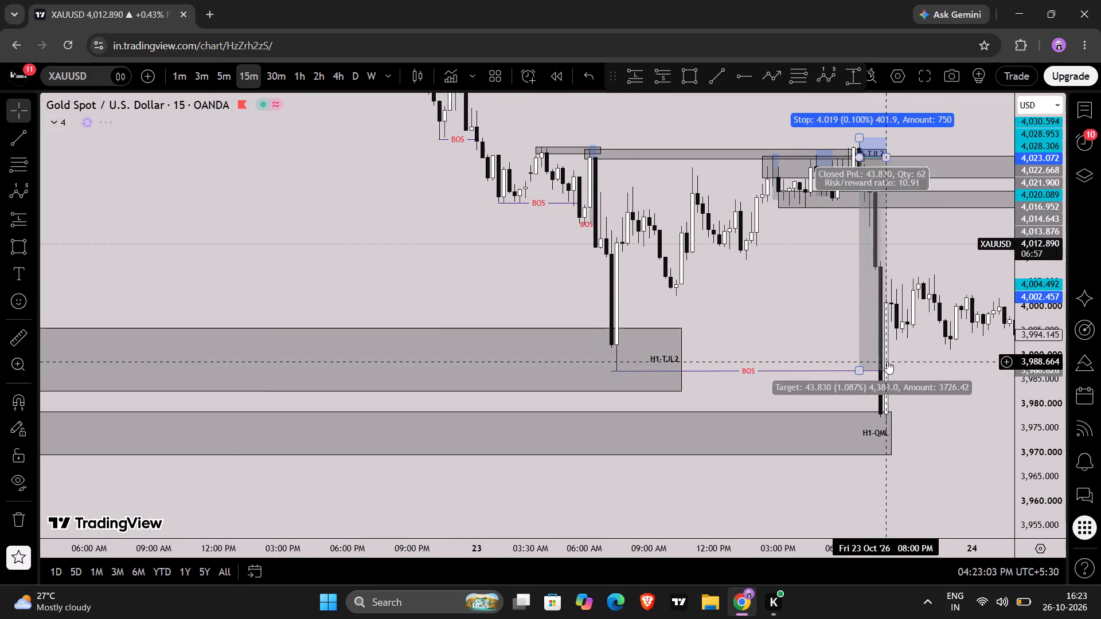
left_click_drag(927, 367, 380, 418)
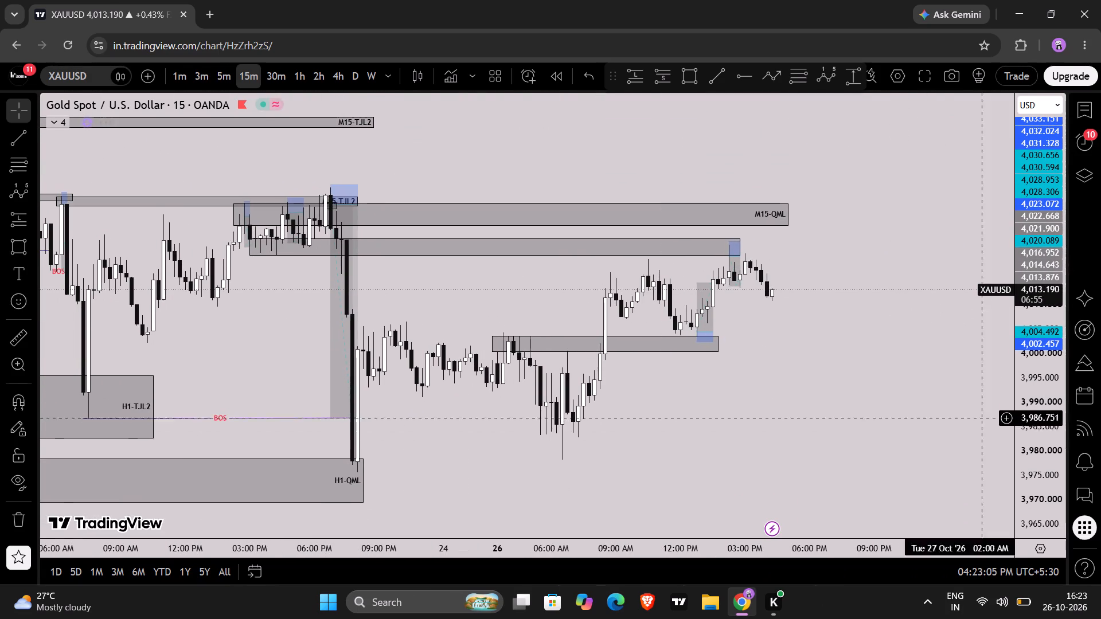
scroll(1038, 325, "up", 4)
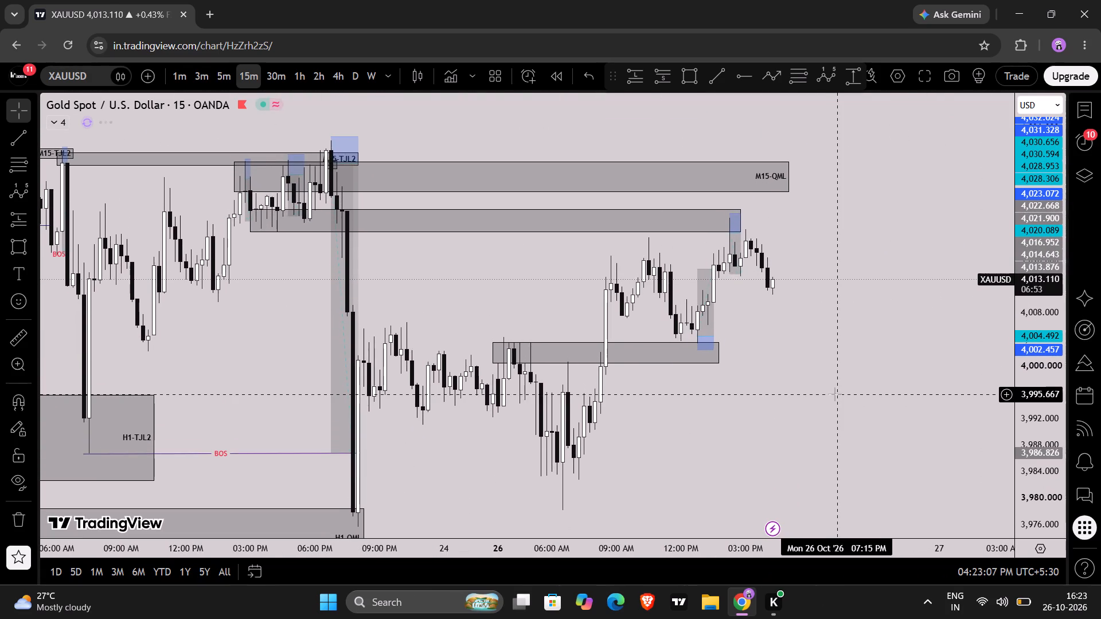
scroll(835, 394, "up", 1)
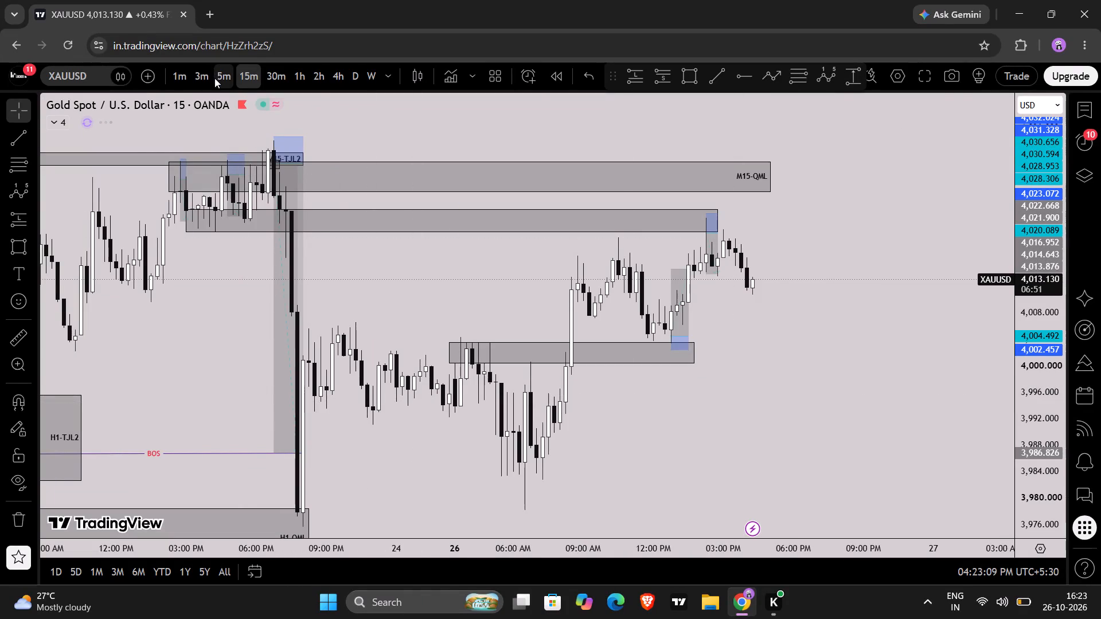
Switch to the 5-minute timeframe and examine price action from the H1-QML low through the zone near 4,000.
left_click(214, 78)
key("Down")
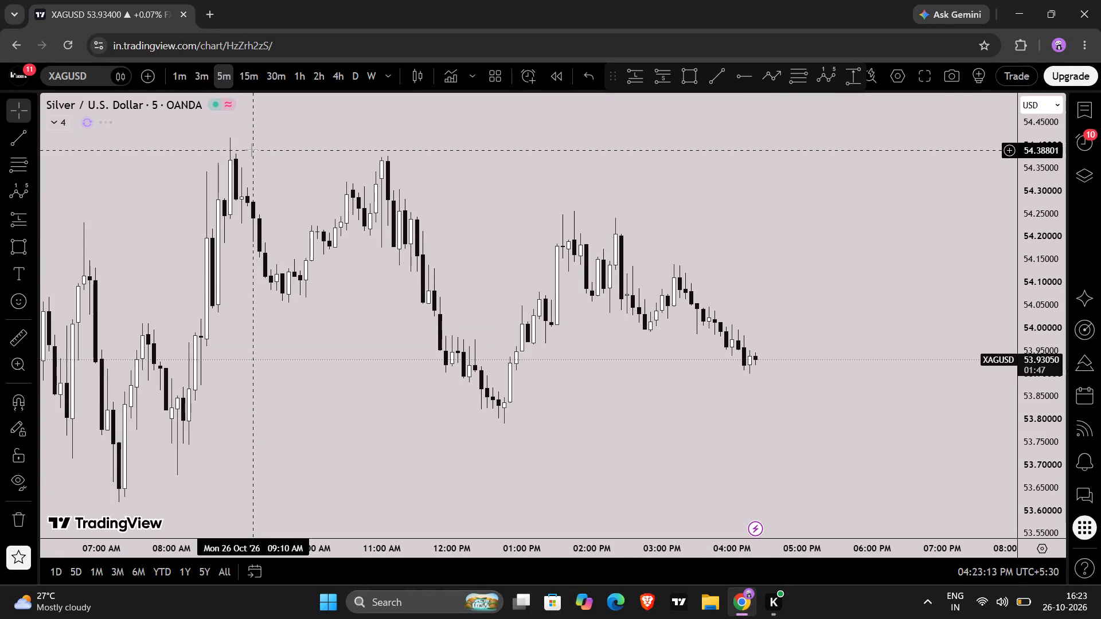
key("Up")
scroll(295, 280, "down", 5)
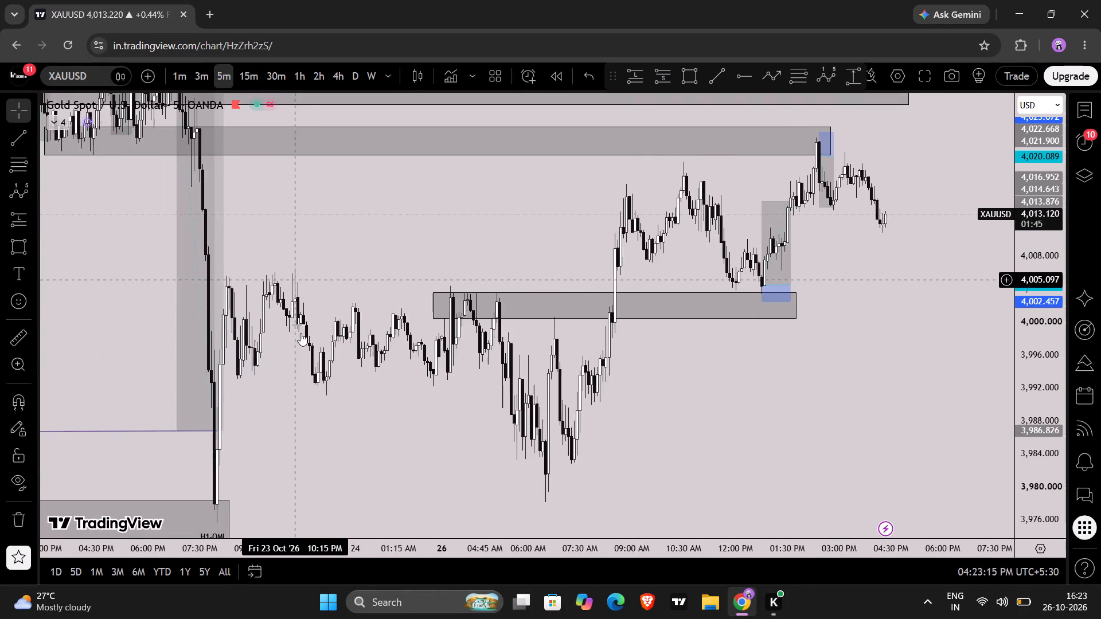
left_click_drag(312, 428, 657, 379)
scroll(657, 379, "up", 4)
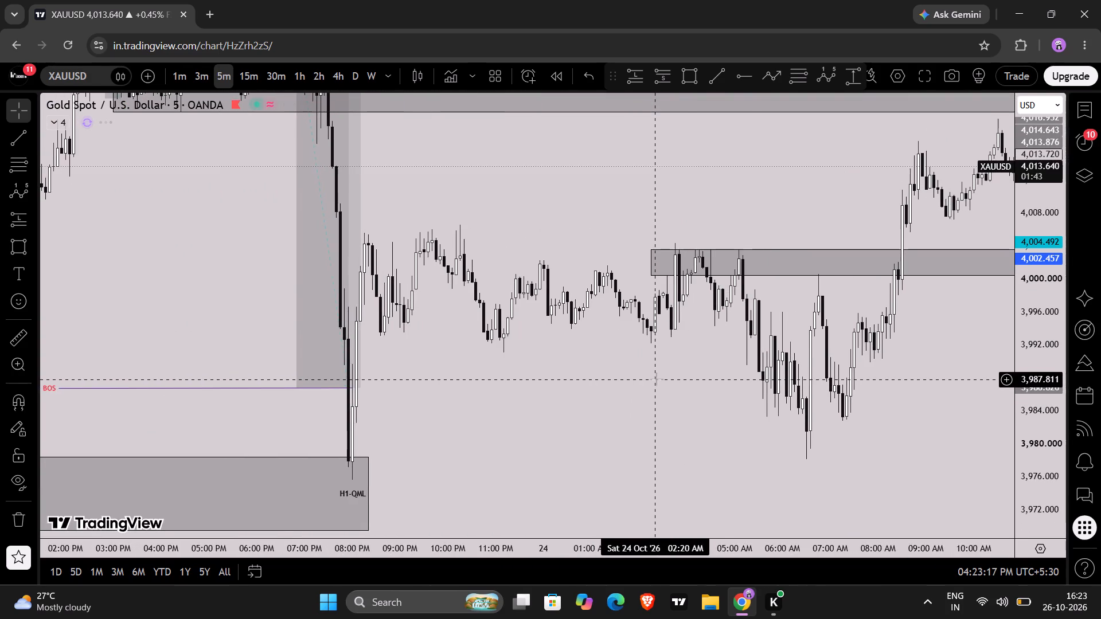
scroll(1036, 293, "up", 4)
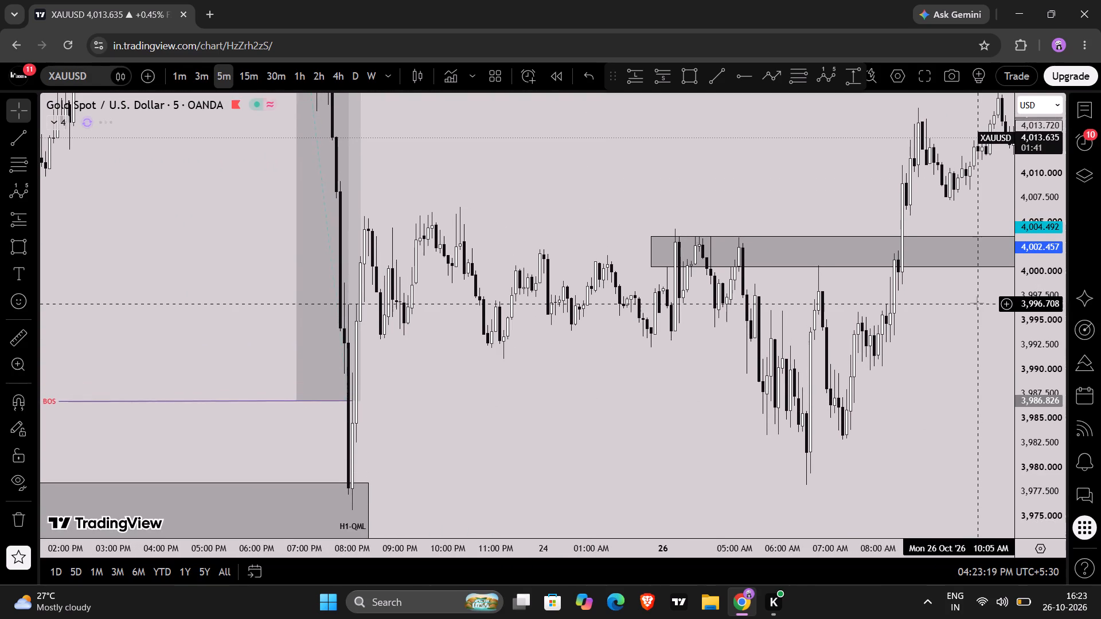
scroll(977, 303, "up", 1)
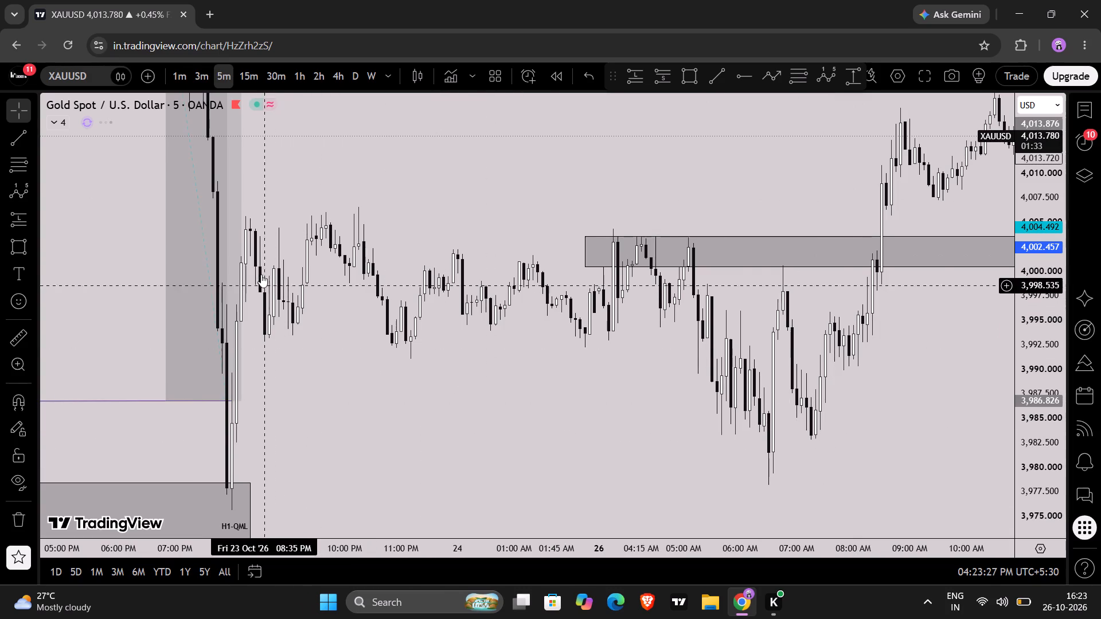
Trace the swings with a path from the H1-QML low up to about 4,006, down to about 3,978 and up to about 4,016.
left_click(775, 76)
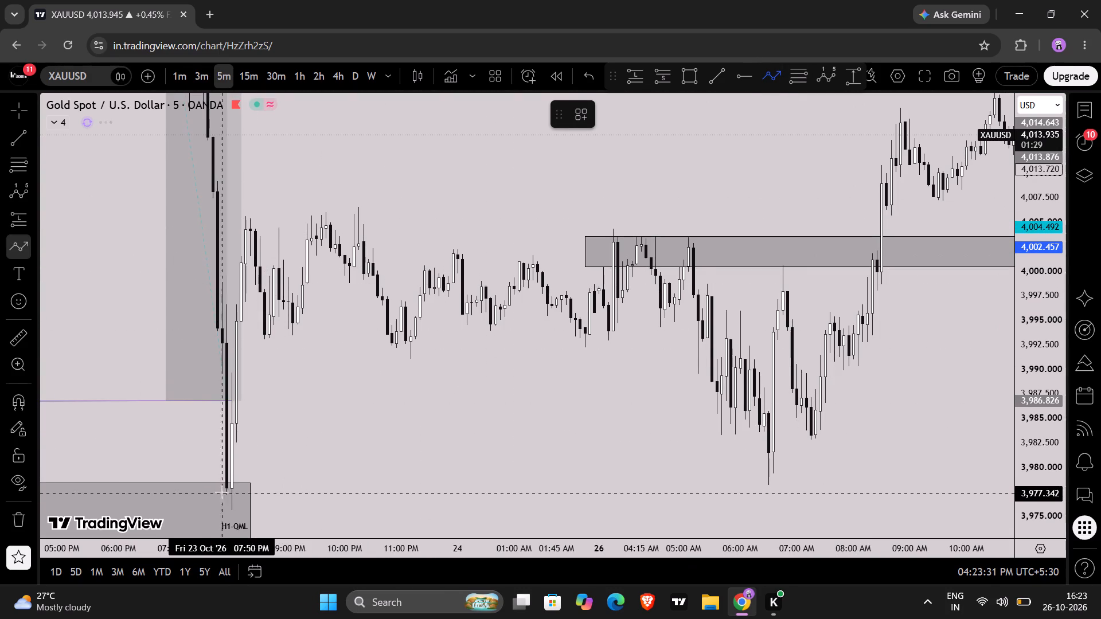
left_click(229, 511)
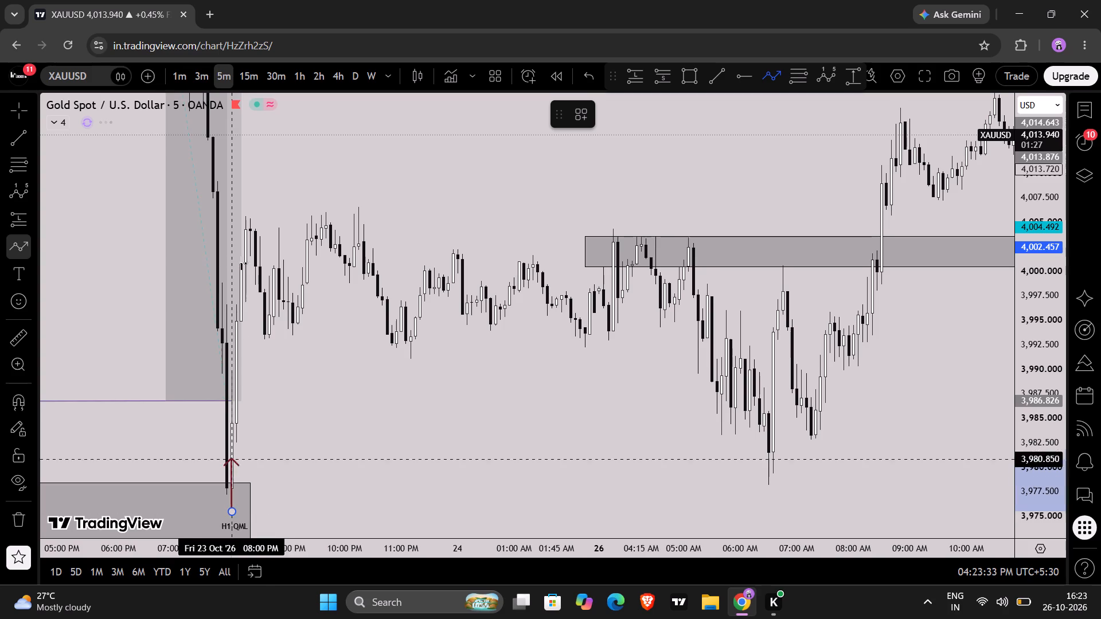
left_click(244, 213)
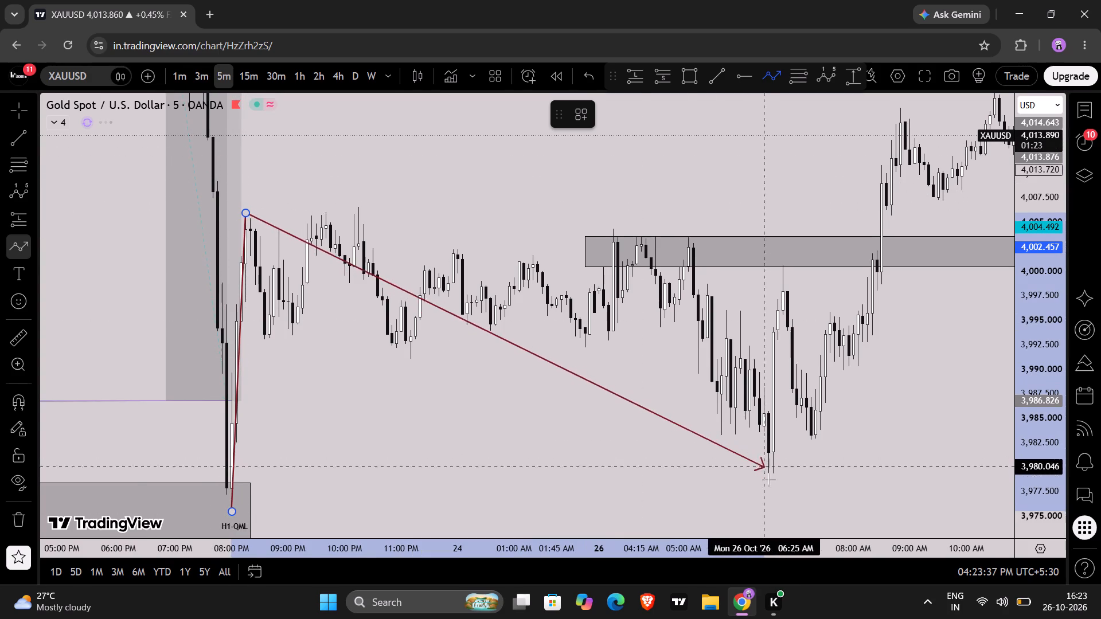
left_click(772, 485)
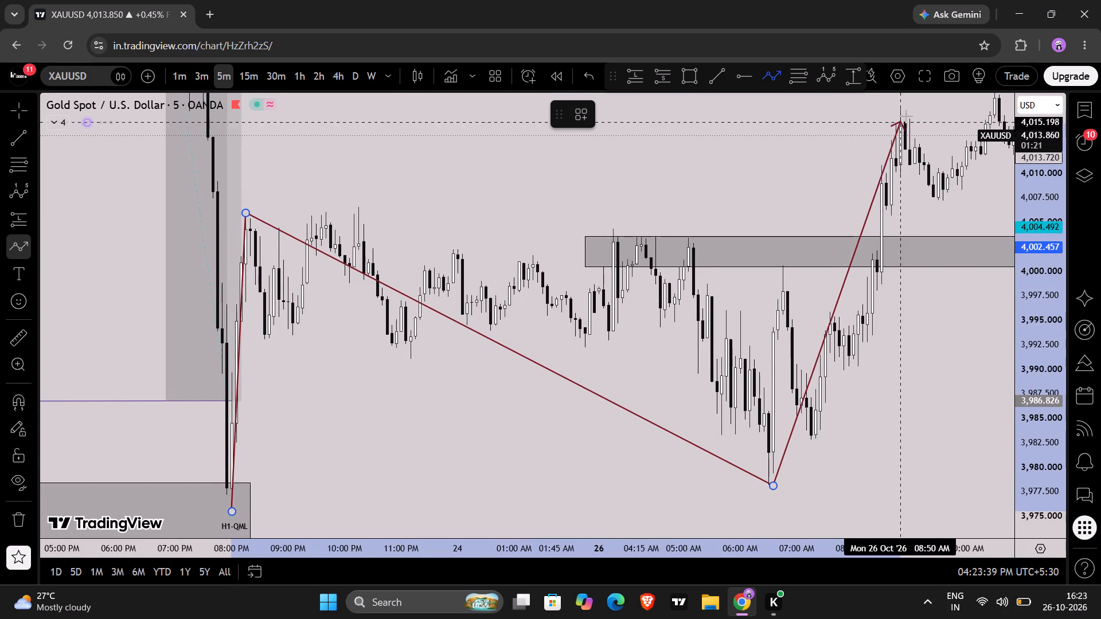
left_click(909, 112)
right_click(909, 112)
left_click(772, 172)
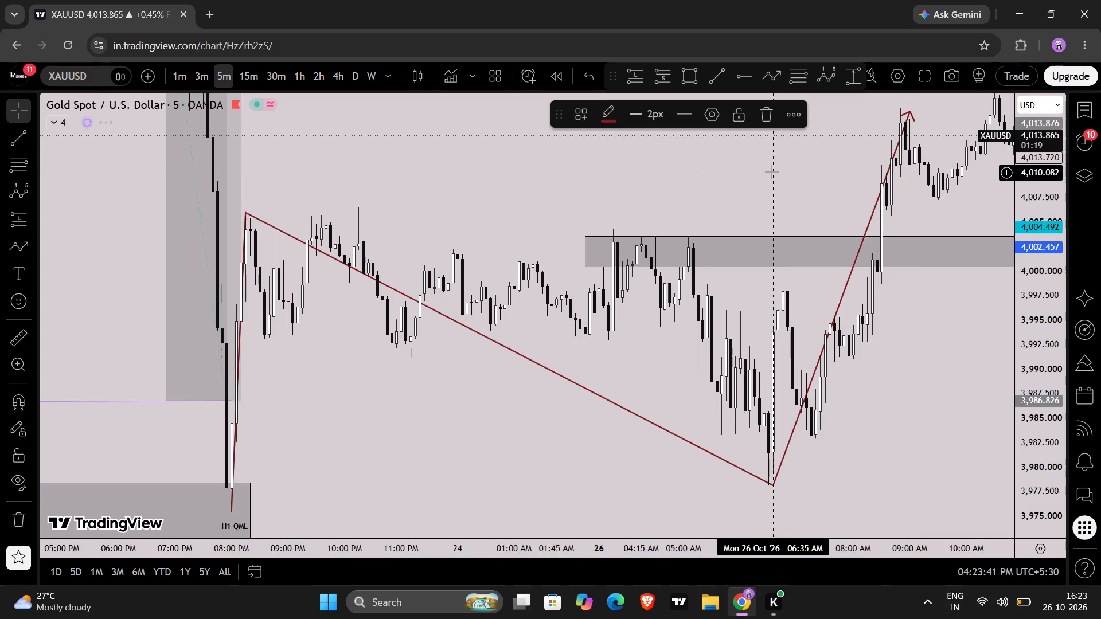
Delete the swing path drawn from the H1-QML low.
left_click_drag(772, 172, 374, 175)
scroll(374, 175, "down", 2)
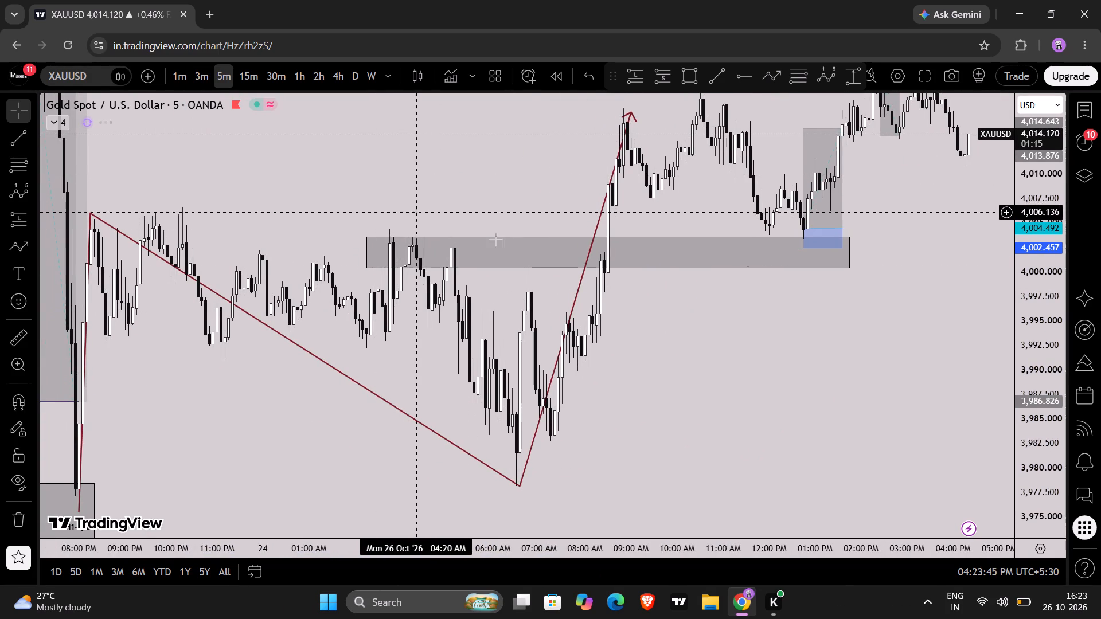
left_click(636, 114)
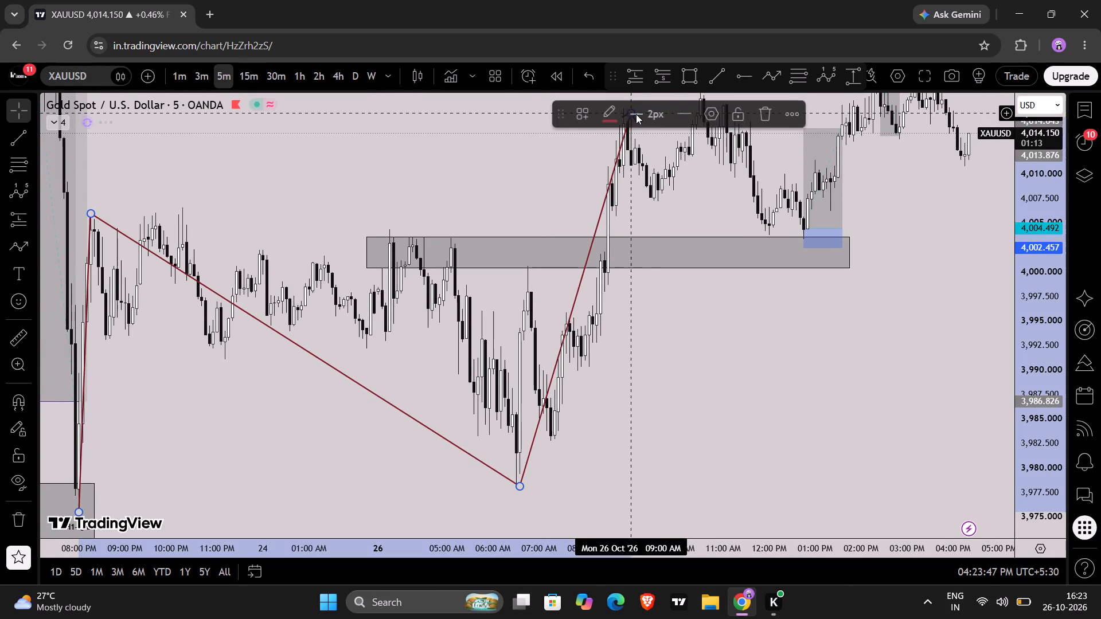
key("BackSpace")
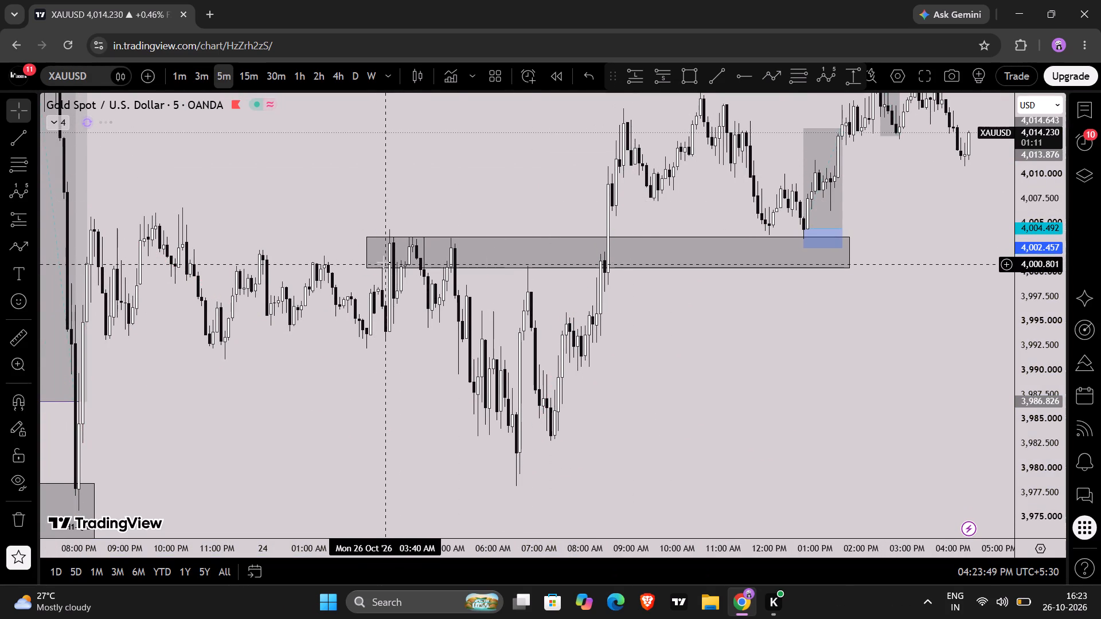
Narrow the zone near 4,000 so its lower edge sits at about 4,002.4 and it starts at 03:35 AM on 26 Oct.
left_click_drag(366, 269, 401, 265)
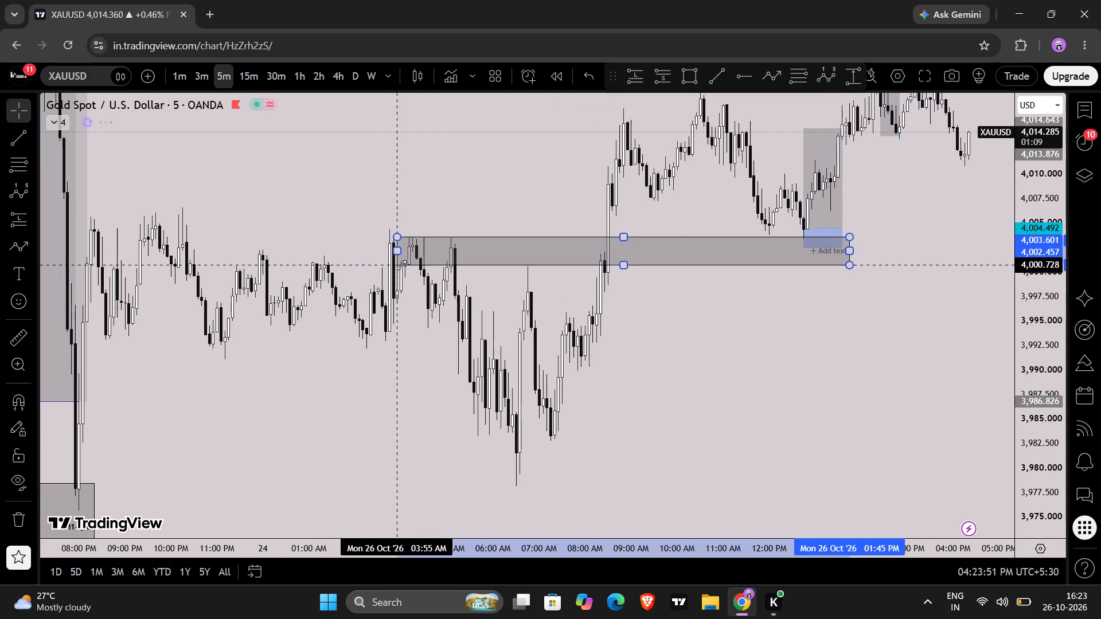
left_click_drag(401, 265, 444, 257)
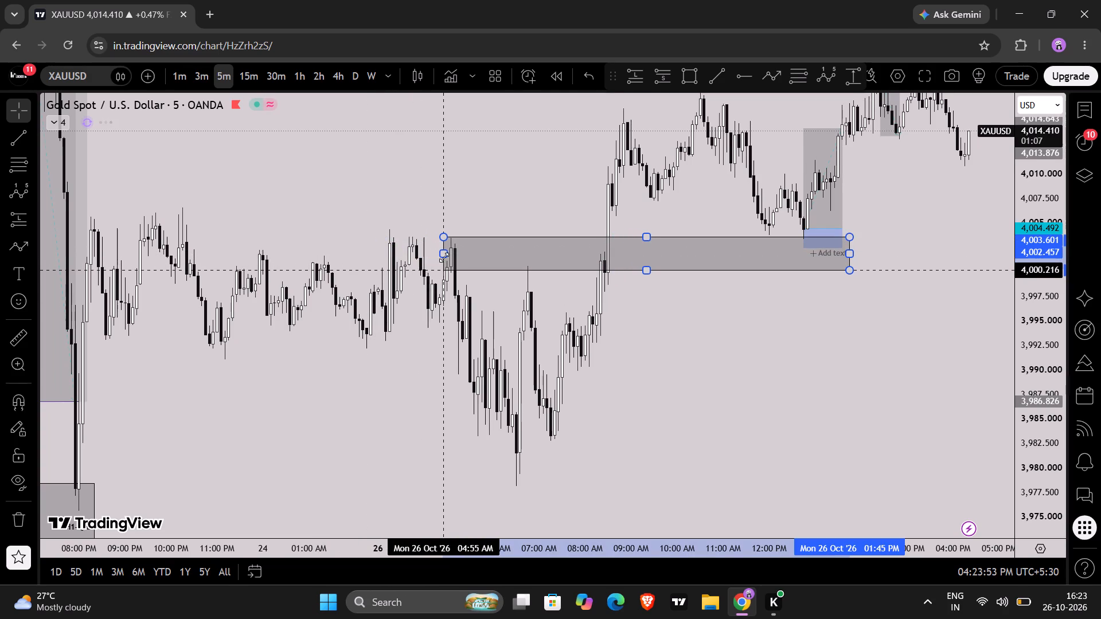
left_click_drag(444, 257, 442, 248)
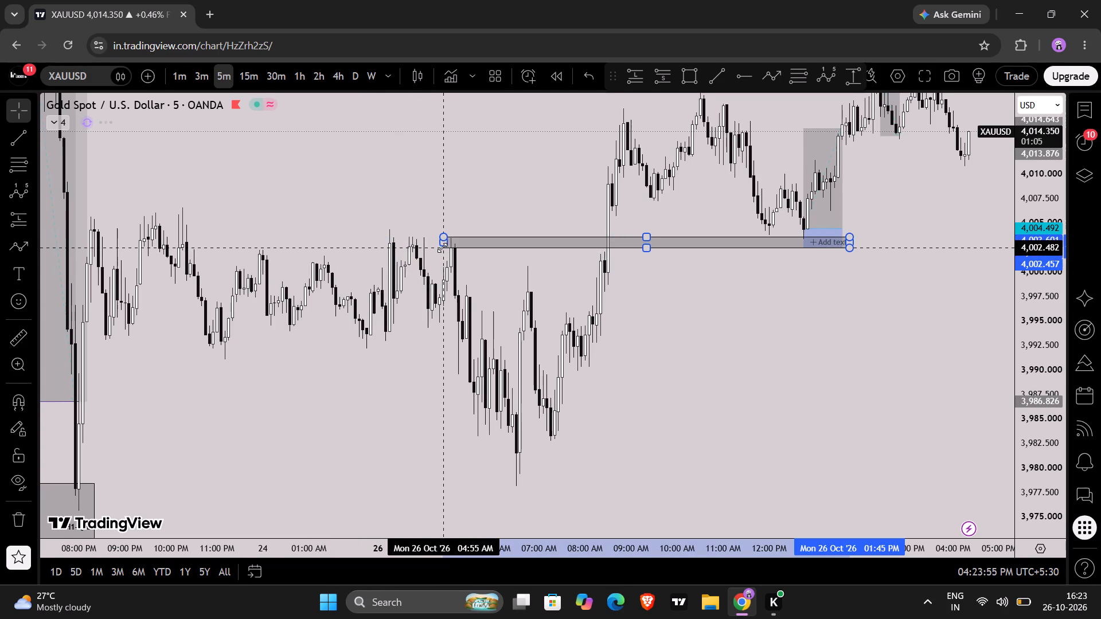
left_click_drag(442, 248, 399, 245)
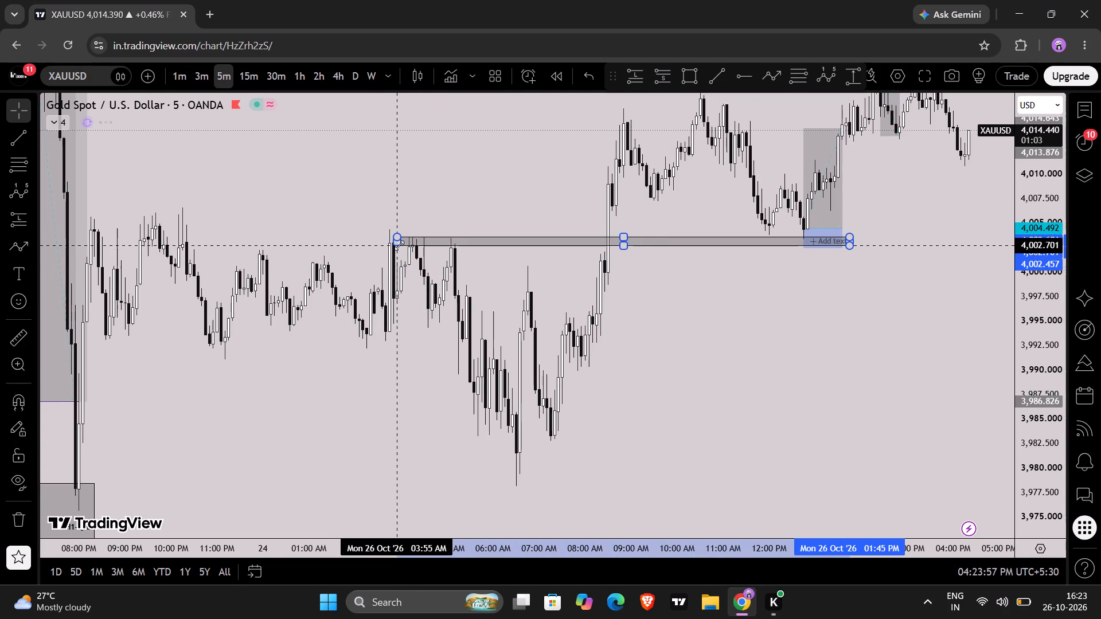
left_click_drag(399, 245, 381, 248)
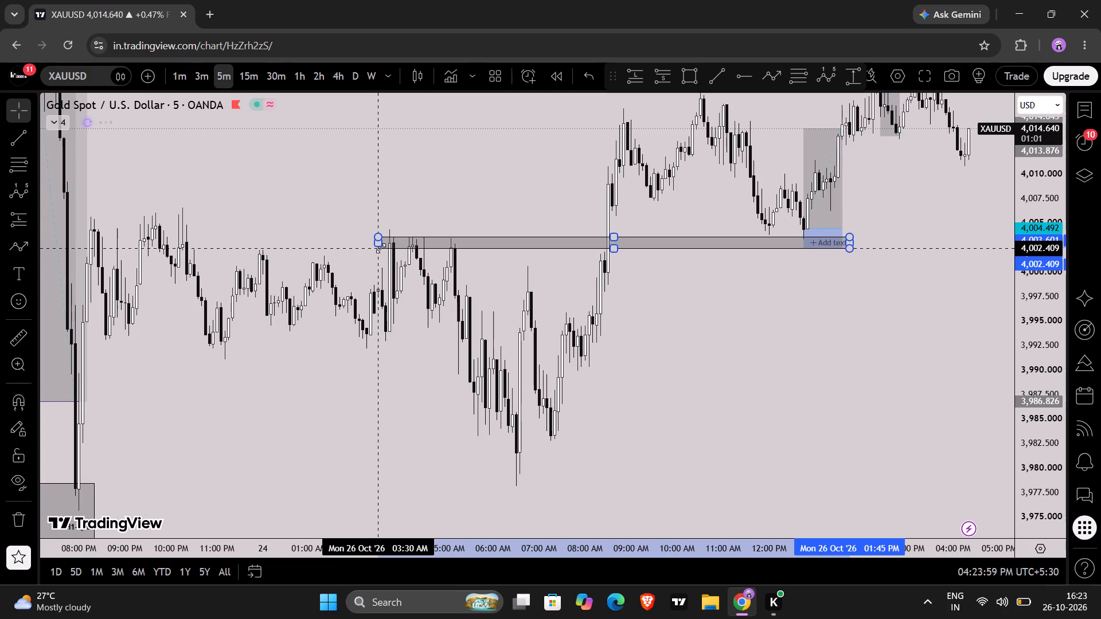
left_click(462, 207)
Shorten the narrowed zone so it ends at 01:10 PM on 26 Oct, inside the long position.
left_click_drag(462, 207, 255, 239)
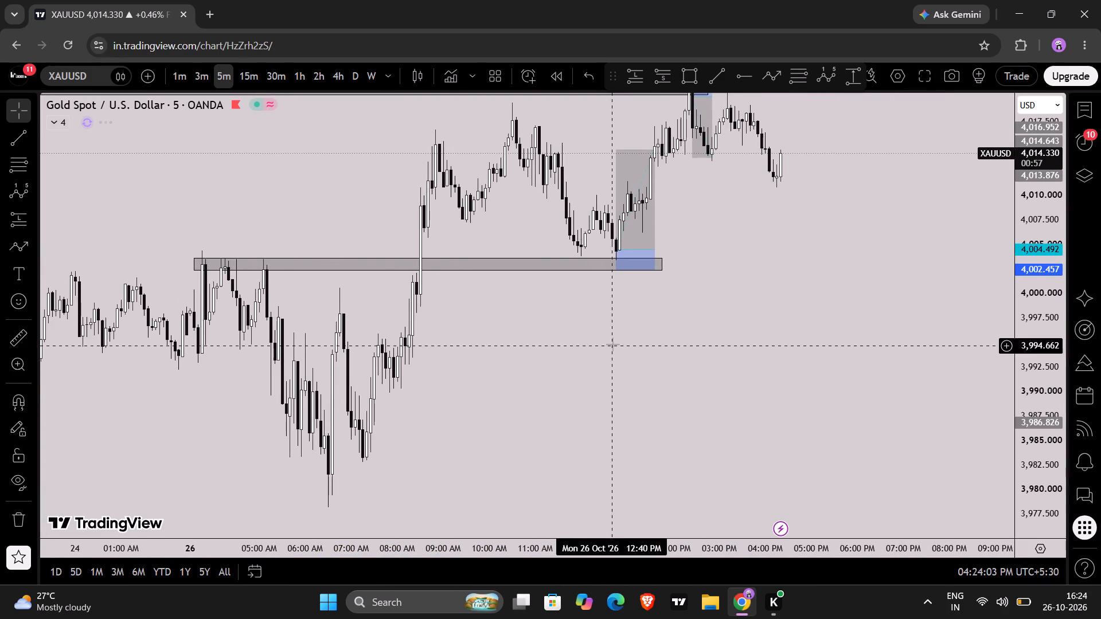
left_click(662, 265)
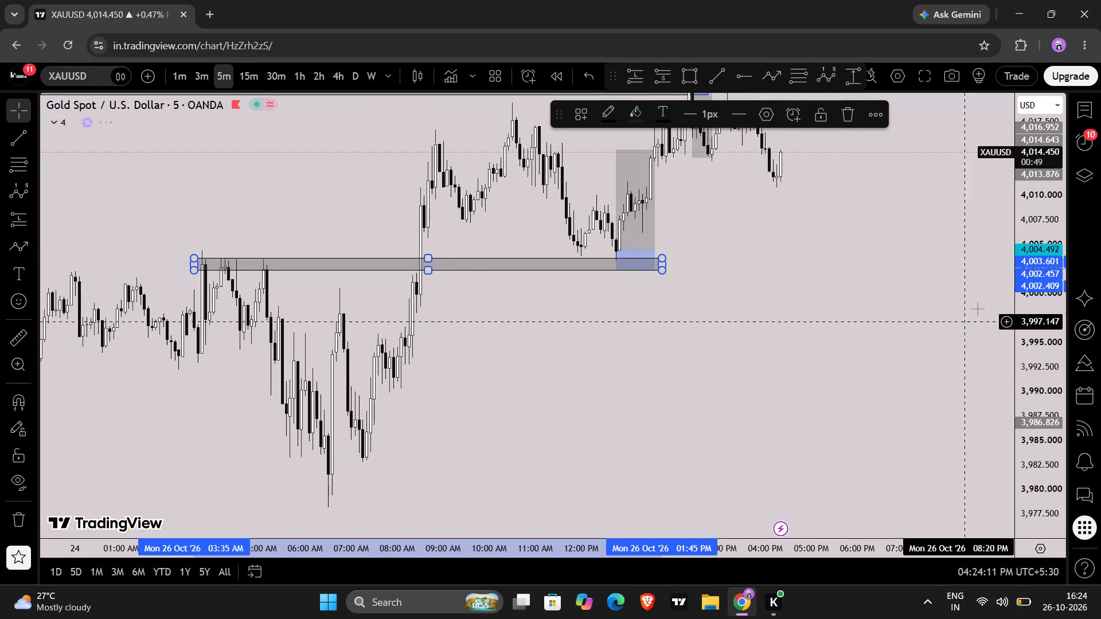
scroll(1040, 281, "up", 6)
left_click_drag(876, 222, 892, 342)
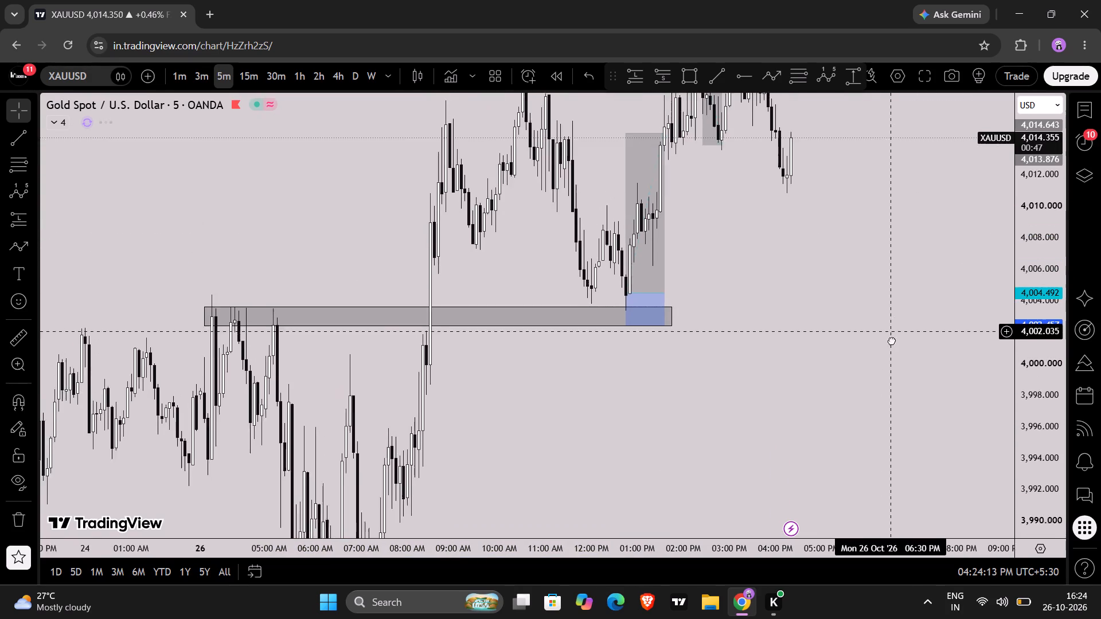
left_click_drag(892, 342, 896, 353)
left_click_drag(678, 336, 651, 332)
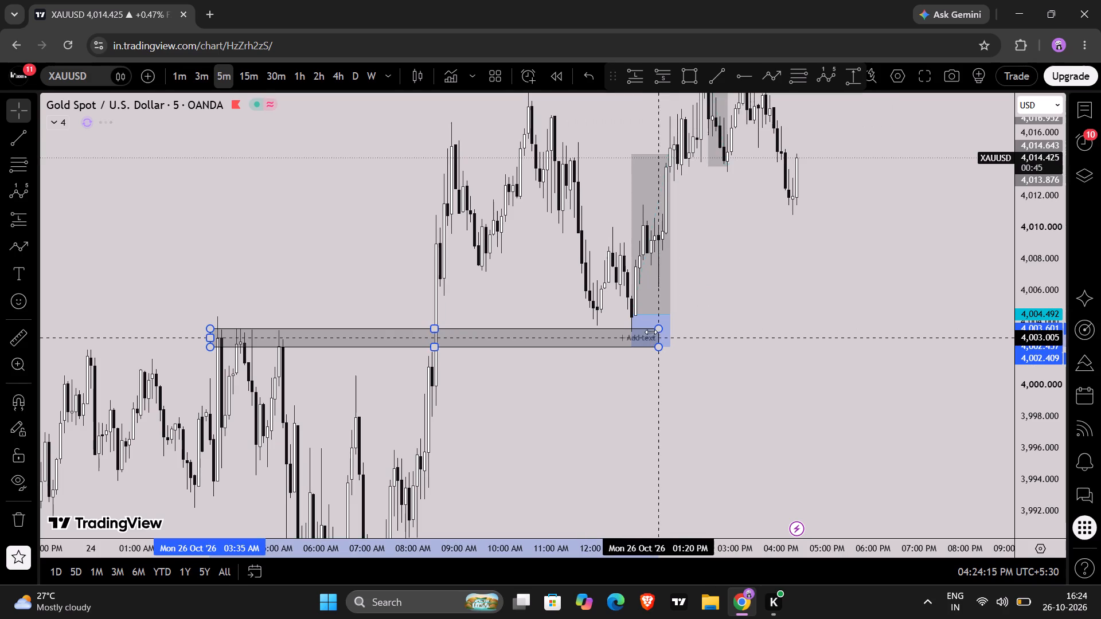
left_click_drag(651, 332, 652, 331)
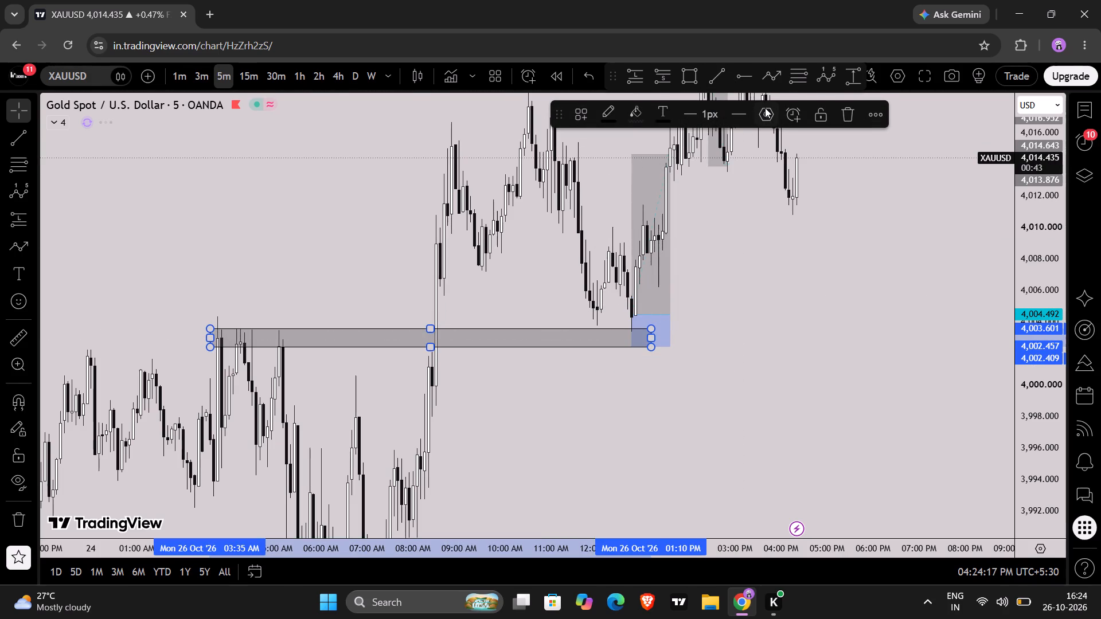
Label the shortened zone rectangle with the text FIB.
left_click(765, 108)
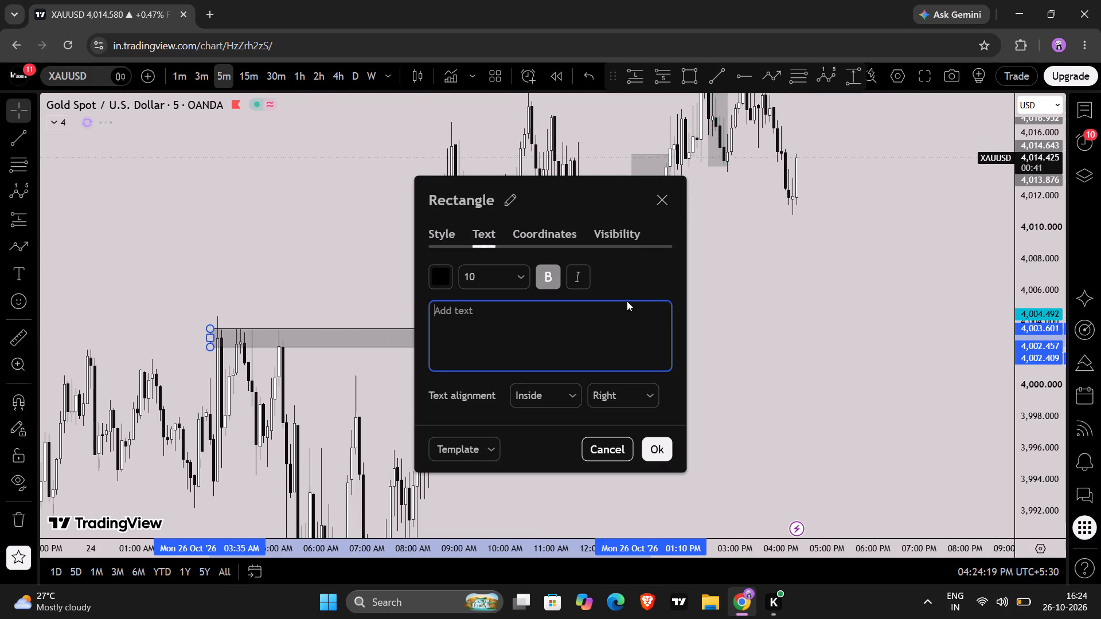
type("FIB")
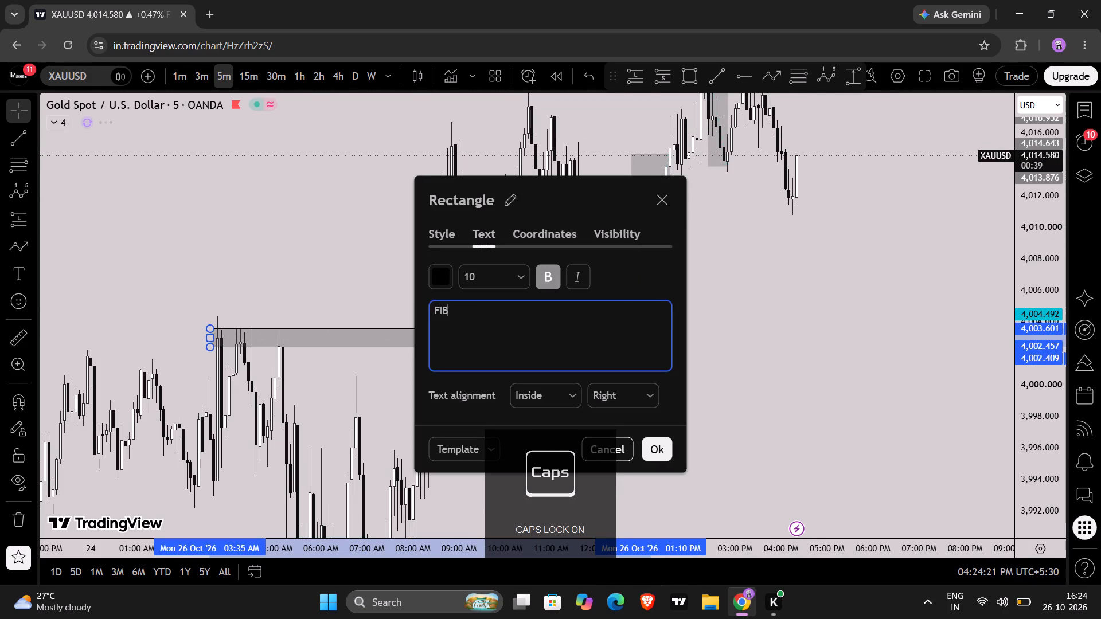
left_click(662, 448)
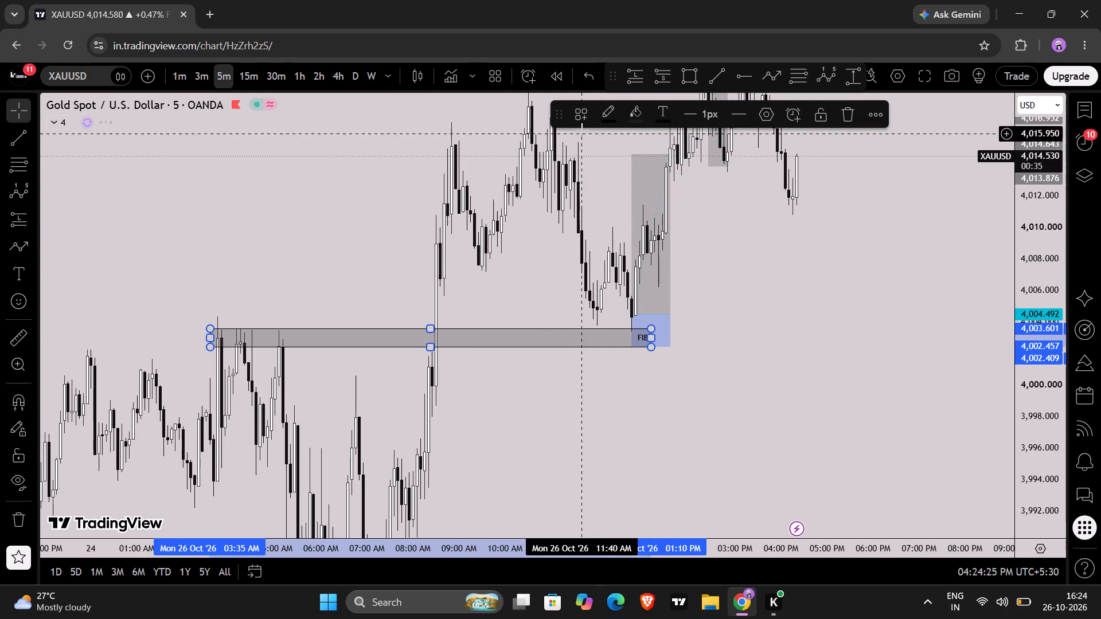
Save the labelled rectangle's formatting as a new drawing template named FIB.
left_click(583, 119)
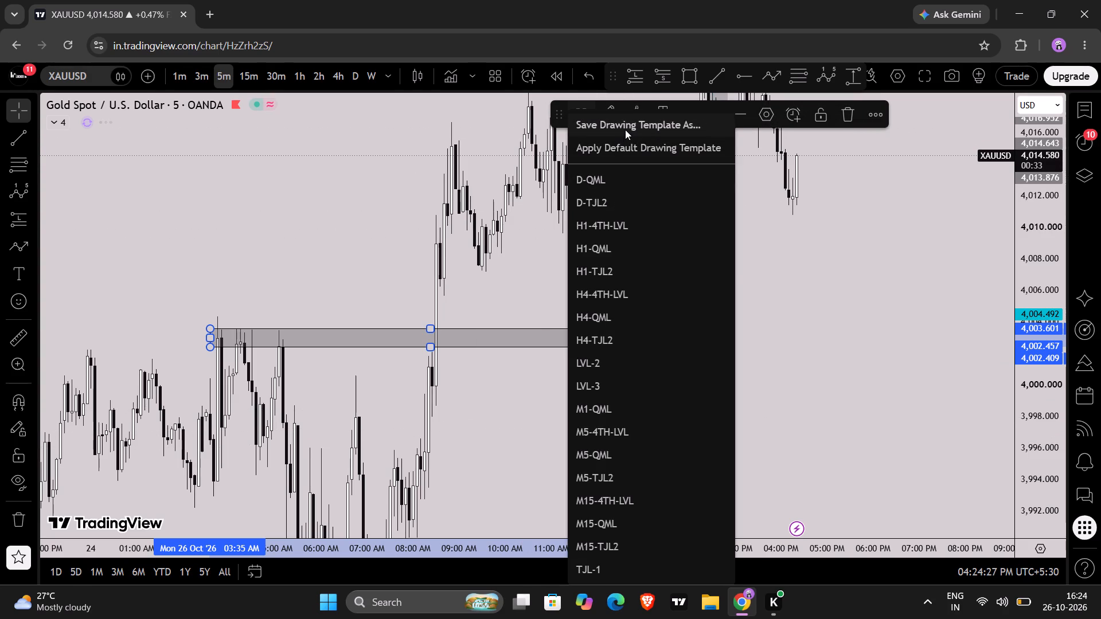
left_click(626, 128)
key("f")
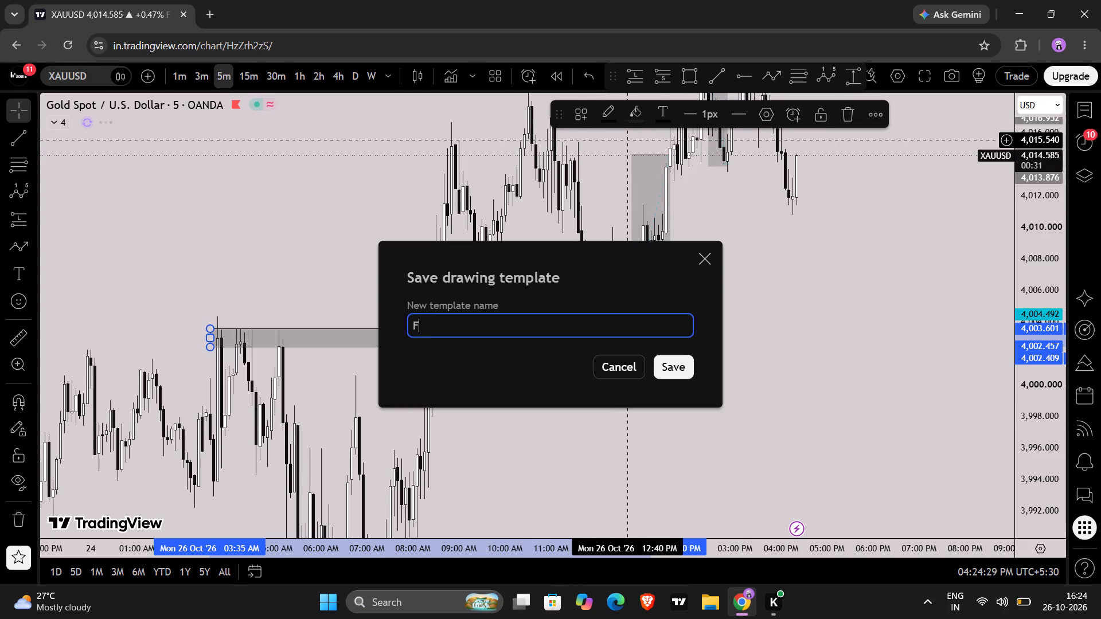
type("IB")
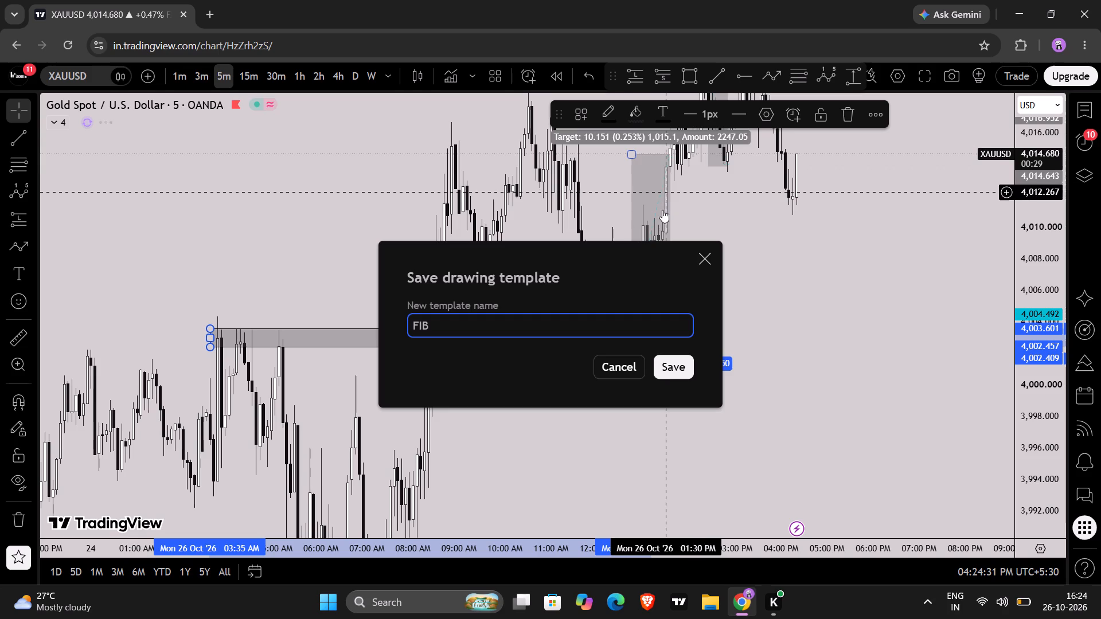
left_click(666, 367)
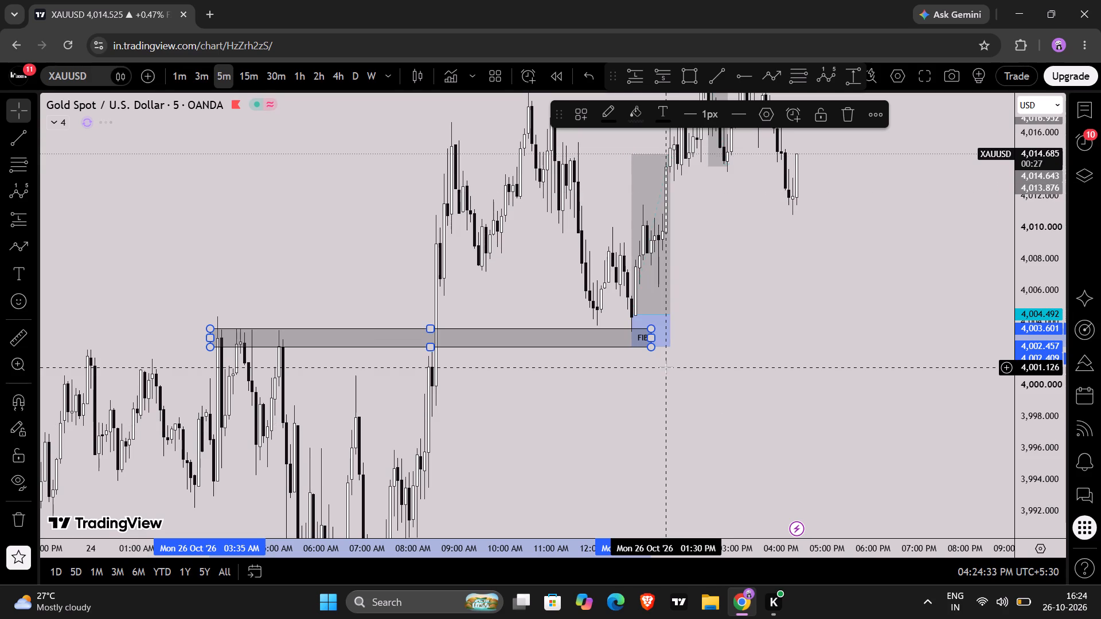
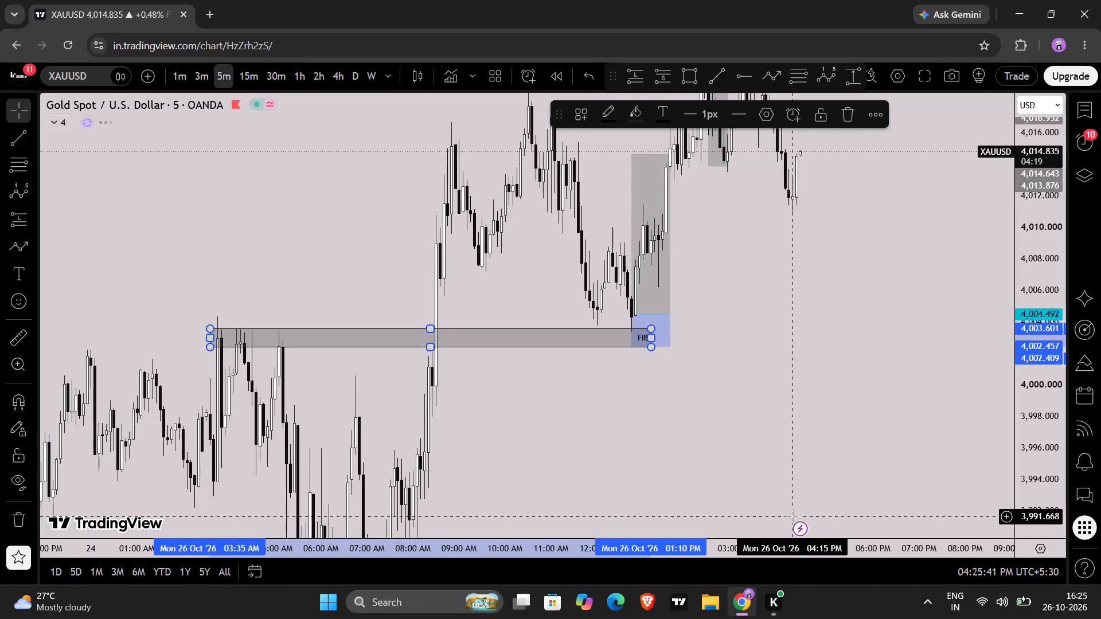
Stretch the short position at the 4,020 supply zone to a target of about 4,011.3 and an end time of 04:25 PM on 26 Oct.
left_click(774, 401)
left_click_drag(774, 401, 738, 445)
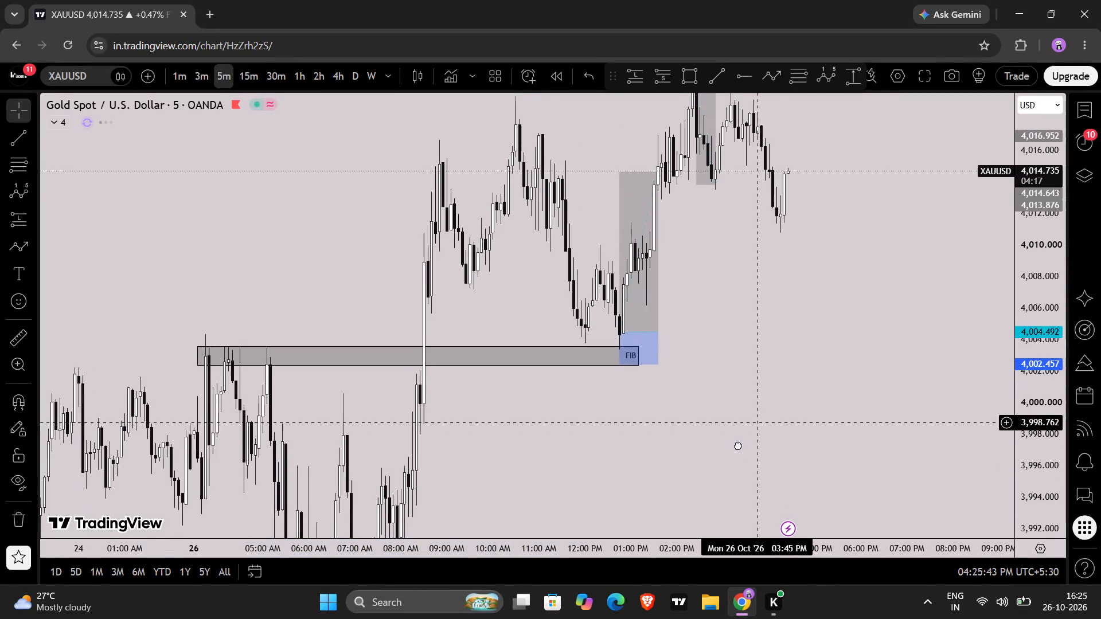
left_click_drag(738, 445, 740, 442)
scroll(1050, 328, "down", 2)
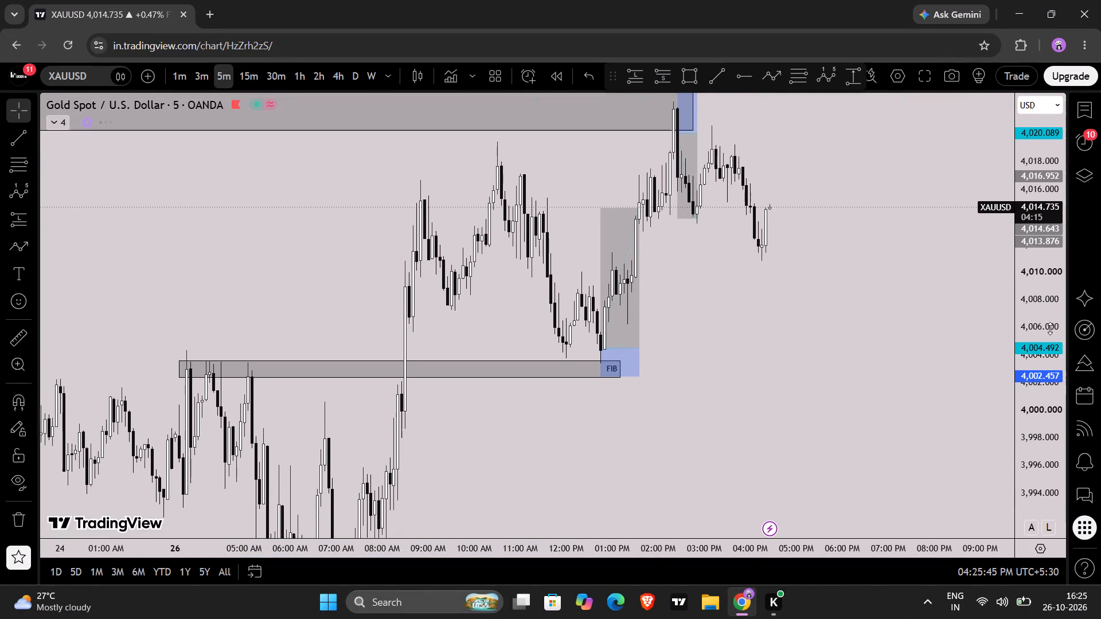
scroll(1050, 328, "down", 2)
scroll(820, 268, "up", 1)
left_click_drag(818, 256, 854, 381)
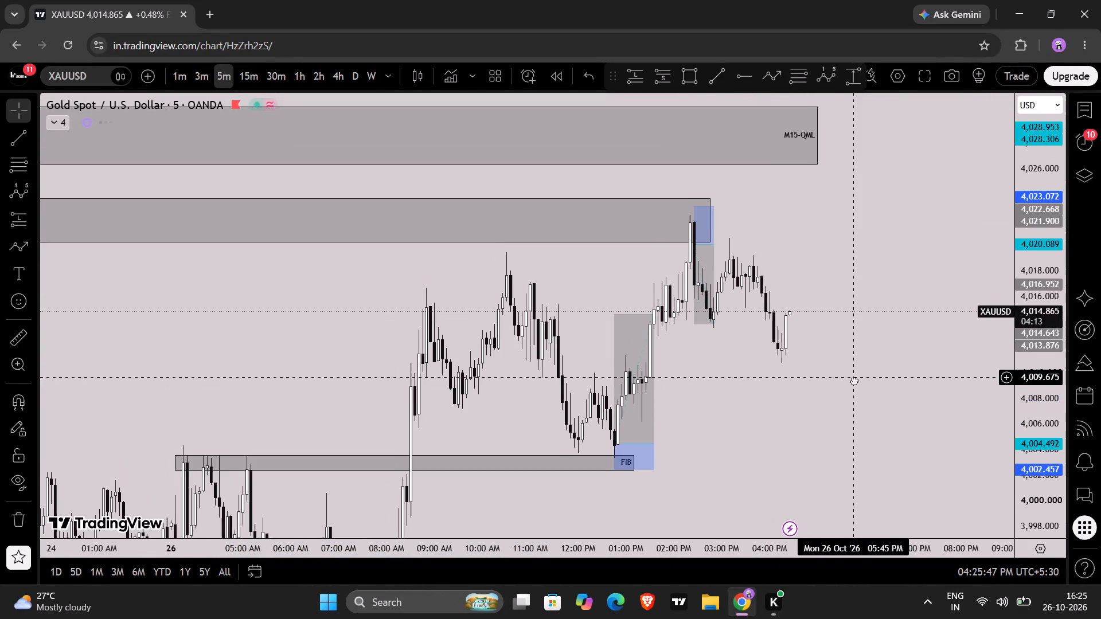
left_click_drag(854, 381, 856, 381)
left_click_drag(695, 325, 693, 365)
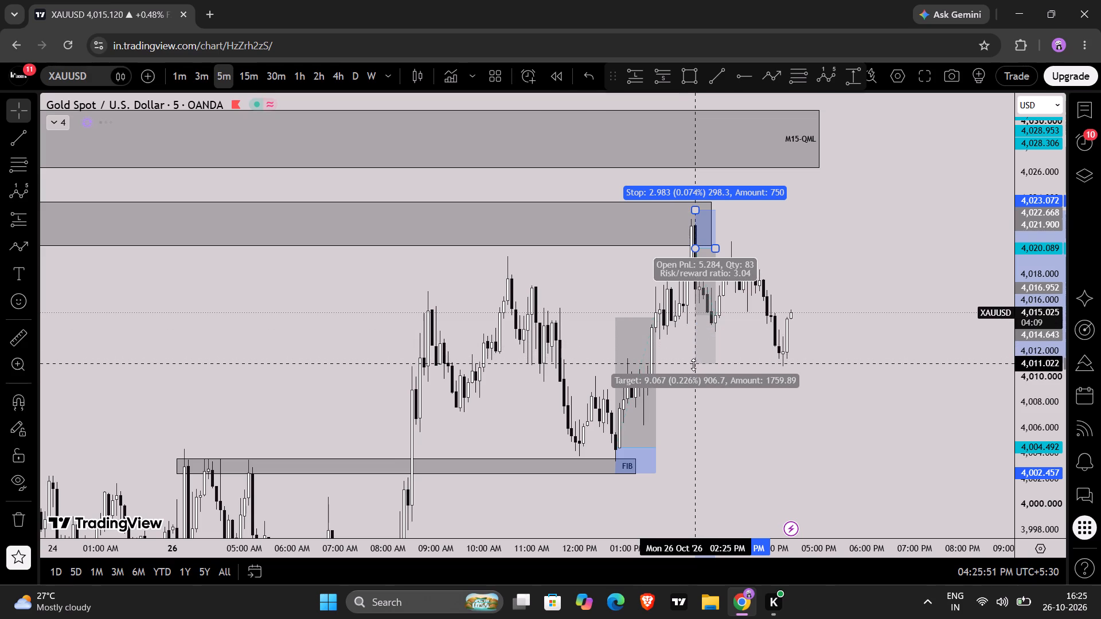
left_click_drag(693, 365, 693, 365)
left_click_drag(693, 365, 691, 360)
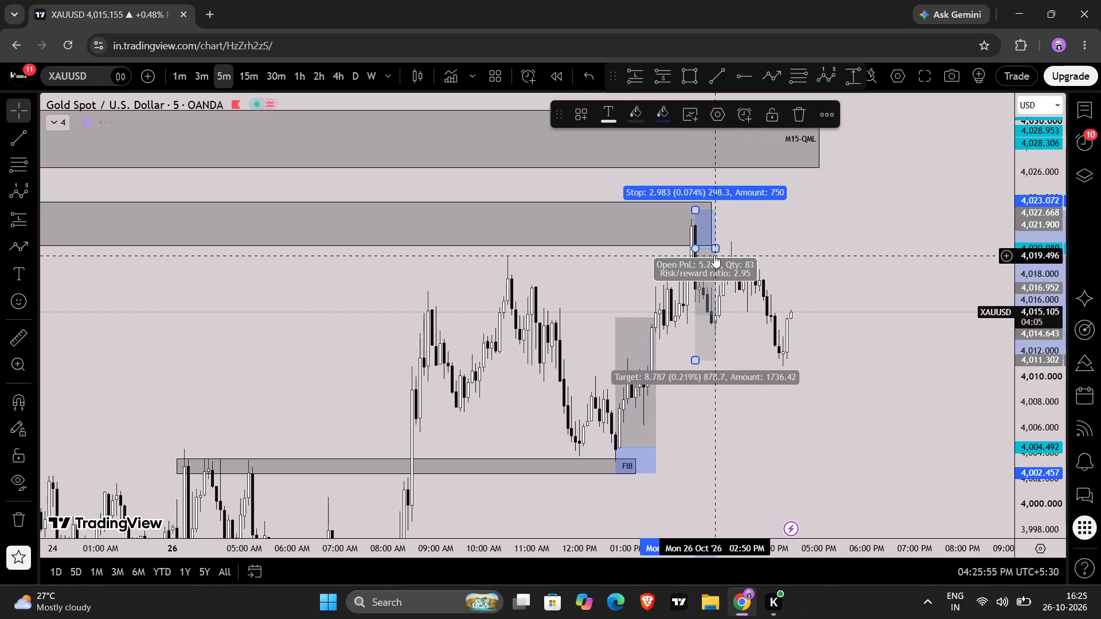
left_click_drag(714, 248, 733, 248)
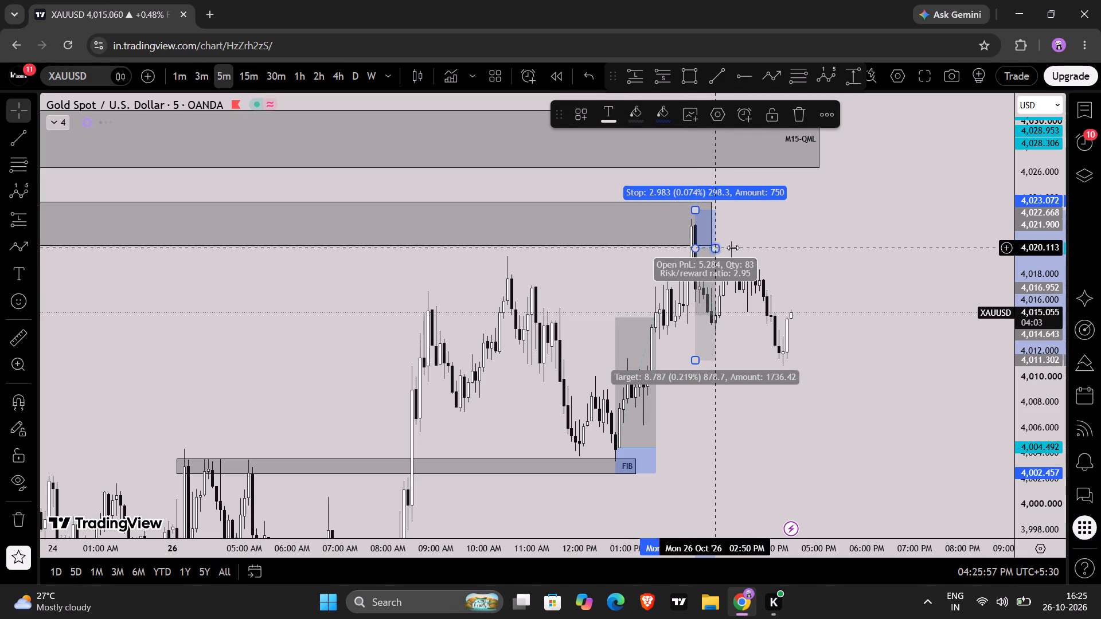
left_click_drag(733, 248, 787, 246)
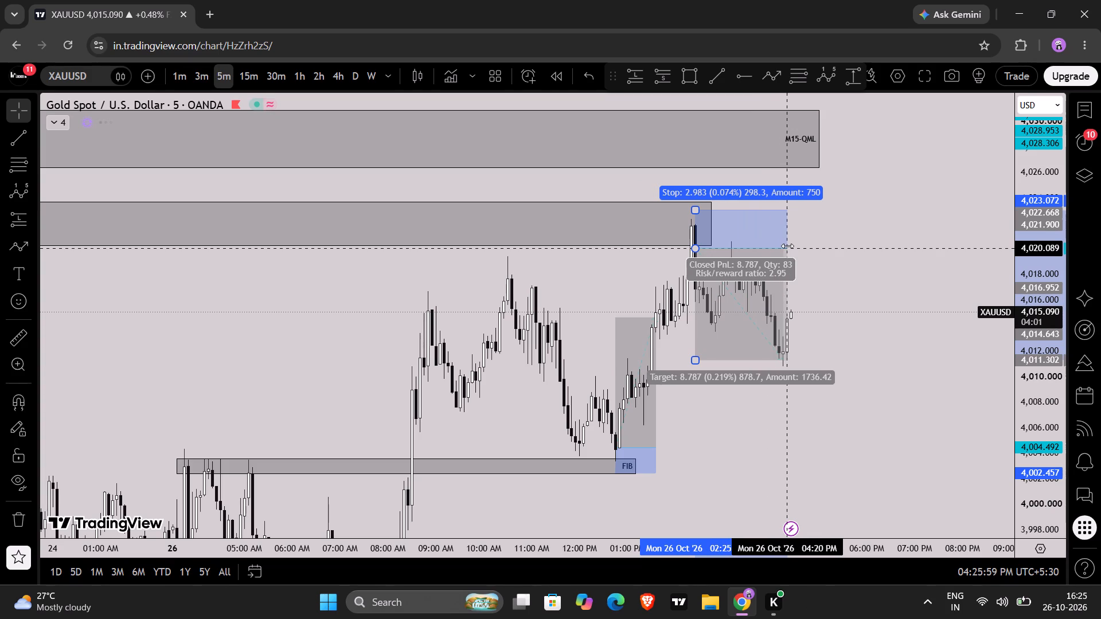
left_click_drag(787, 246, 792, 245)
left_click(854, 343)
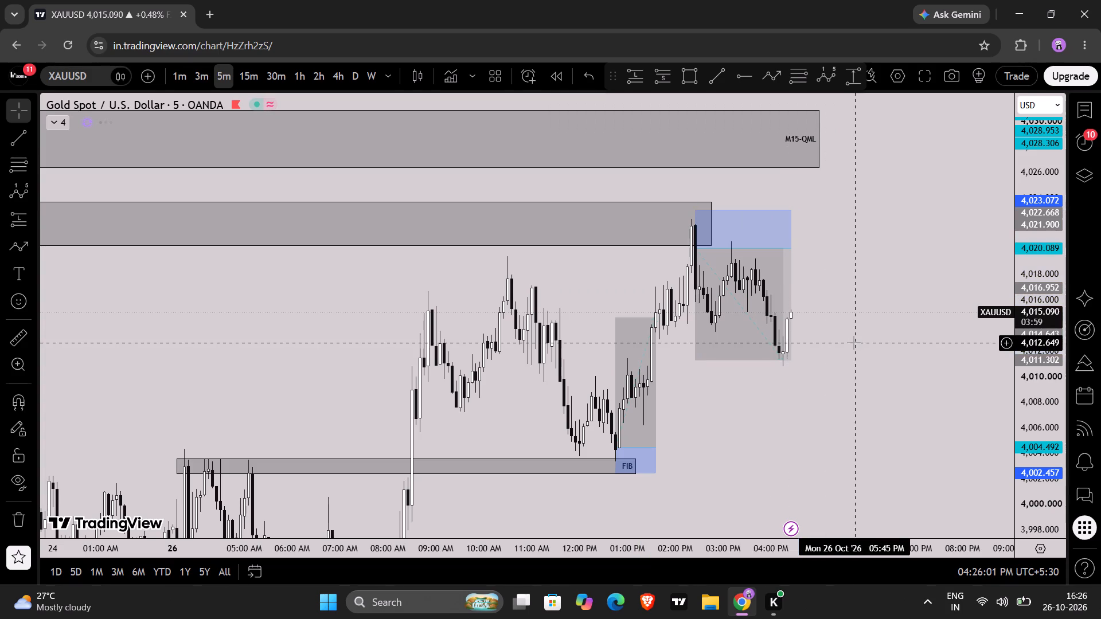
Fine-tune the extended short position's target level to about 4,011.05, near the latest swing low.
scroll(1044, 307, "up", 1)
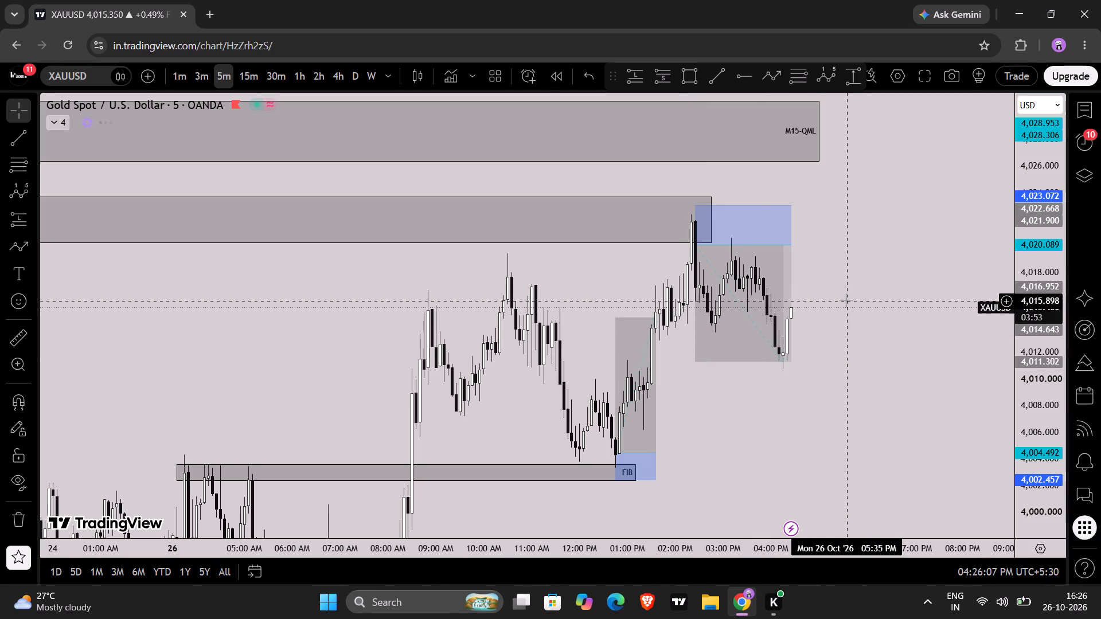
left_click_drag(846, 300, 829, 229)
scroll(1059, 238, "up", 6)
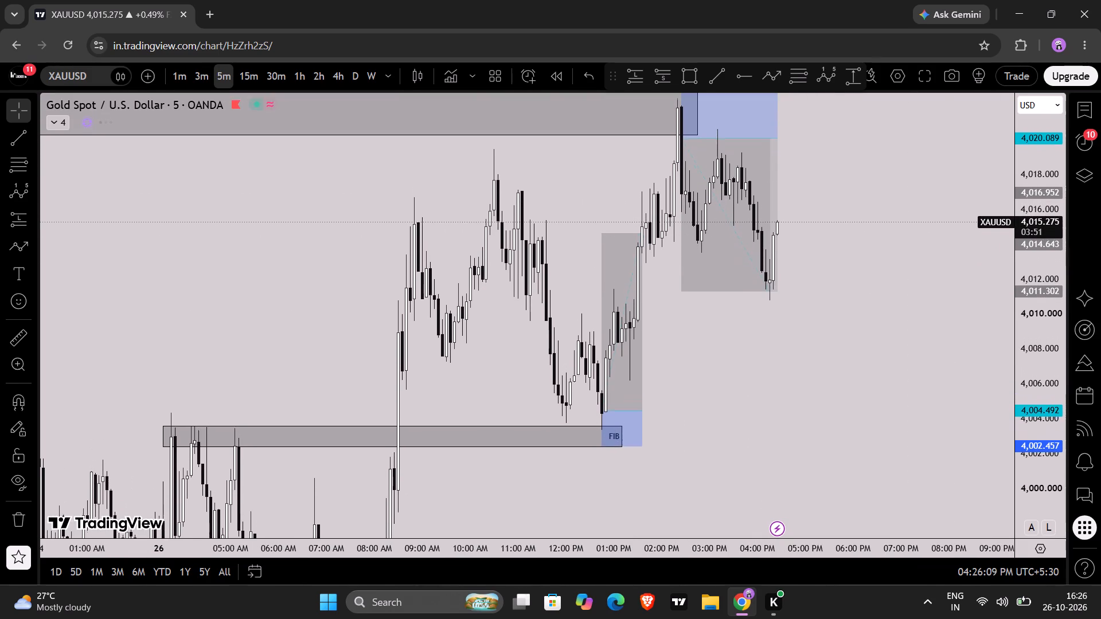
scroll(872, 285, "up", 1)
left_click_drag(831, 193, 869, 361)
left_click(869, 361)
scroll(869, 361, "down", 1)
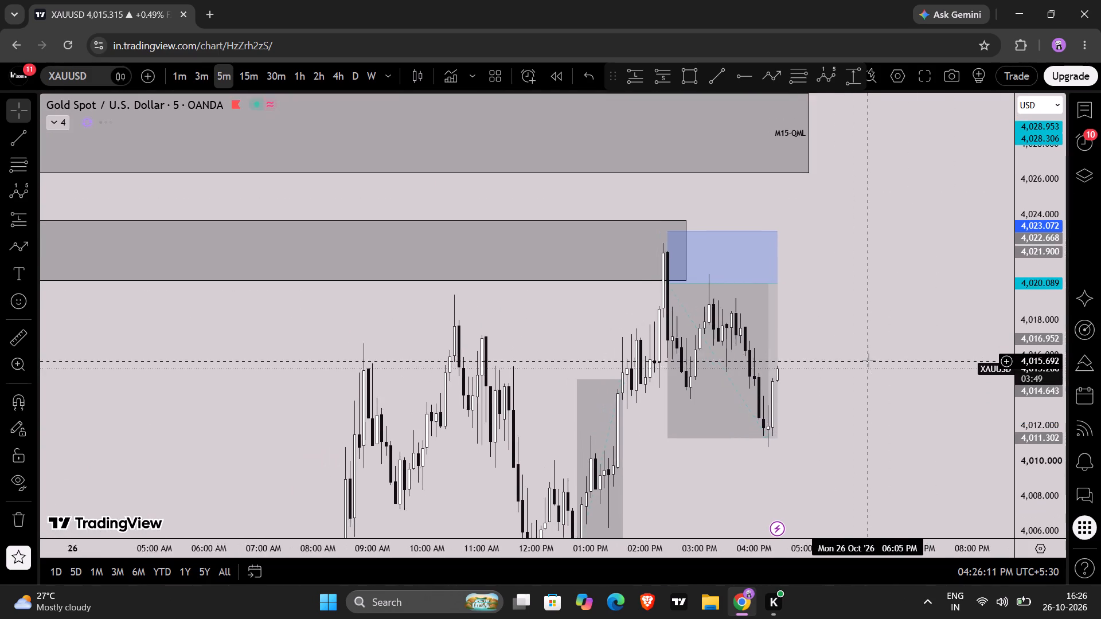
scroll(869, 361, "down", 1)
left_click_drag(884, 395, 847, 254)
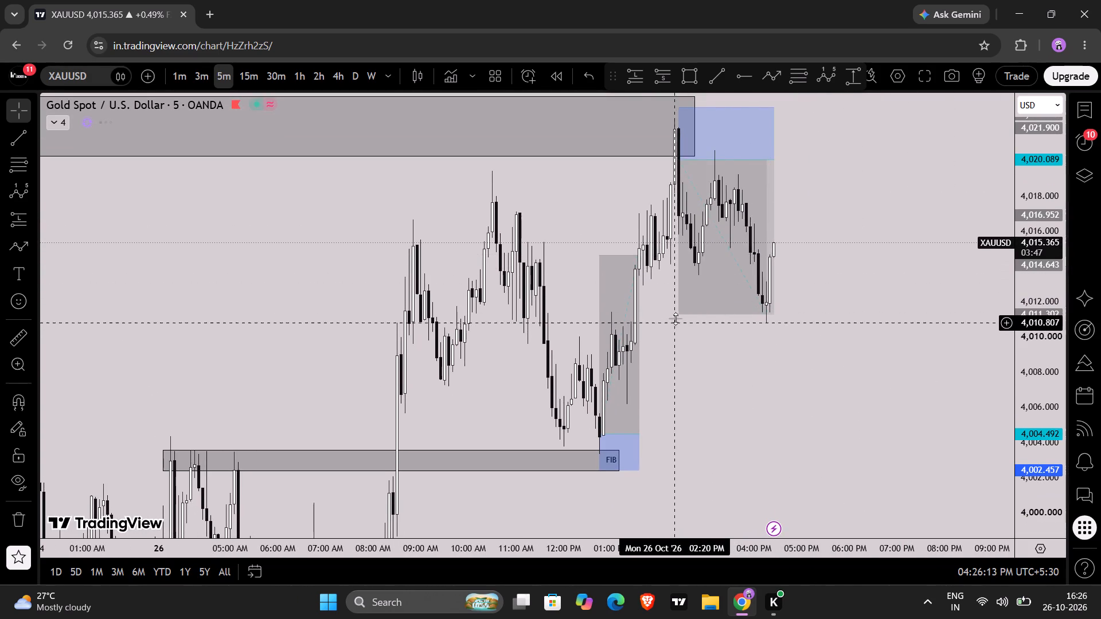
left_click_drag(679, 314, 672, 322)
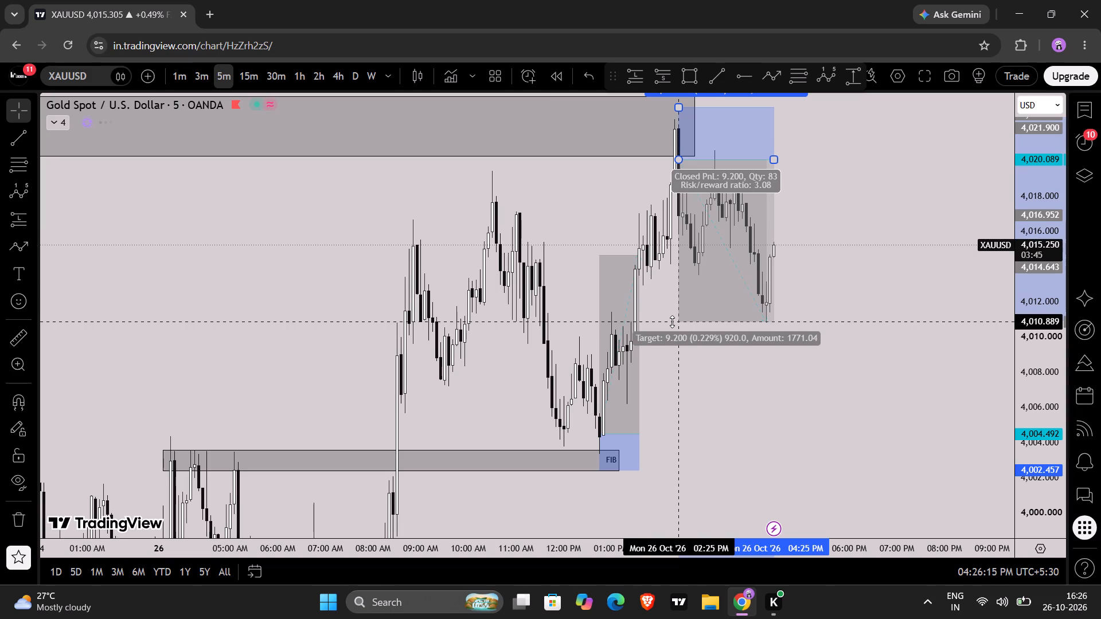
left_click_drag(672, 322, 673, 318)
left_click(741, 371)
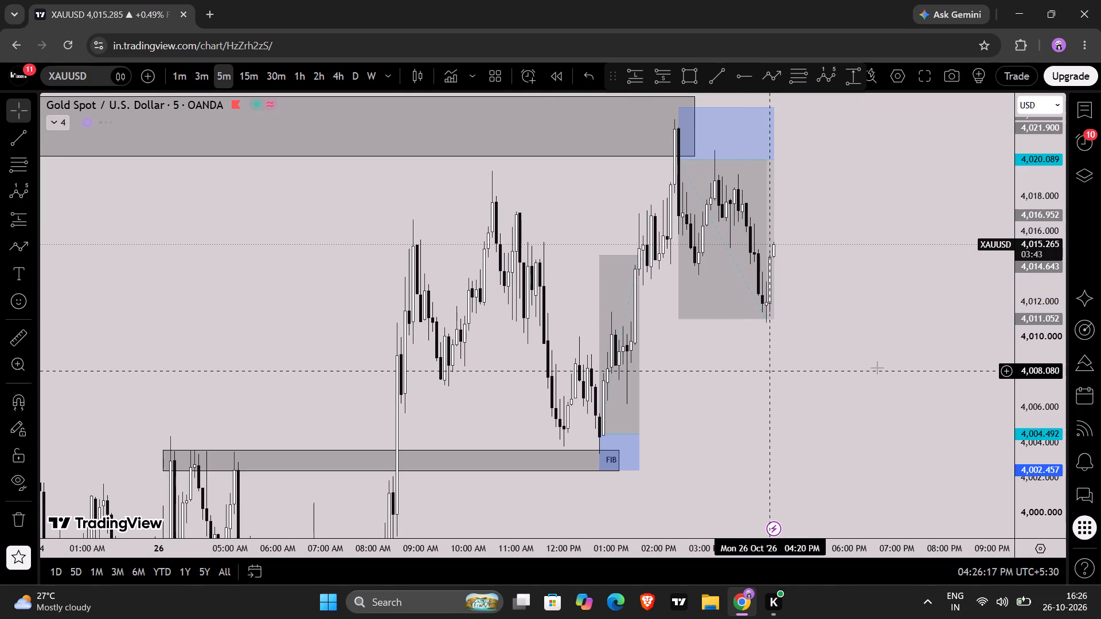
scroll(1054, 299, "down", 3)
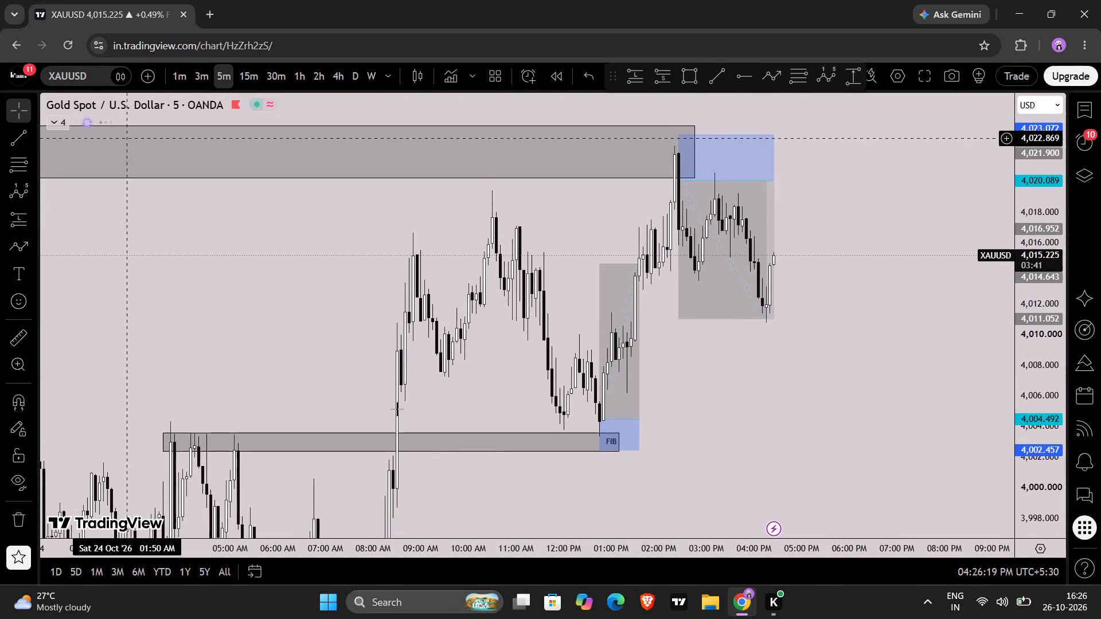
Open a new browser tab.
left_click(210, 8)
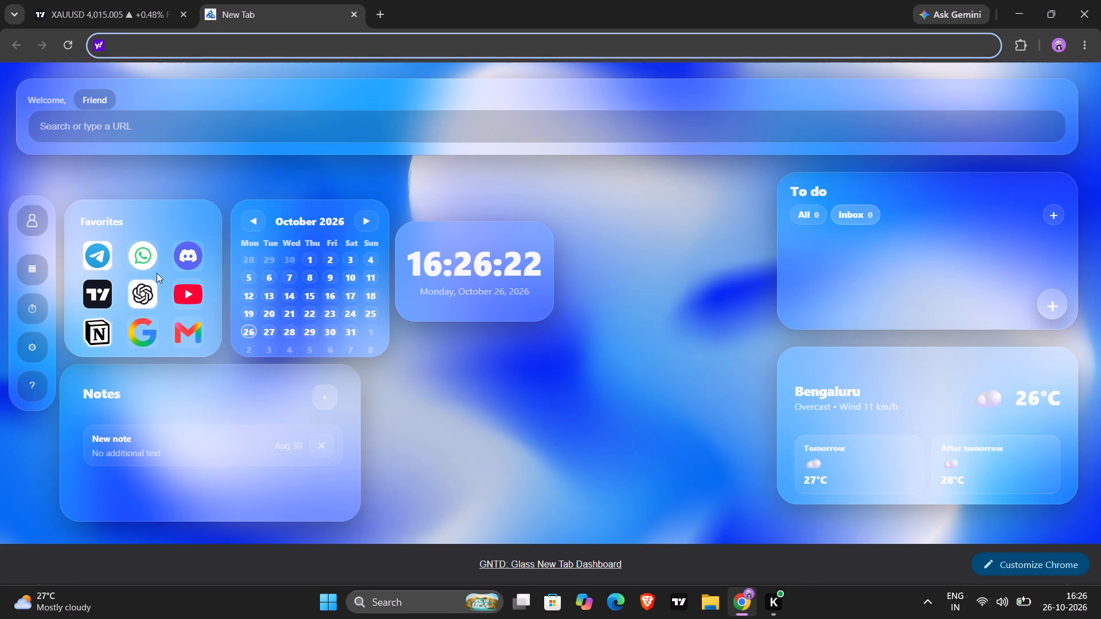
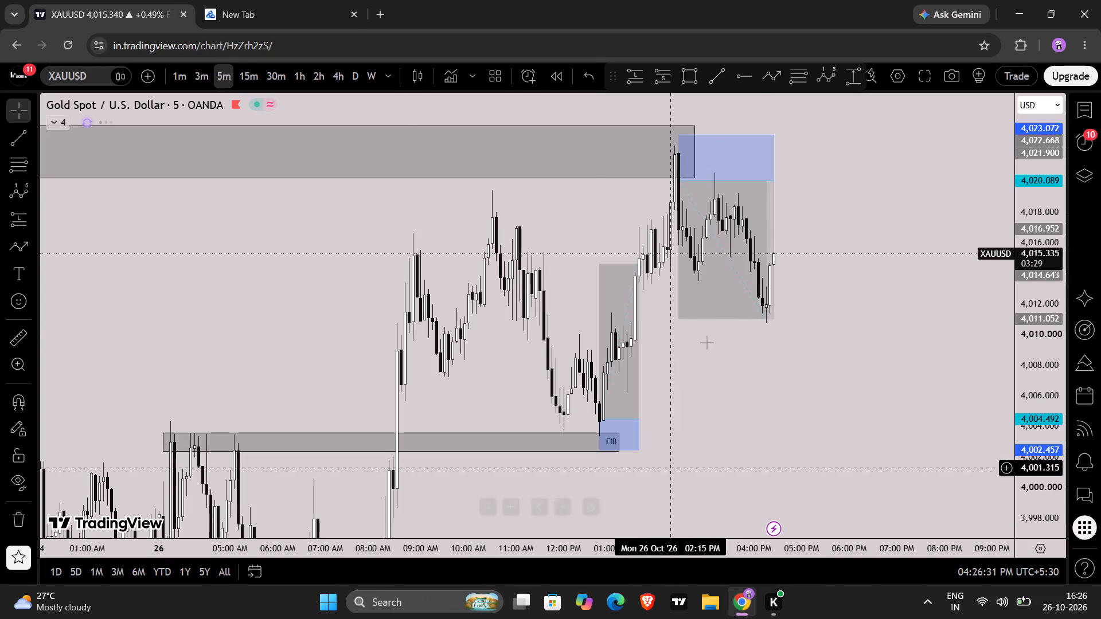
Switch the XAUUSD chart to the 1-hour timeframe and review price around the marked zones.
scroll(756, 413, "down", 1)
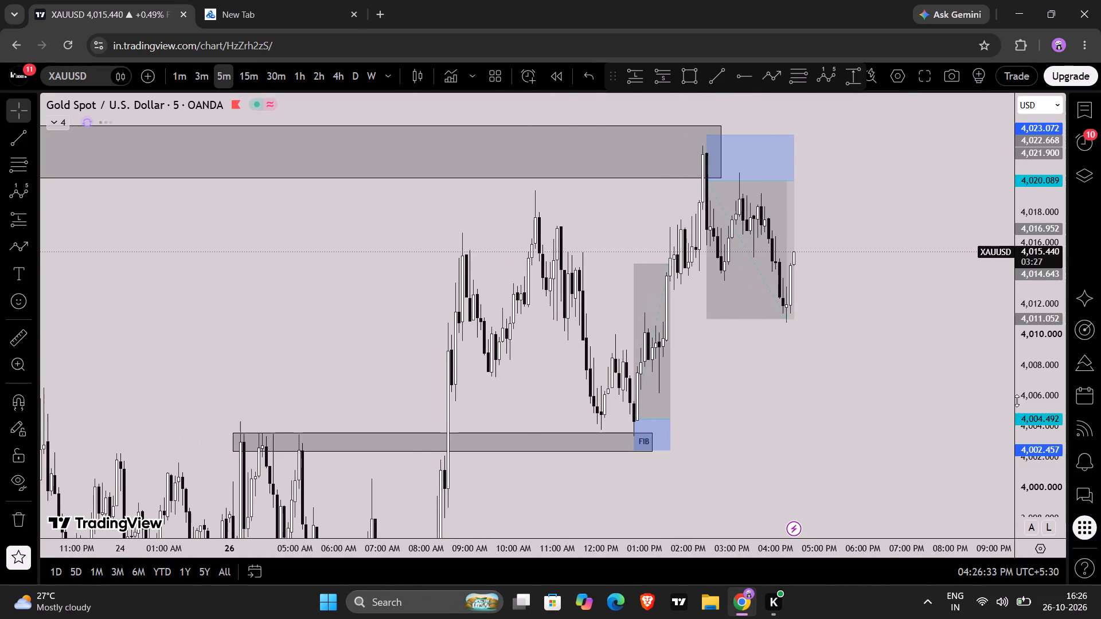
scroll(1017, 402, "down", 3)
scroll(875, 431, "down", 1)
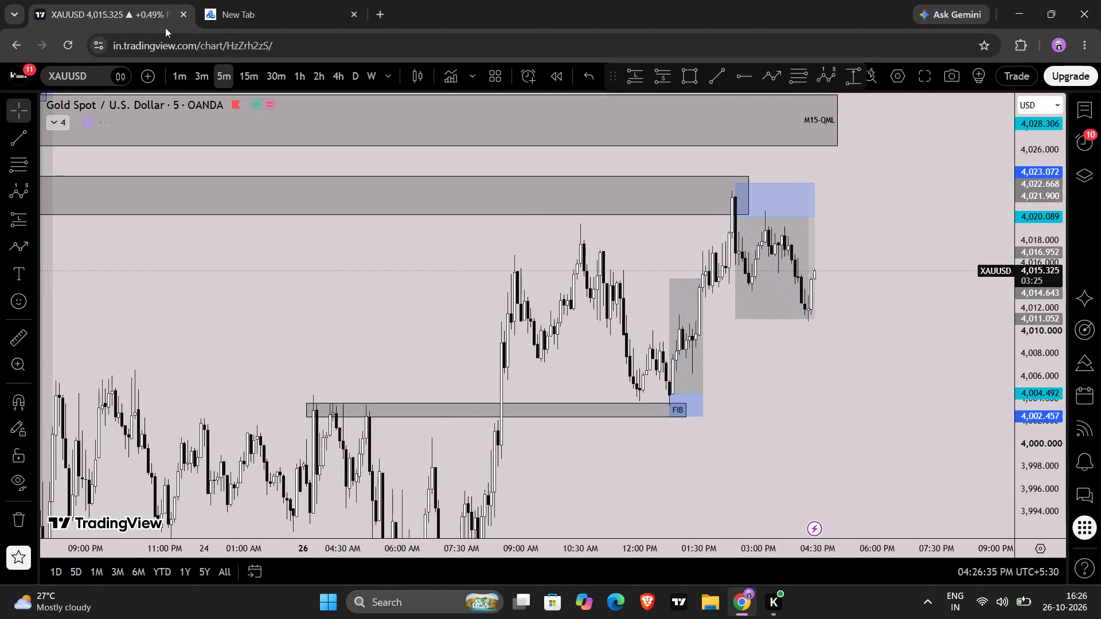
left_click(299, 74)
scroll(643, 189, "up", 5)
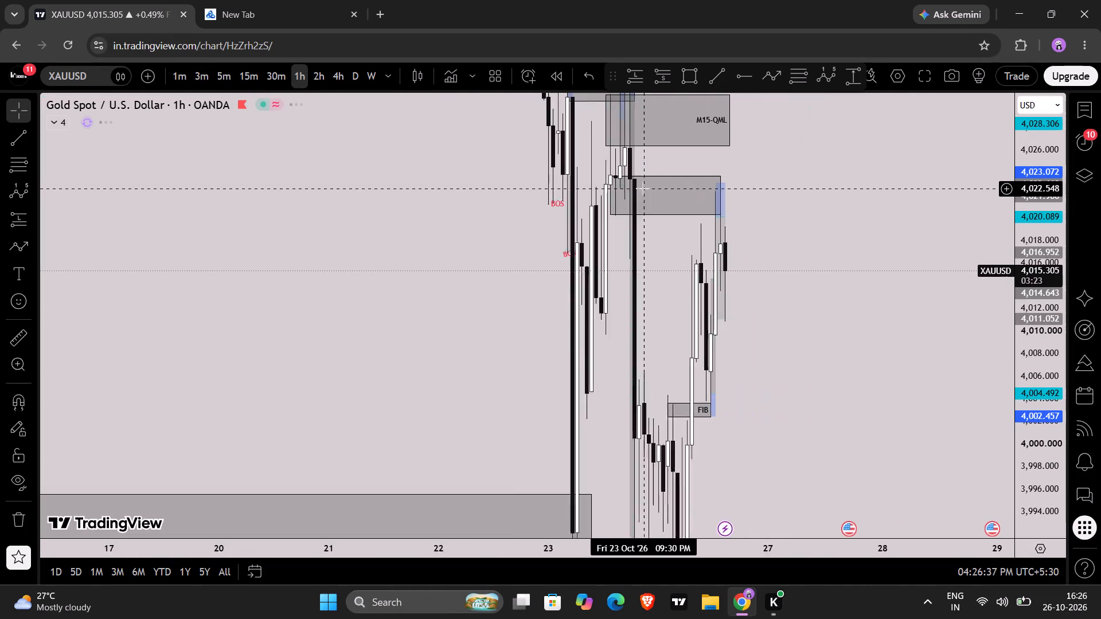
scroll(1032, 361, "down", 6)
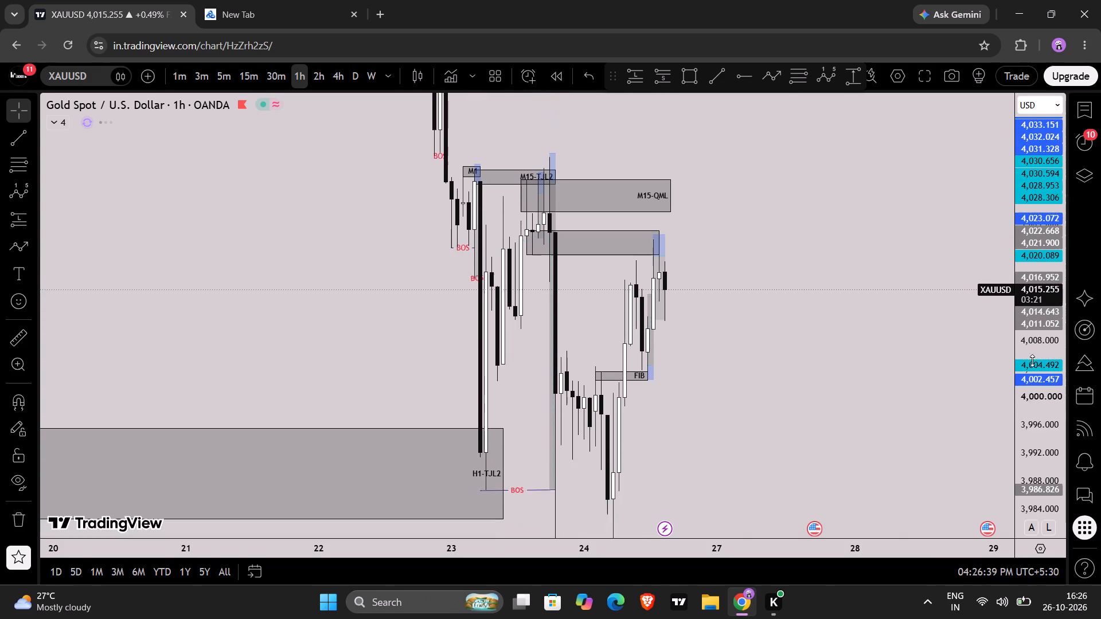
scroll(853, 324, "up", 2)
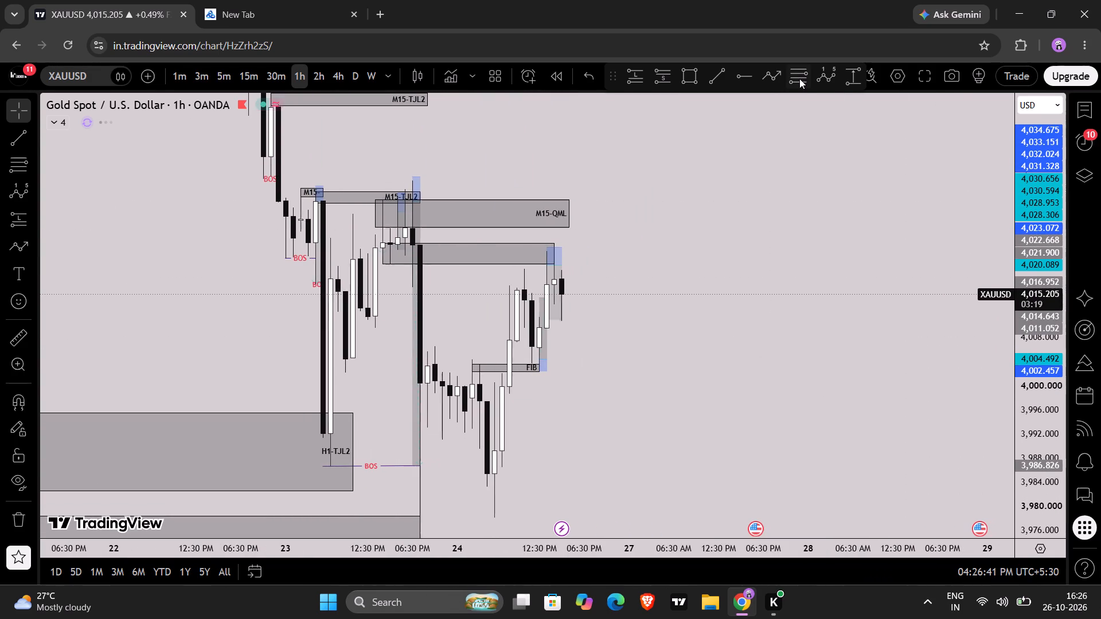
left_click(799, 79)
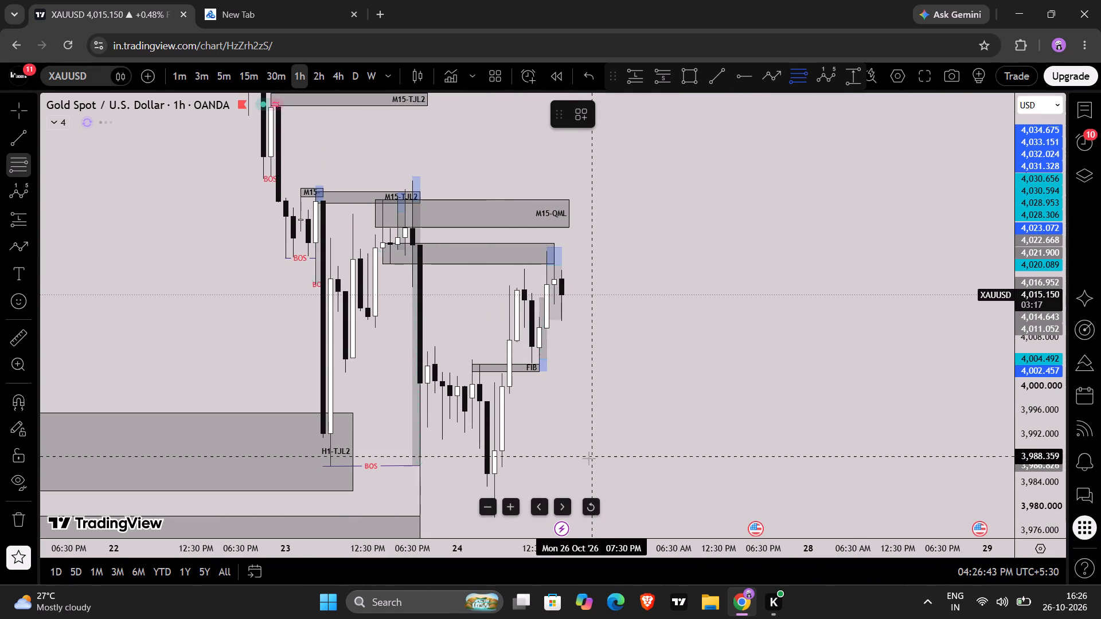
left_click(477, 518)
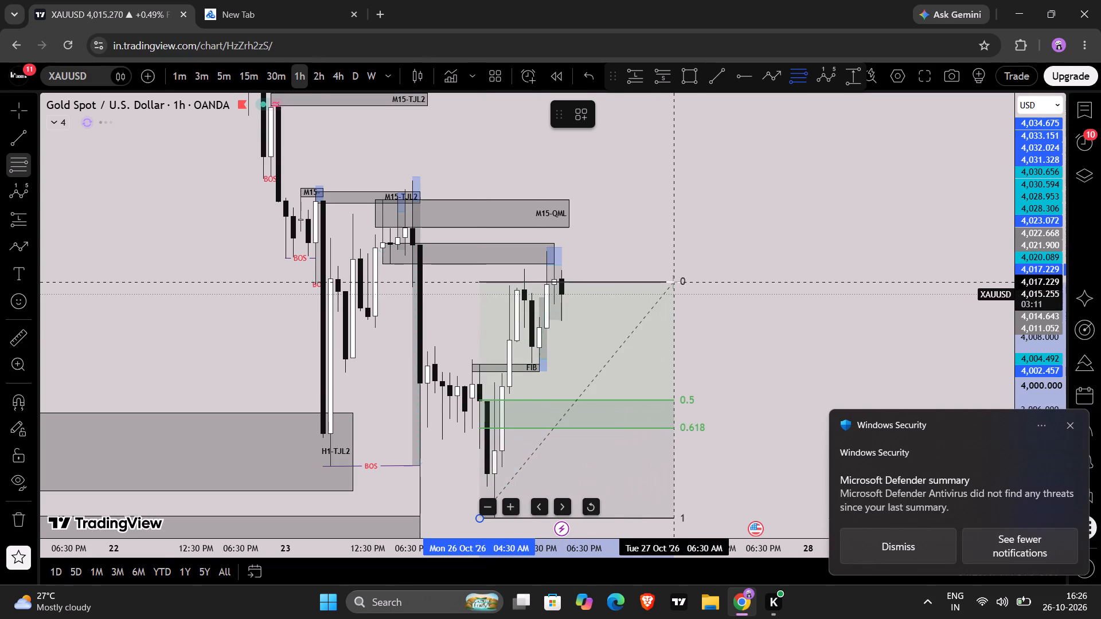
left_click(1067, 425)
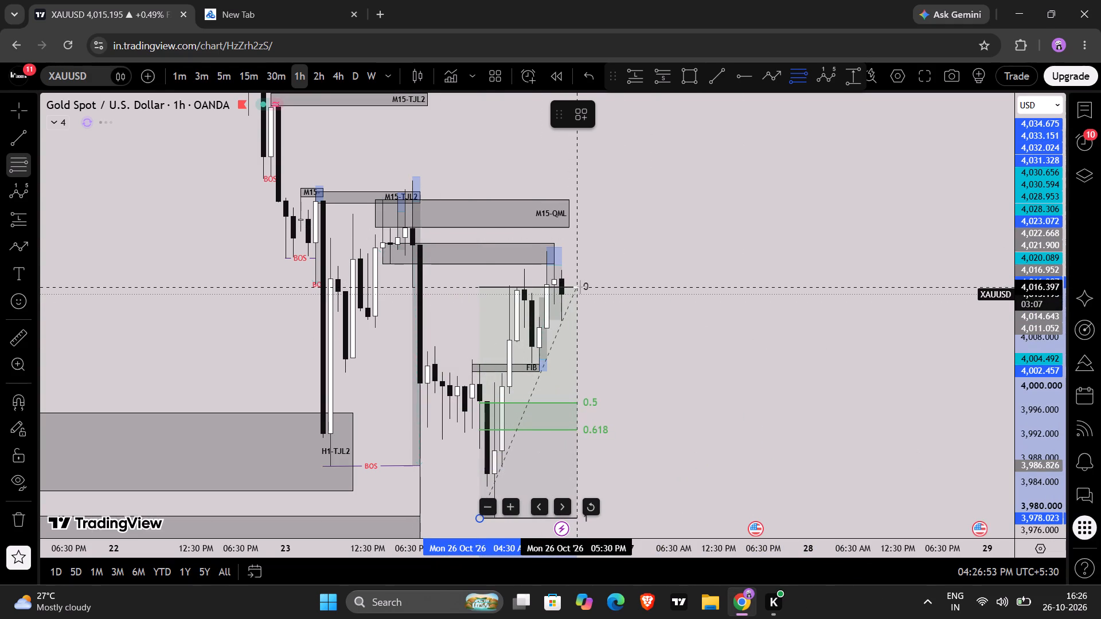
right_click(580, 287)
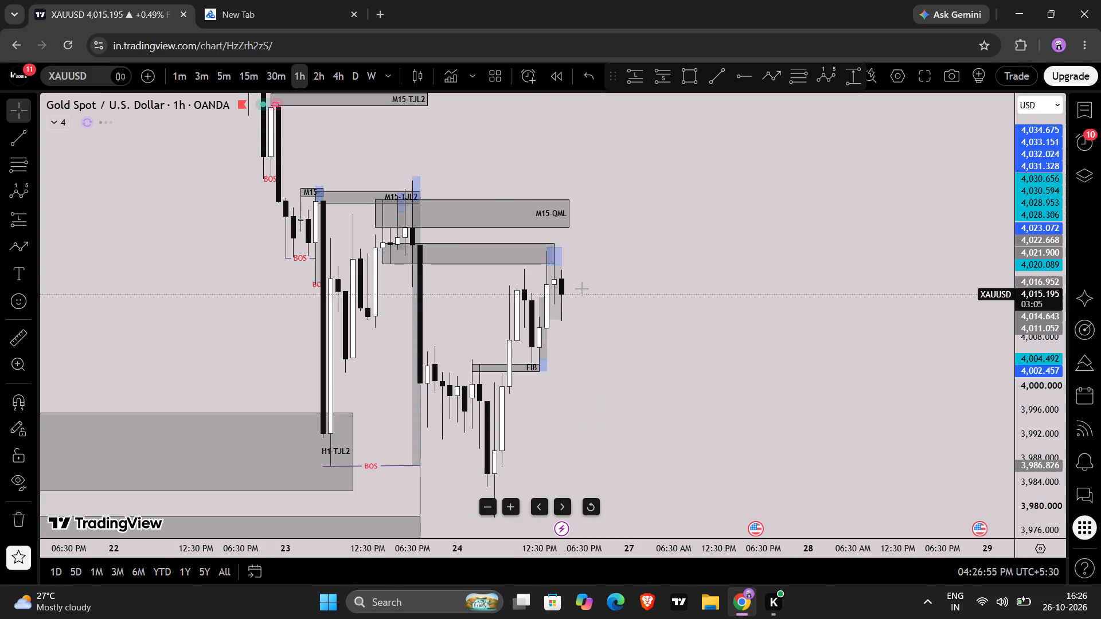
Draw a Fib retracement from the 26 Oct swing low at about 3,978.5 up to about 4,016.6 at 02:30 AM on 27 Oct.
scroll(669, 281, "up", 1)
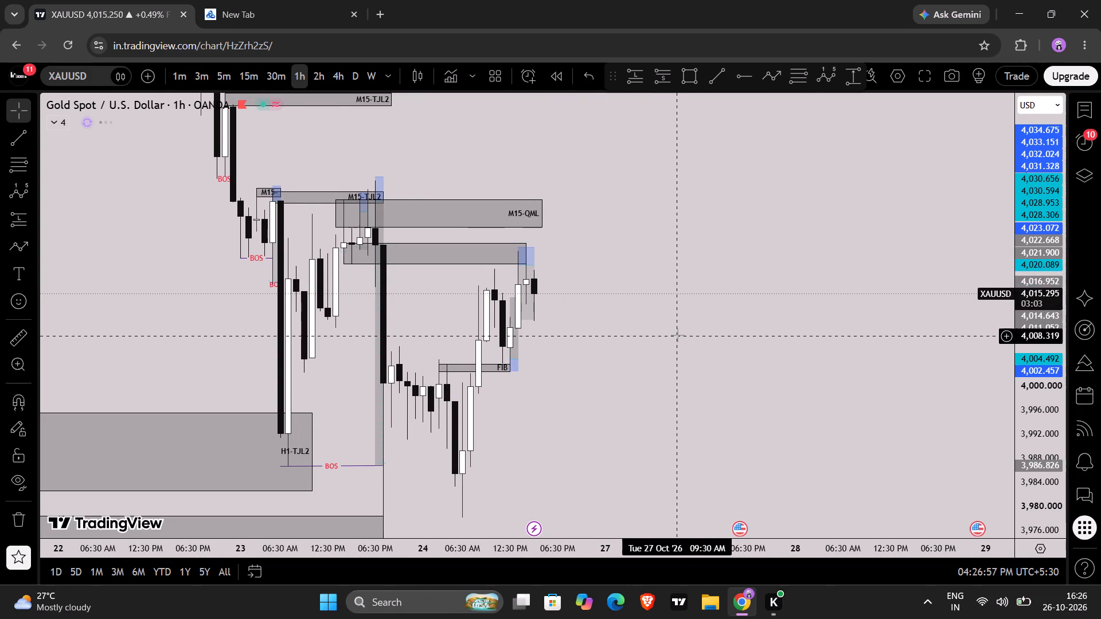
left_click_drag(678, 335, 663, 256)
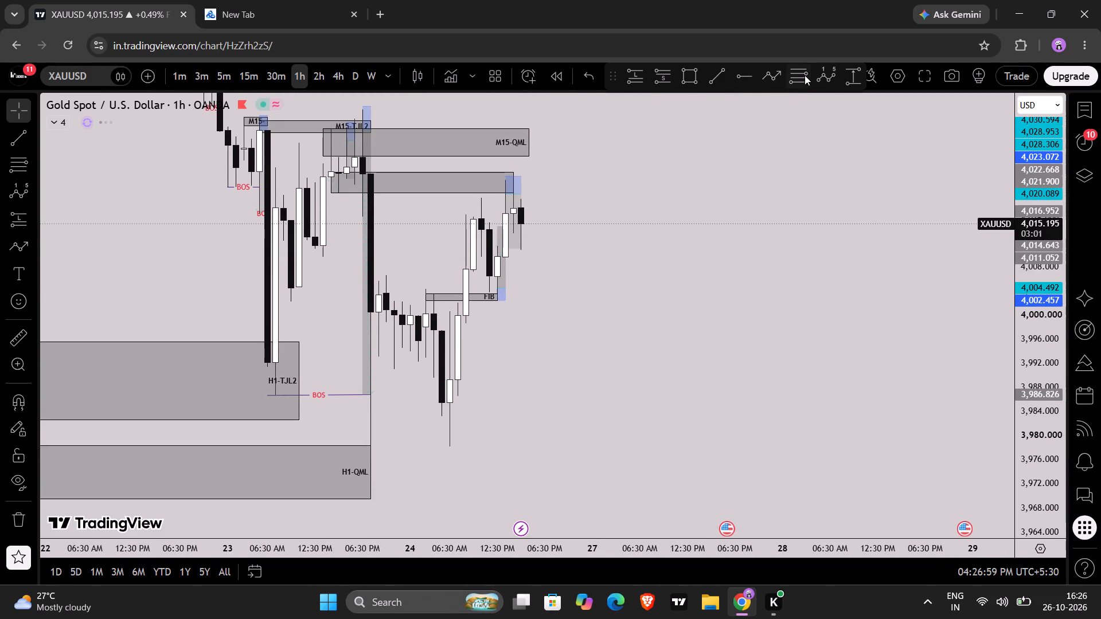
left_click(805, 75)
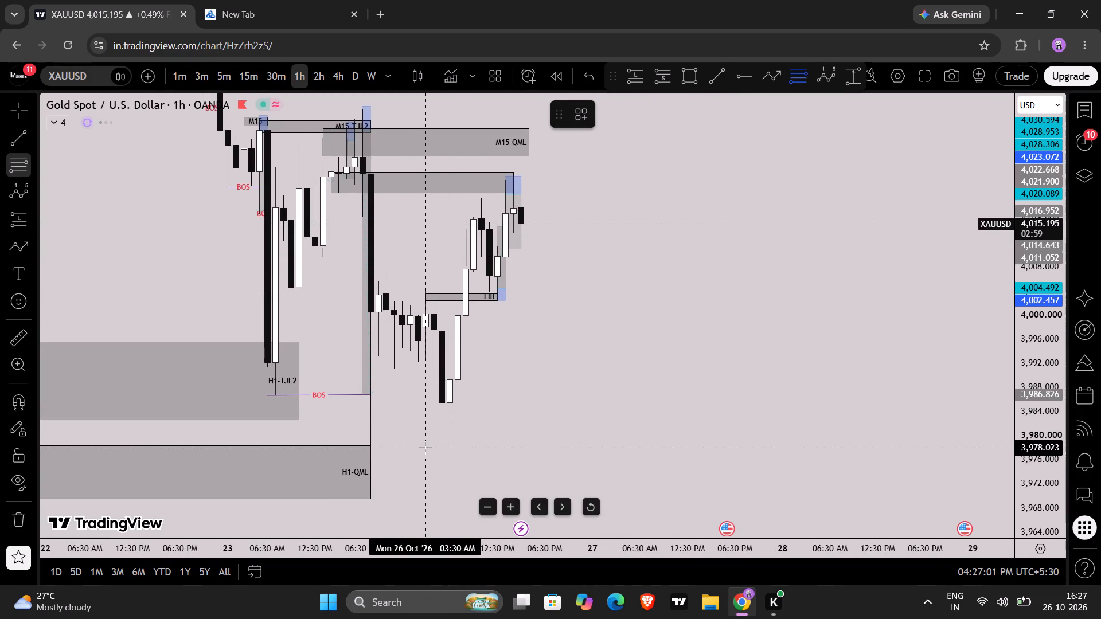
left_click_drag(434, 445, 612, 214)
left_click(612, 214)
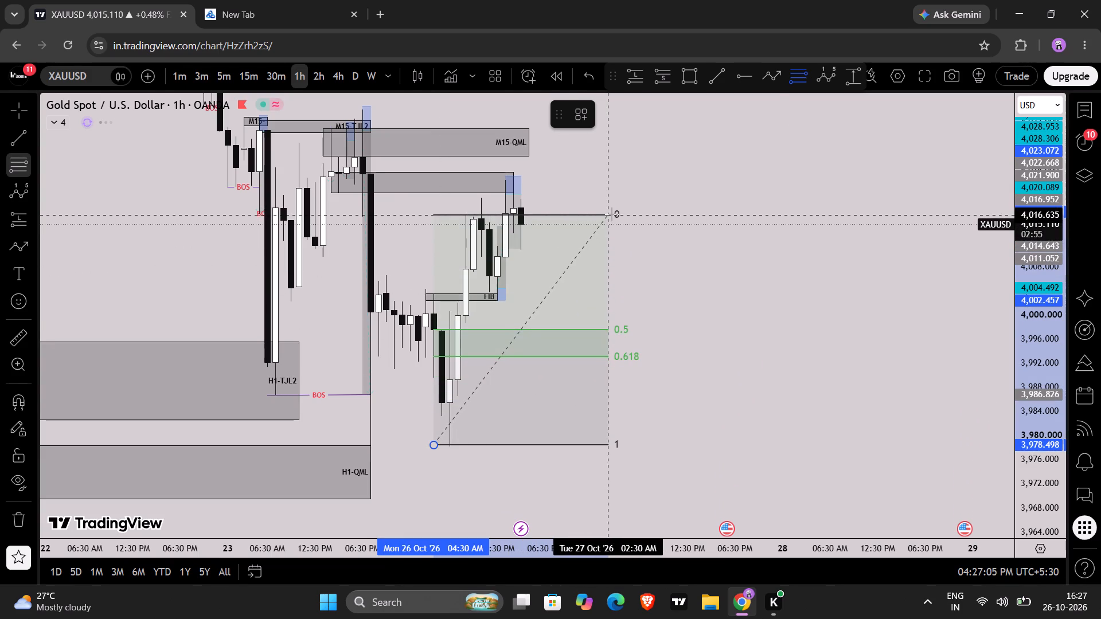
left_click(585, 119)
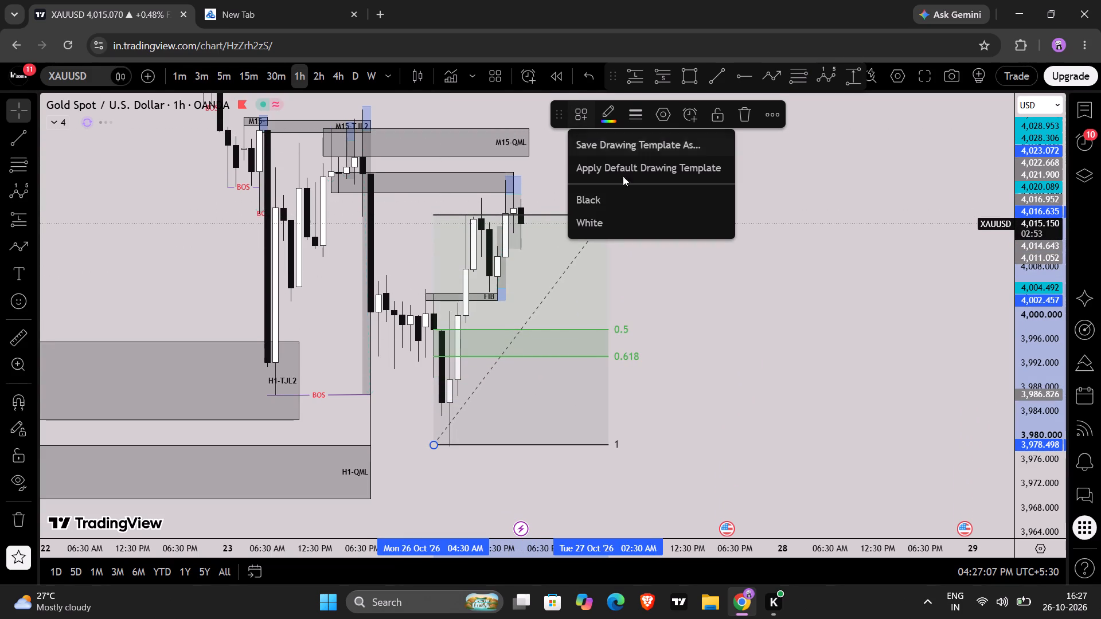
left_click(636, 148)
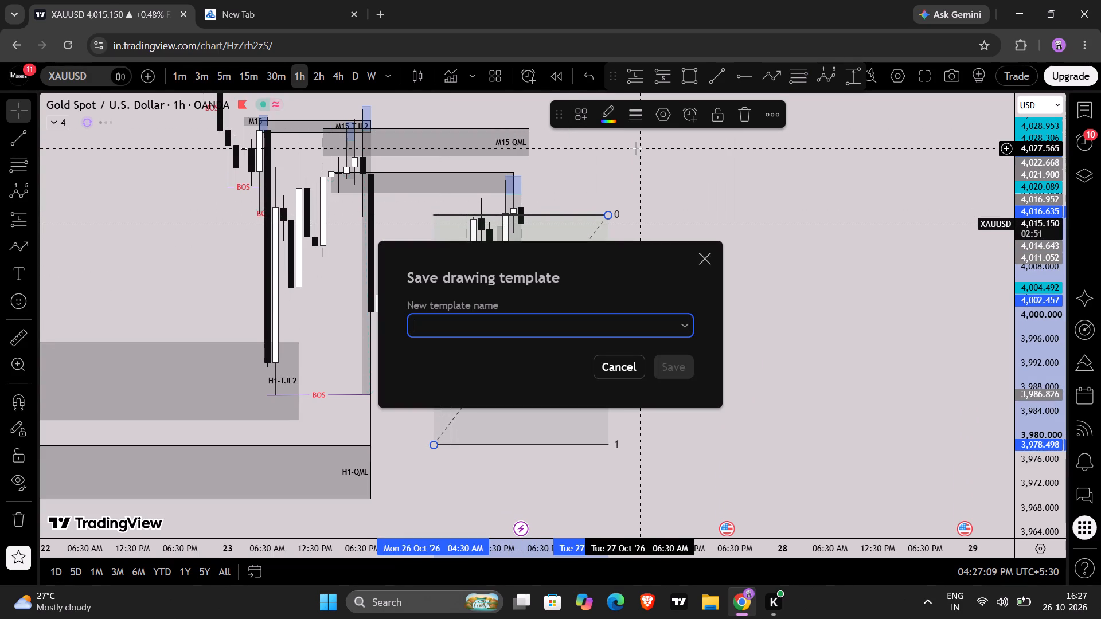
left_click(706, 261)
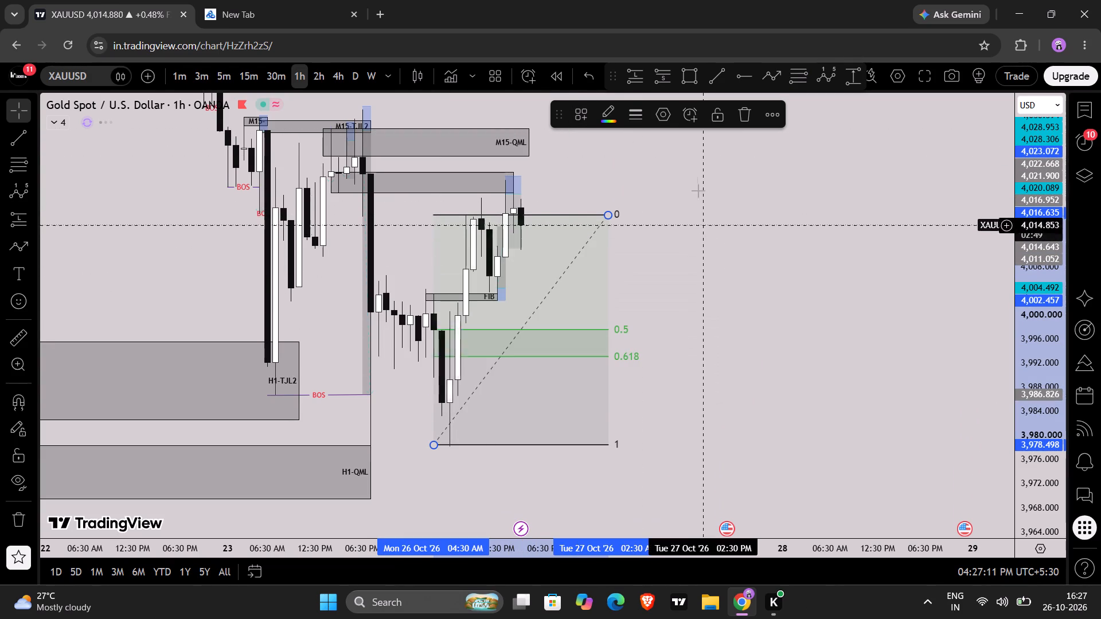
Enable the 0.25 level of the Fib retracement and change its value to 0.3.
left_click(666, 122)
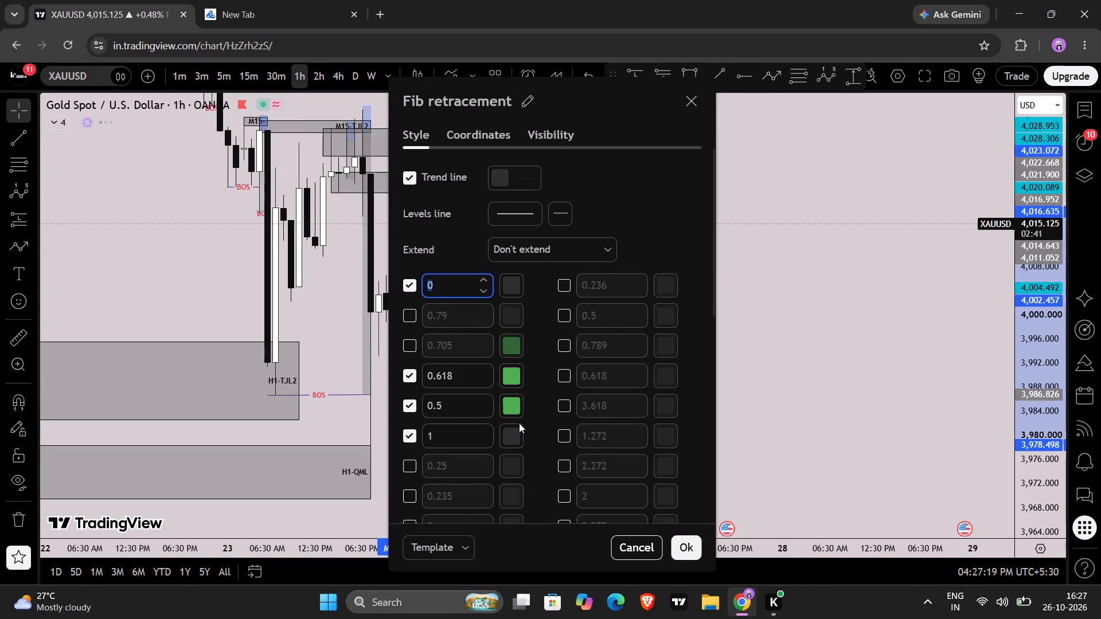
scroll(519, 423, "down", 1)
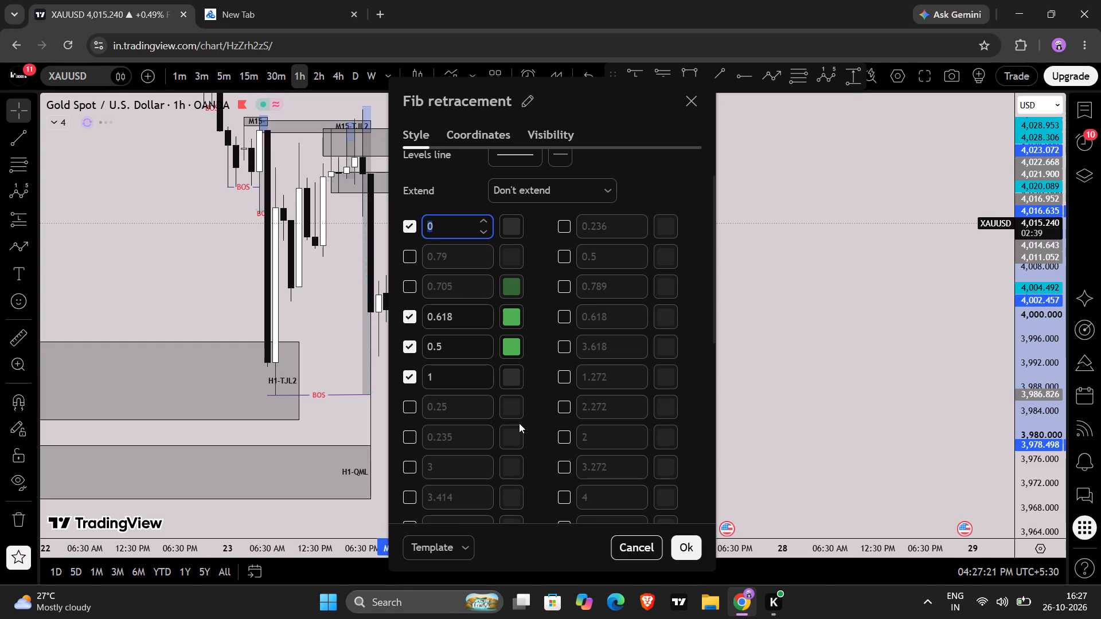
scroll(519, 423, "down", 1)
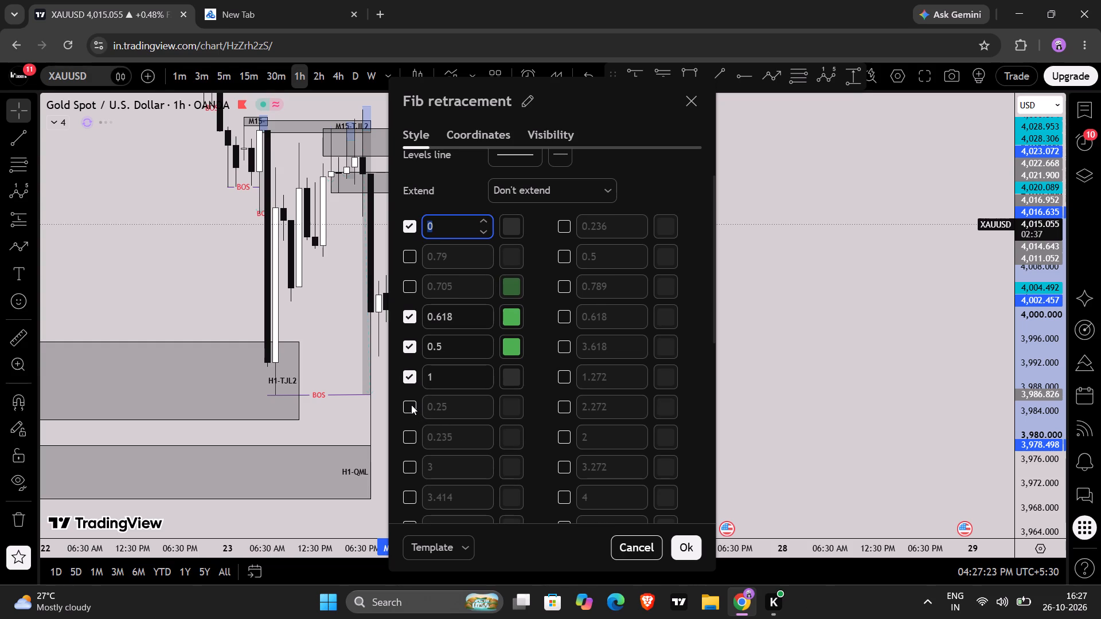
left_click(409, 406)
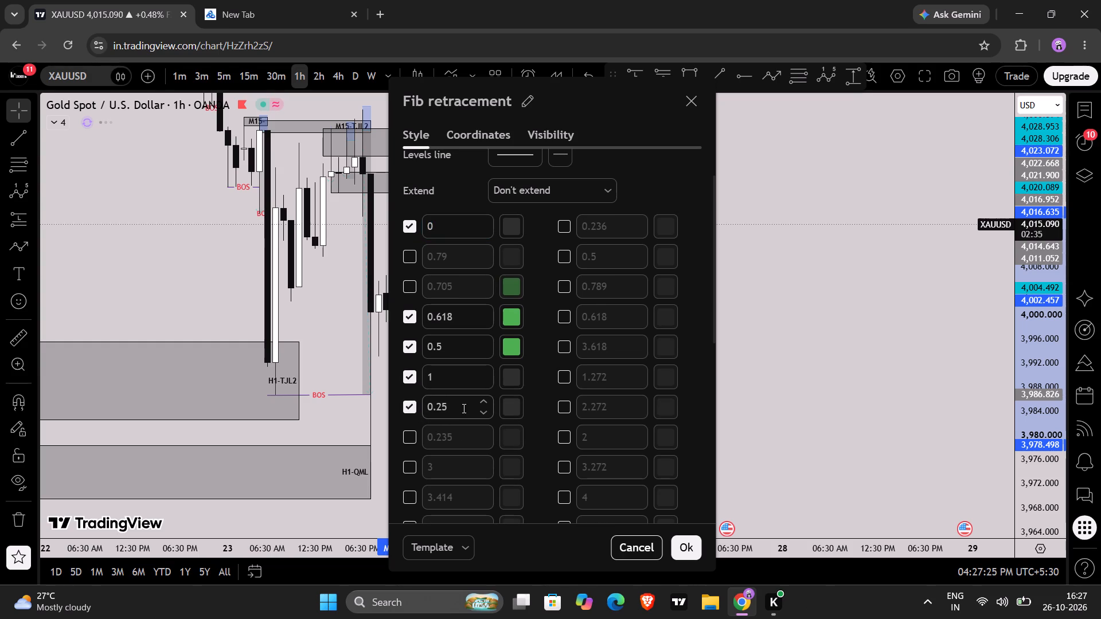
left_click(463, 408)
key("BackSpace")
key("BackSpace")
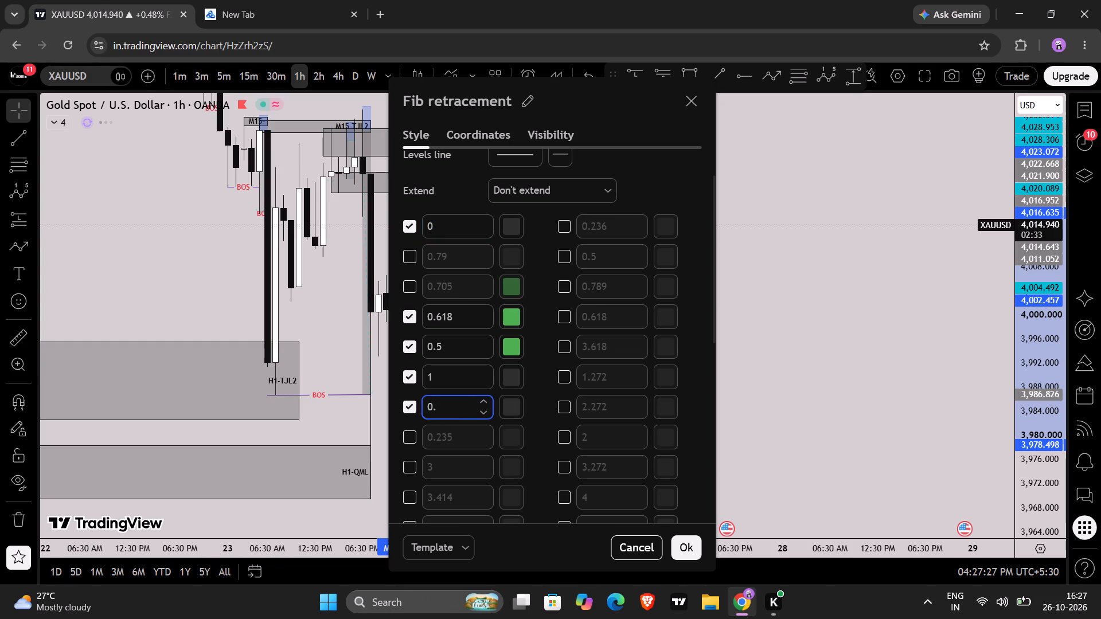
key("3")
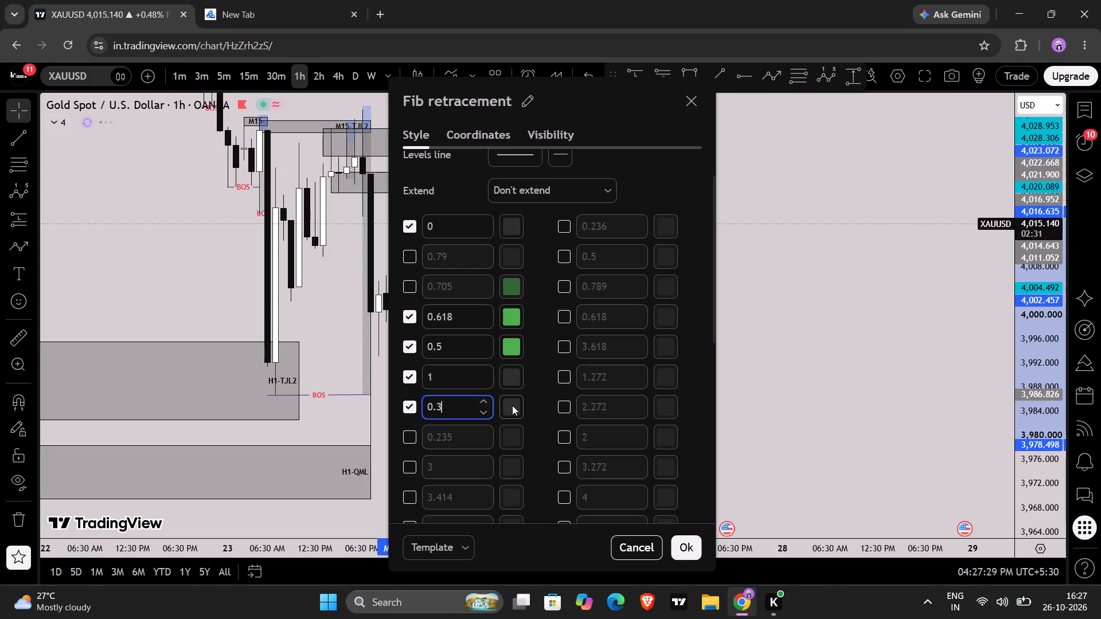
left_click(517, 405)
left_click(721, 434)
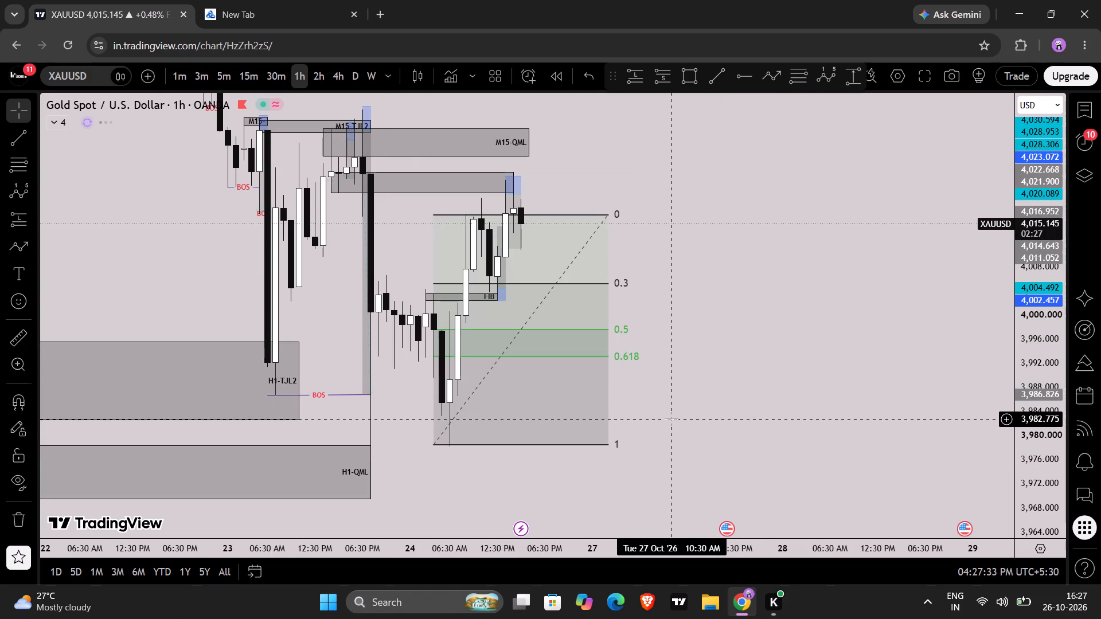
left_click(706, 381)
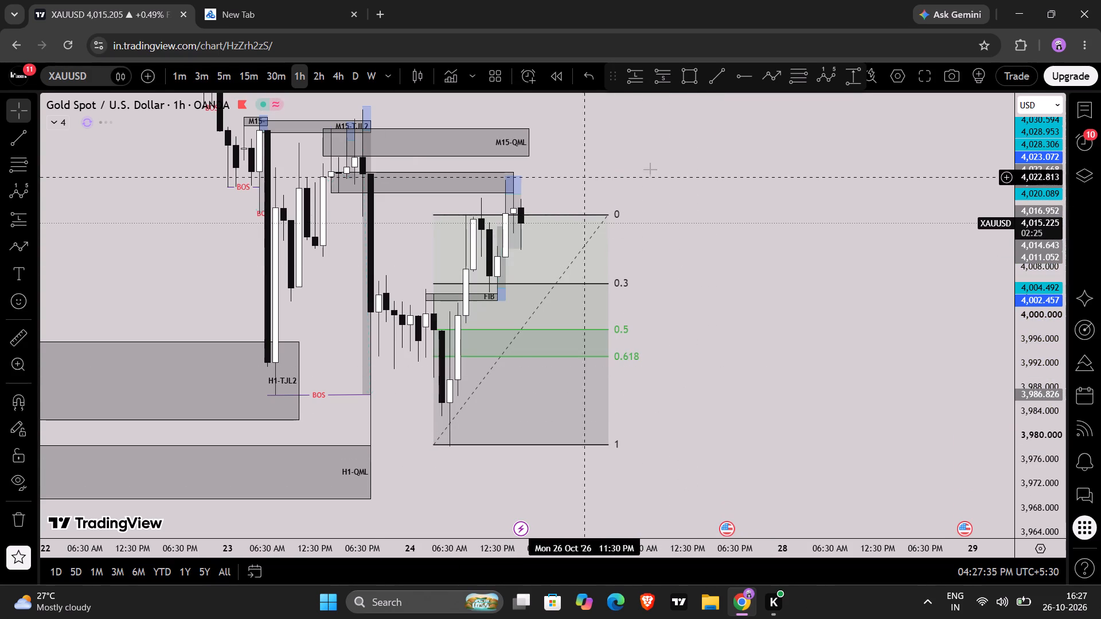
Save the FX.PRJWL chart layout.
left_click_drag(615, 76, 634, 117)
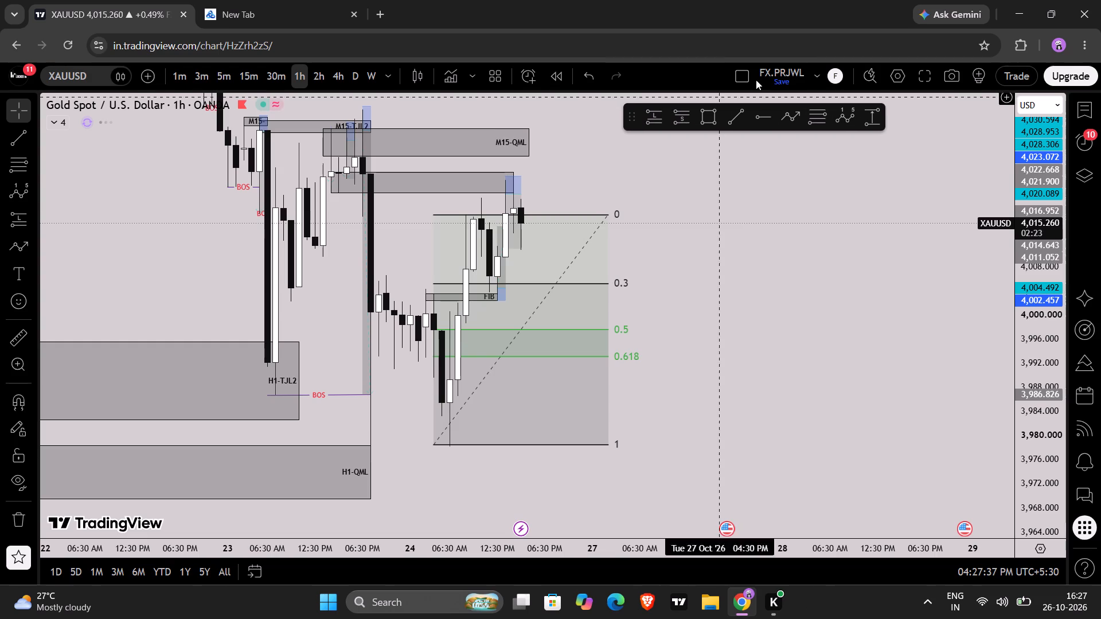
left_click(767, 70)
left_click_drag(630, 119, 593, 70)
left_click(659, 177)
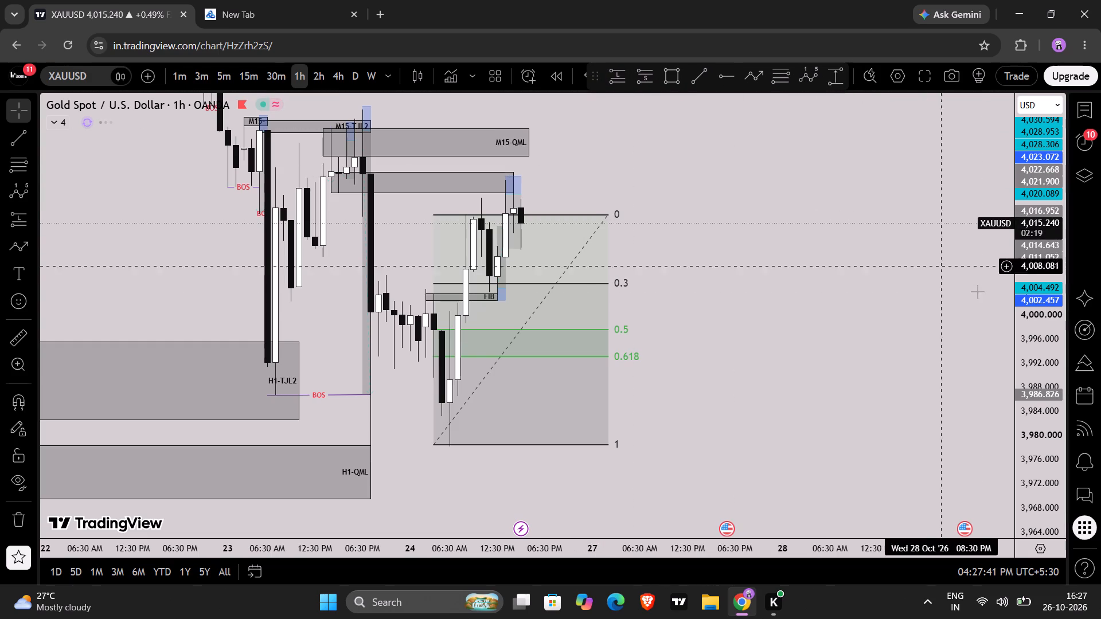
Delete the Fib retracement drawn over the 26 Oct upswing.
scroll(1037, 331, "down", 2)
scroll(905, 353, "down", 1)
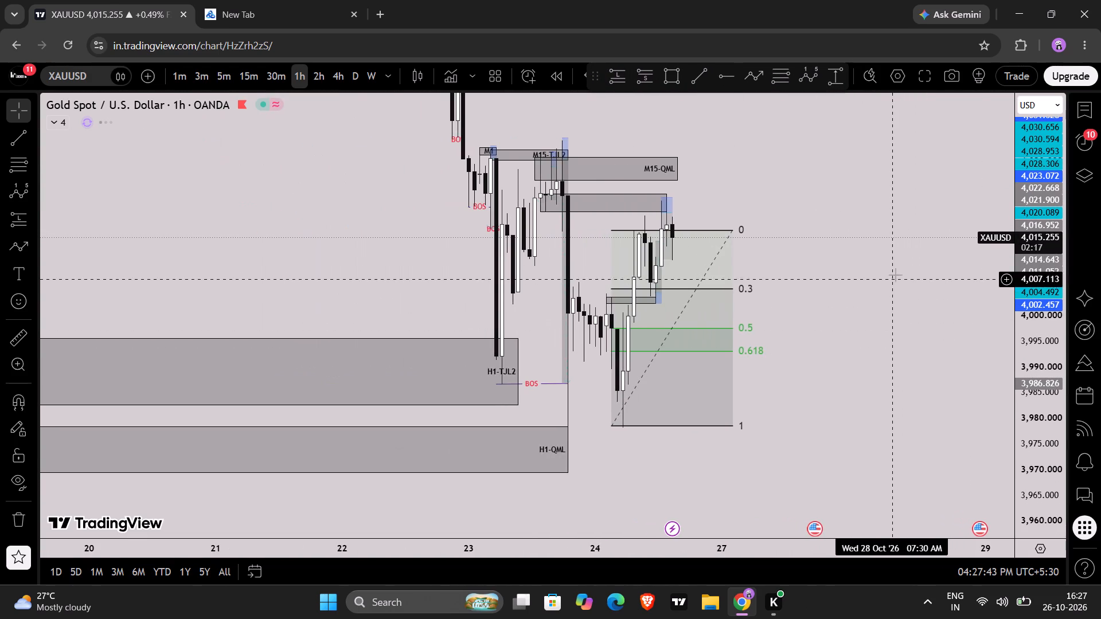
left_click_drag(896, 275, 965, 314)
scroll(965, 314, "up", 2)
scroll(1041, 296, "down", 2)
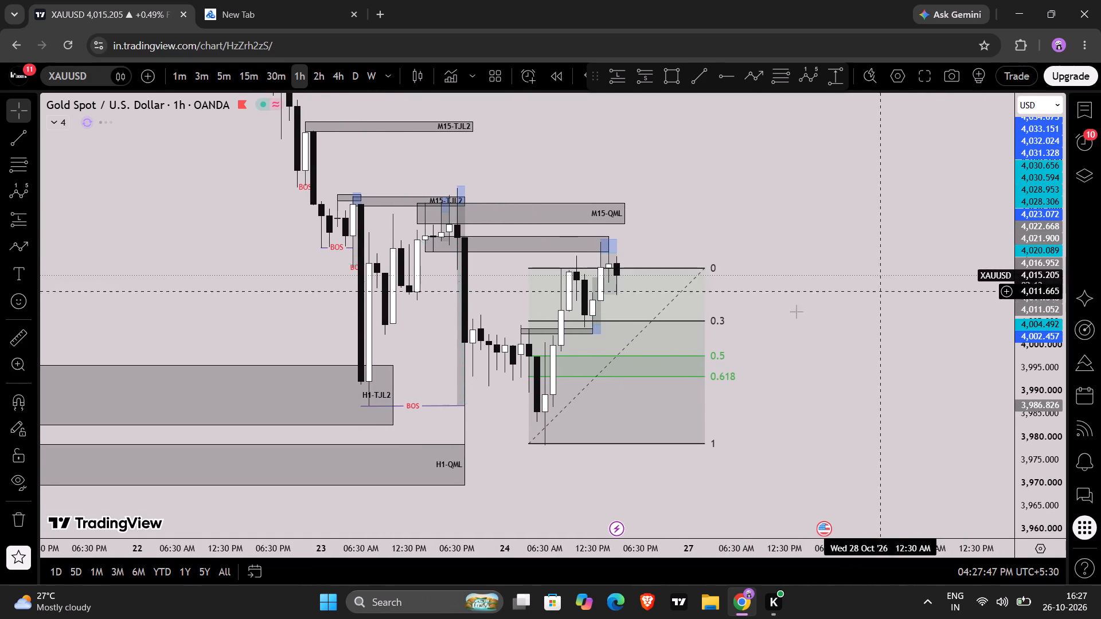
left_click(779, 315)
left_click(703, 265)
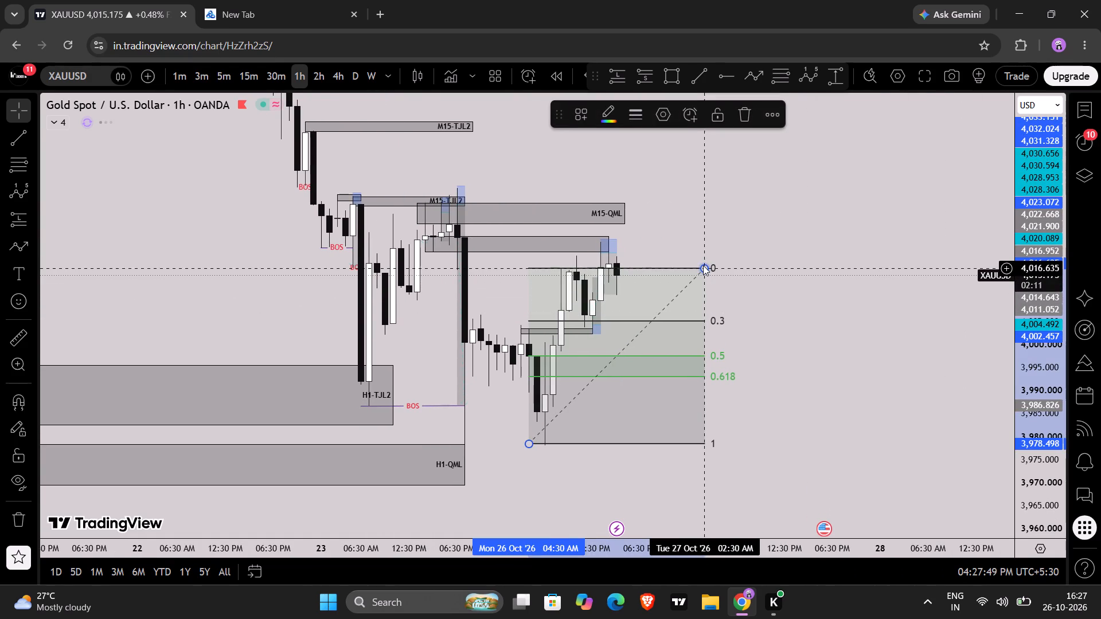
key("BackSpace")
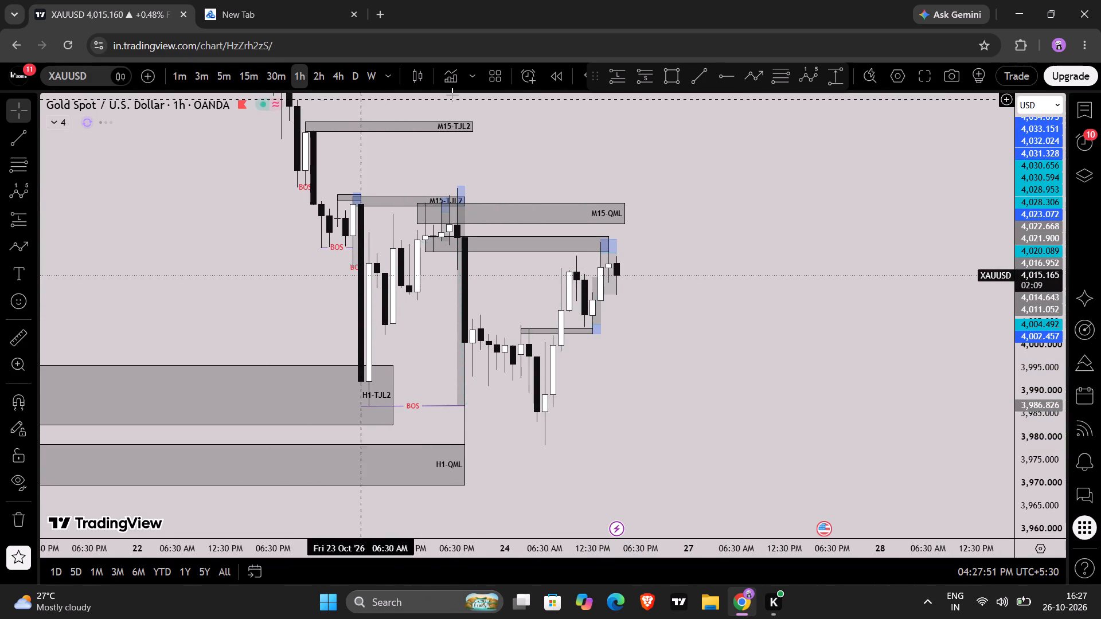
Switch the XAUUSD chart to the 15-minute timeframe.
left_click(674, 77)
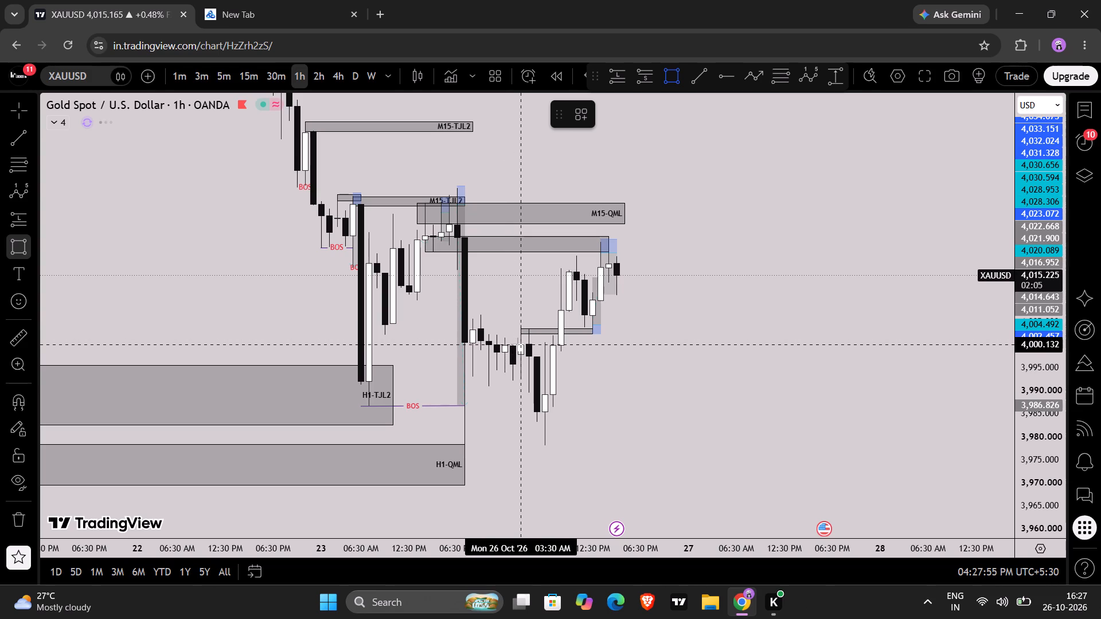
right_click(518, 344)
left_click(250, 73)
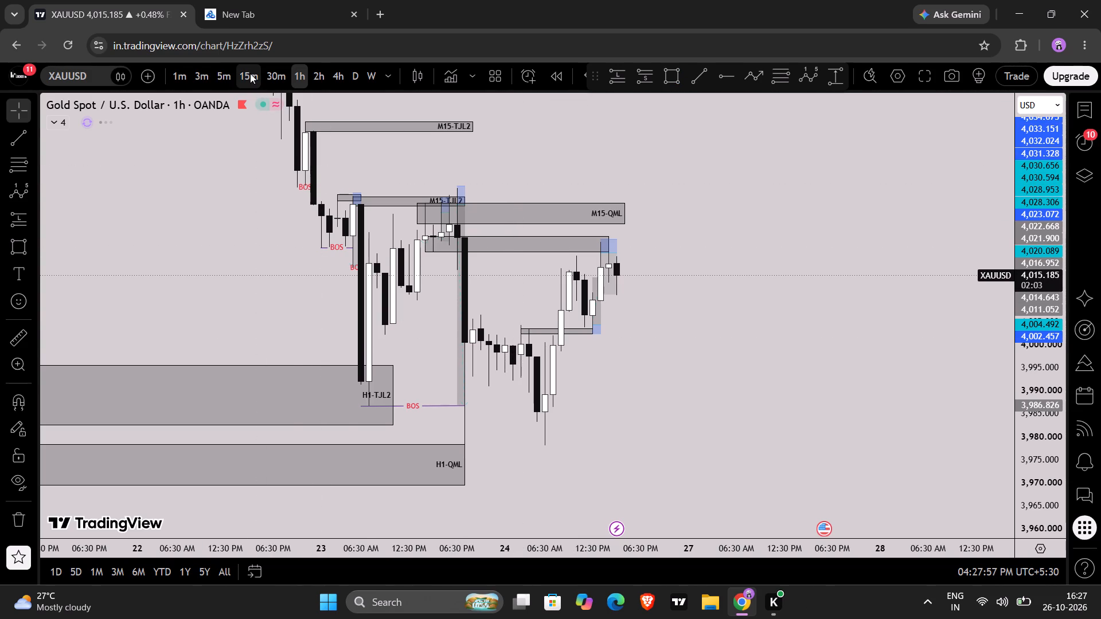
scroll(1041, 300, "up", 10)
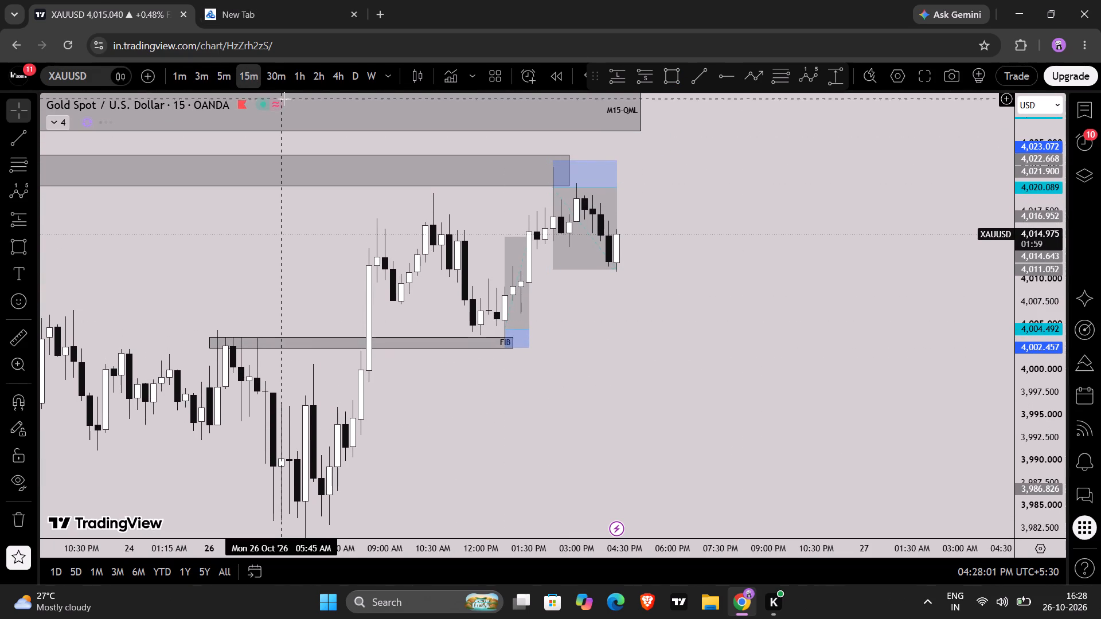
Change the chart symbol to NAS100 and choose the 4-hour timeframe.
key("Up")
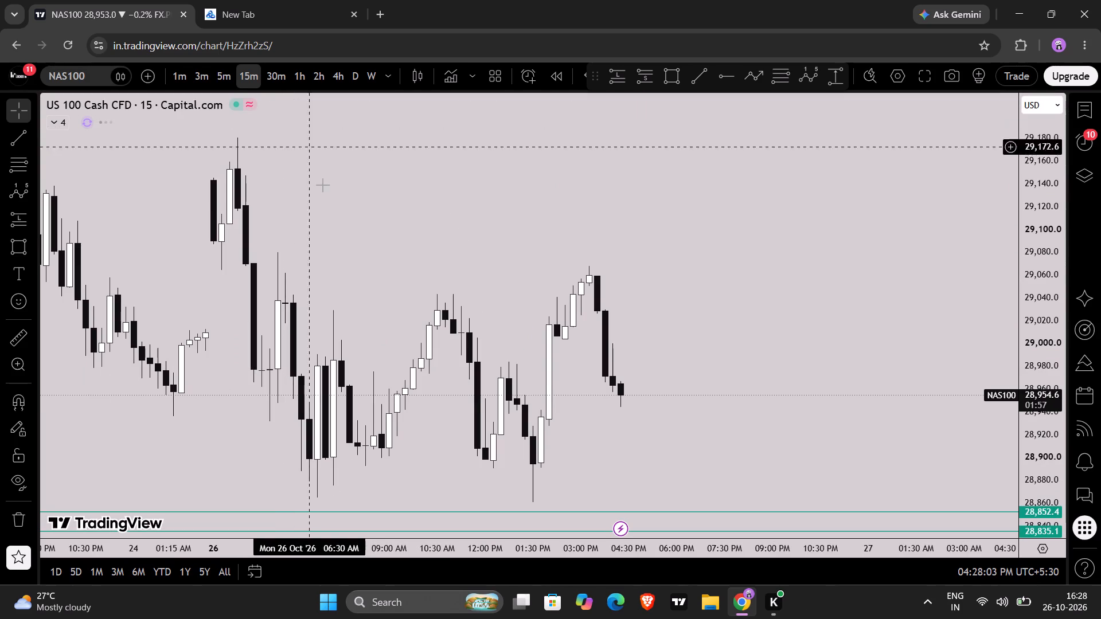
left_click(345, 81)
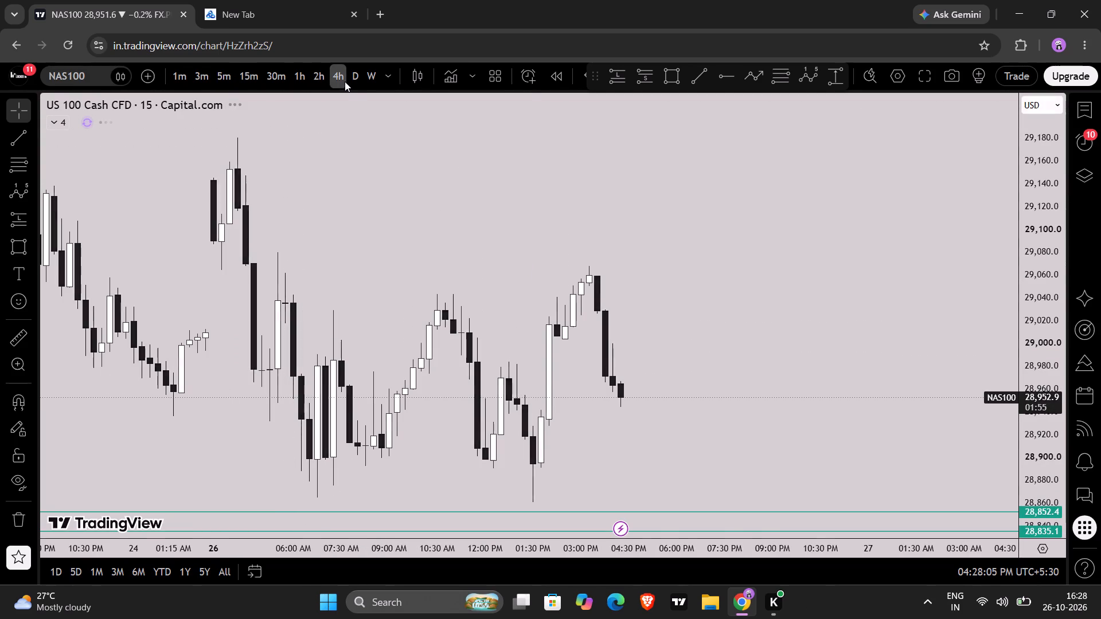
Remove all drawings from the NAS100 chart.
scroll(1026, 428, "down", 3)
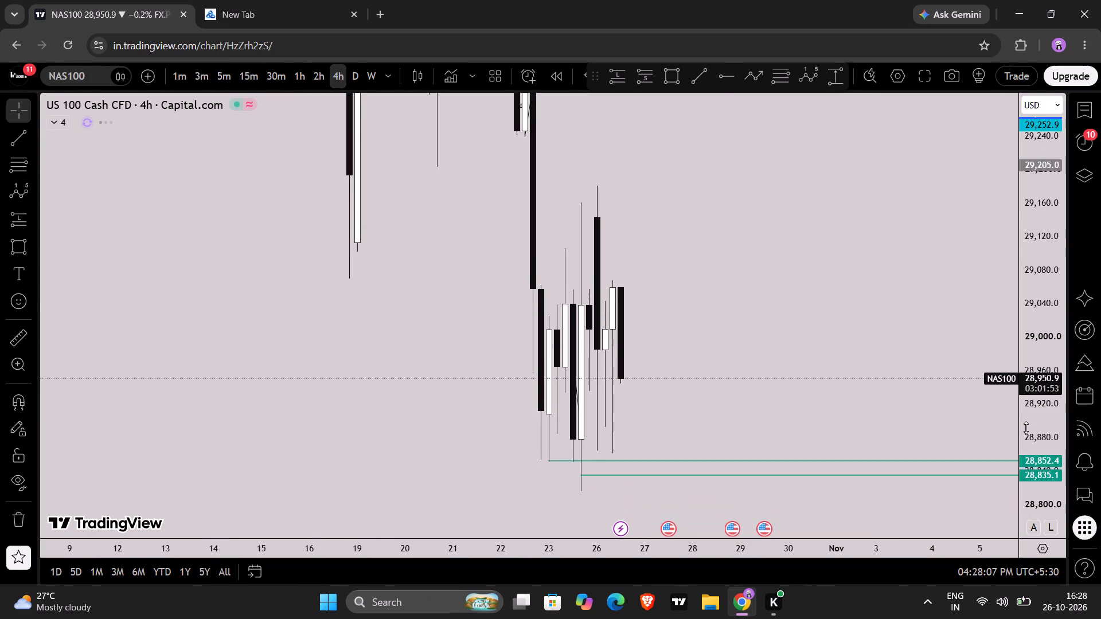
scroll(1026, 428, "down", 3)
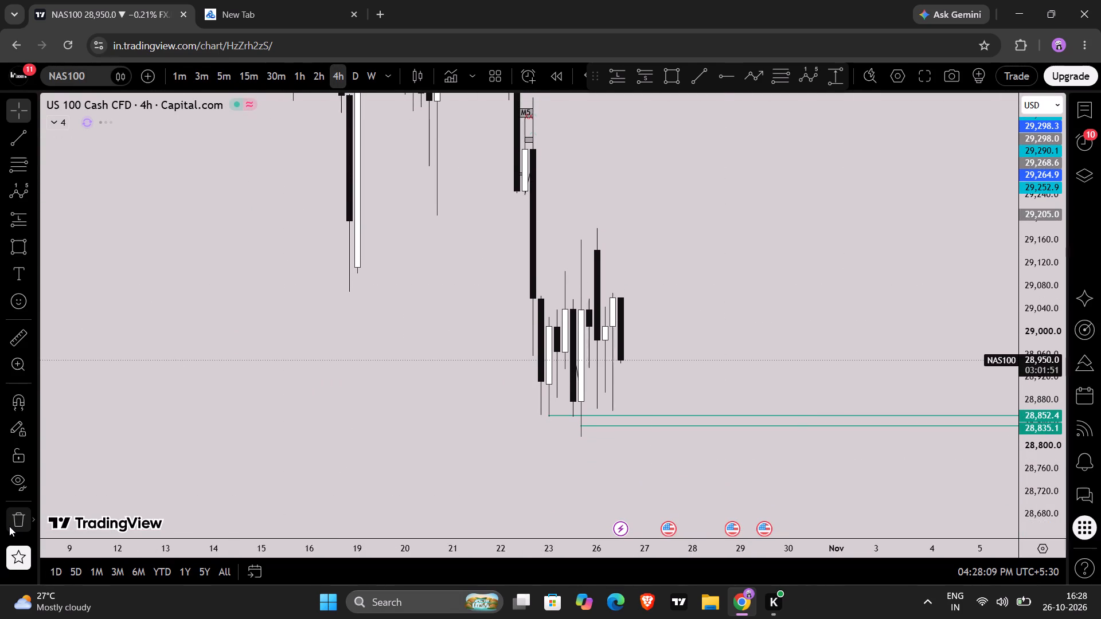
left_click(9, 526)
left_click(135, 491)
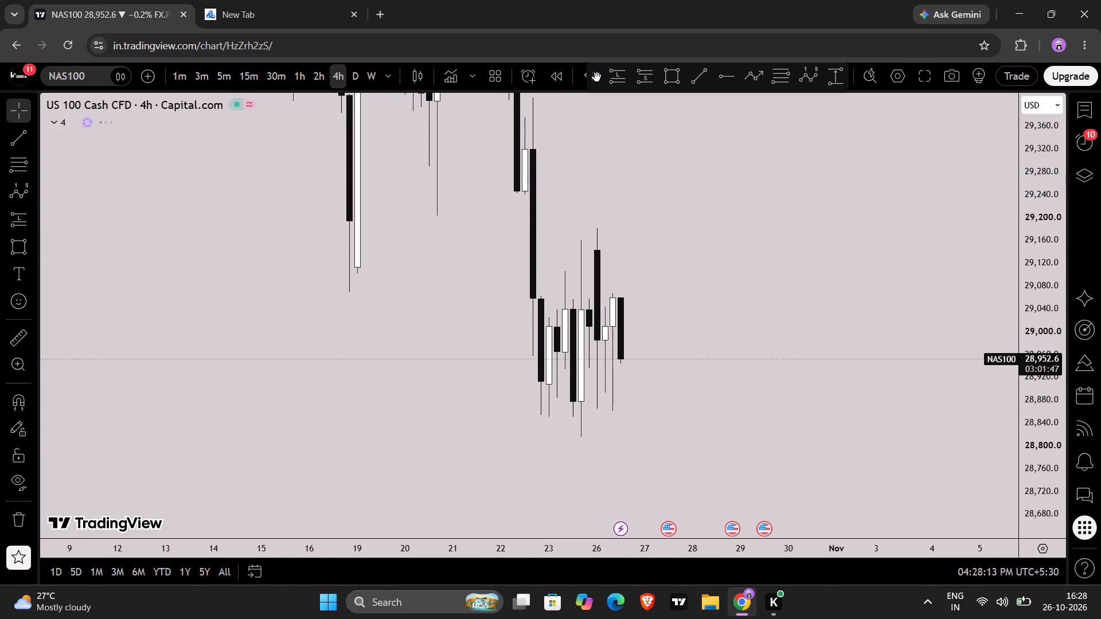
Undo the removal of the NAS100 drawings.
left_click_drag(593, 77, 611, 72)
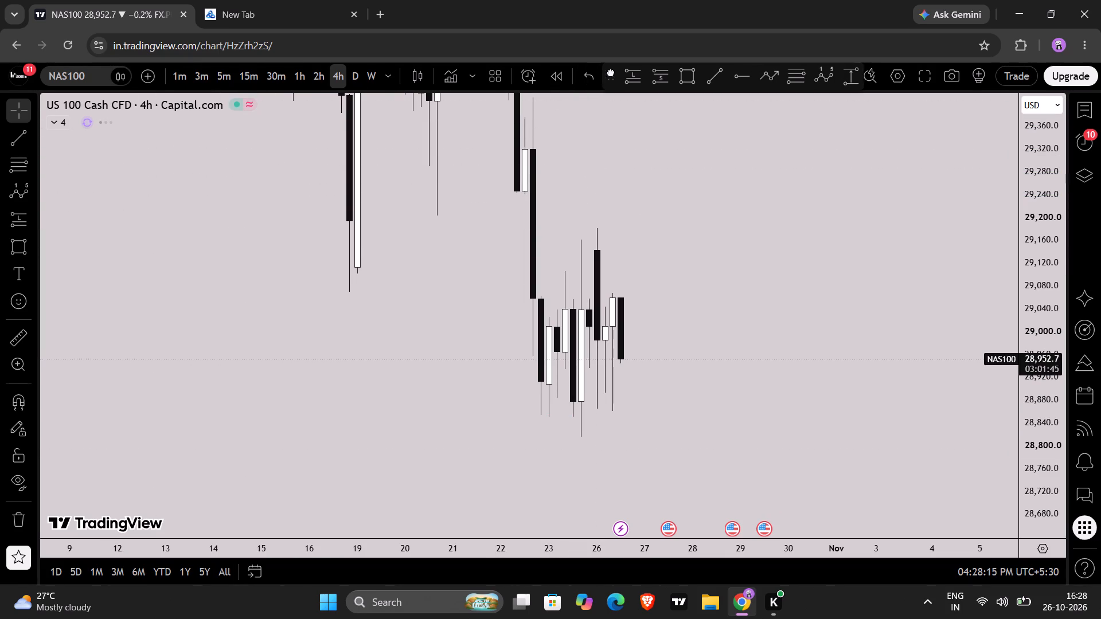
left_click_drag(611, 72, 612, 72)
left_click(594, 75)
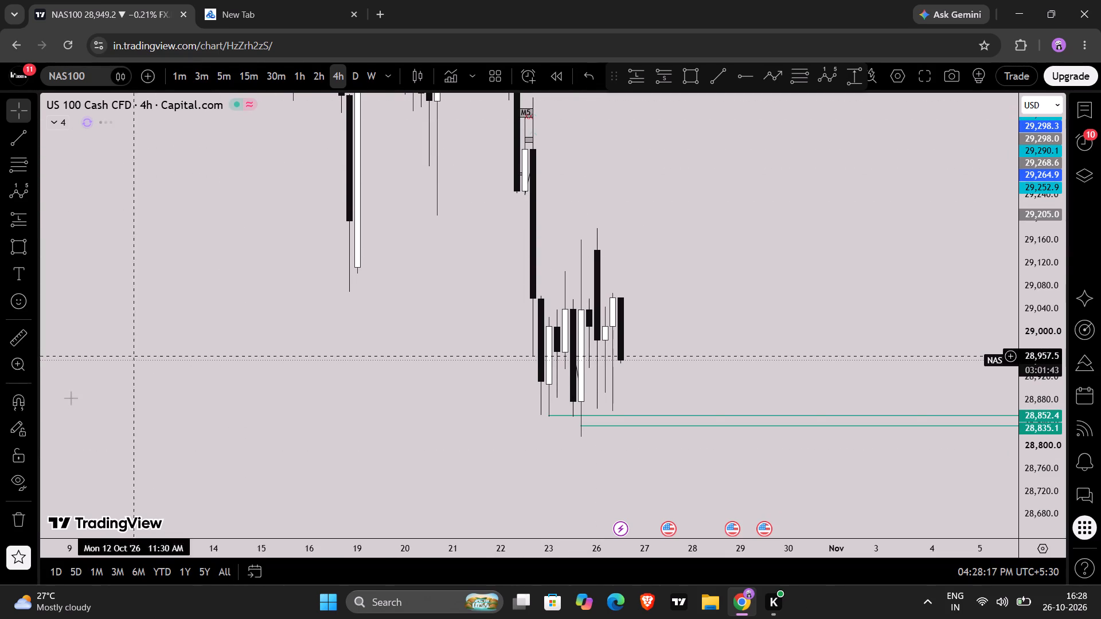
Check NAS100 on the daily timeframe and return to the 4-hour timeframe.
left_click(356, 76)
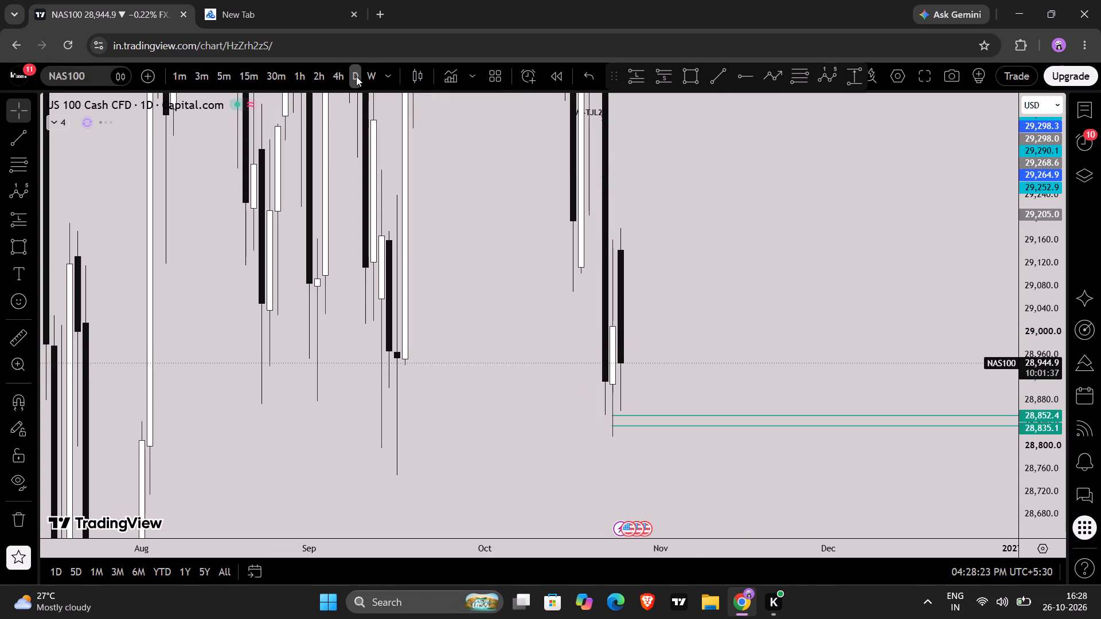
left_click(333, 76)
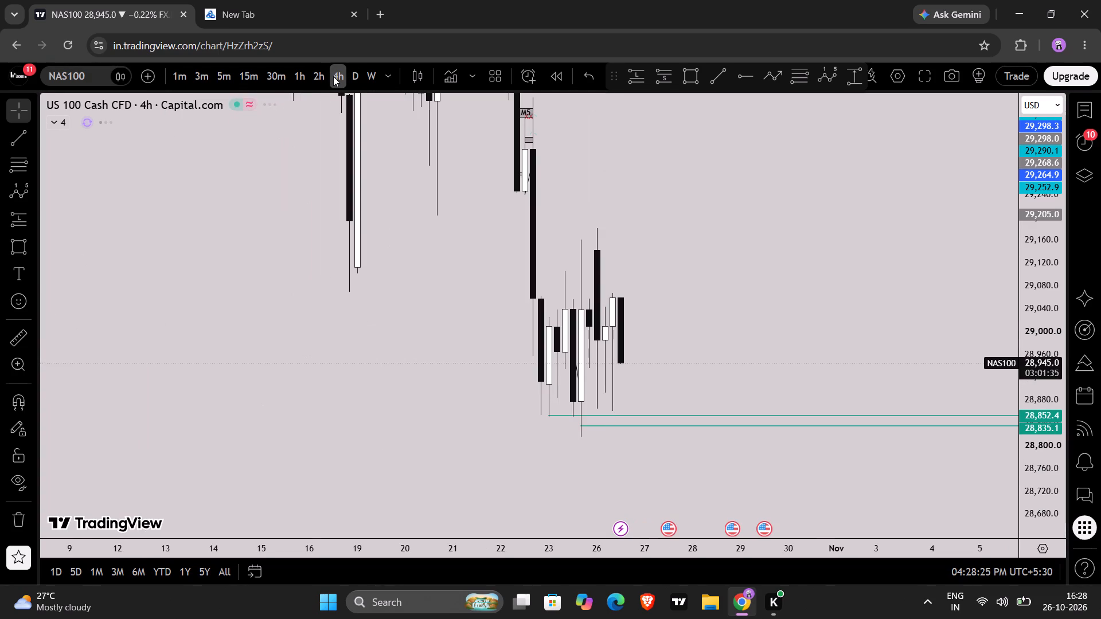
Expand the chart's indicator legend and hide the RM'S JADU TONA indicator.
left_click(58, 120)
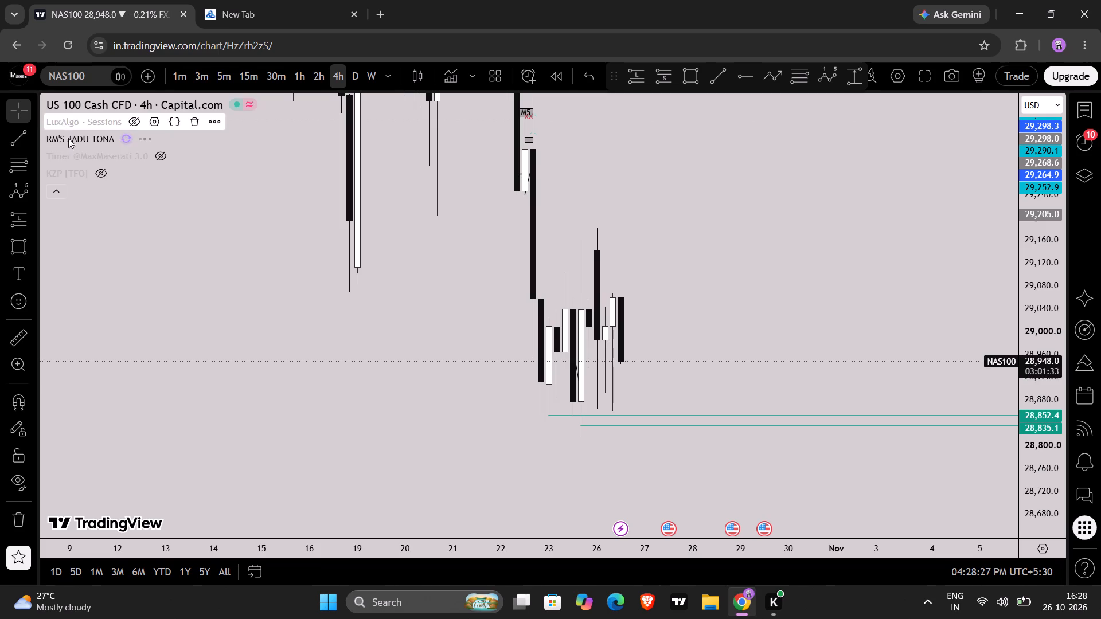
left_click(127, 135)
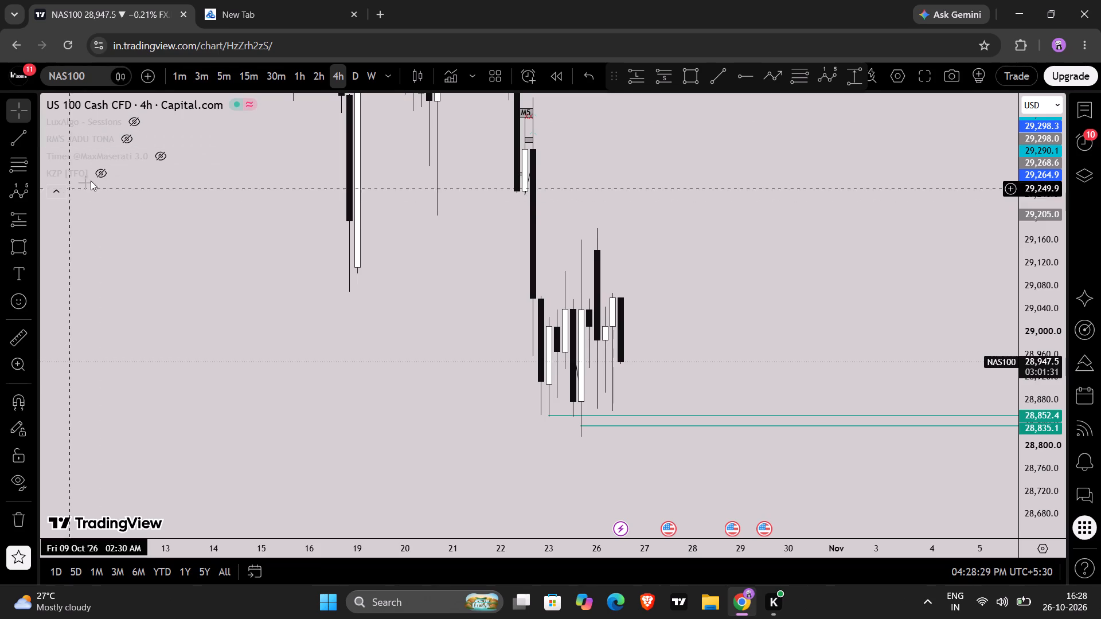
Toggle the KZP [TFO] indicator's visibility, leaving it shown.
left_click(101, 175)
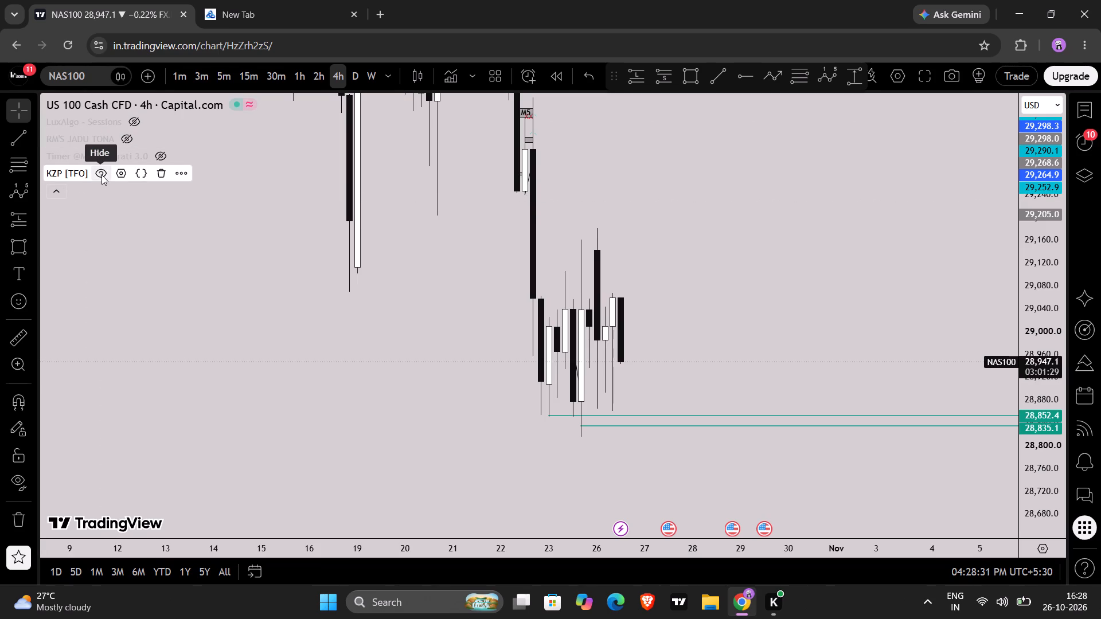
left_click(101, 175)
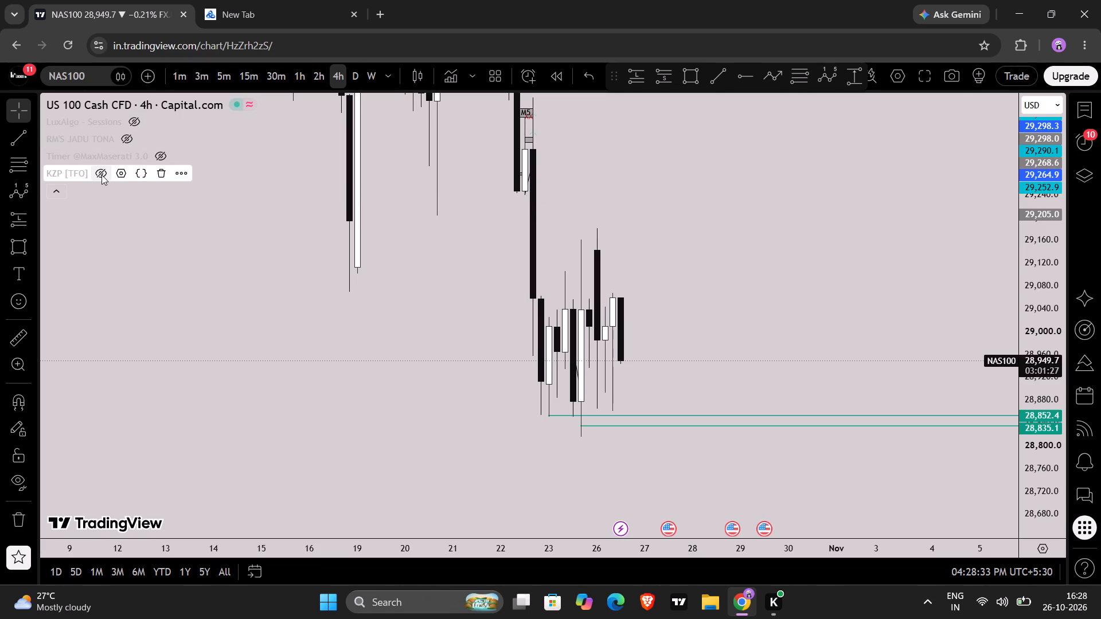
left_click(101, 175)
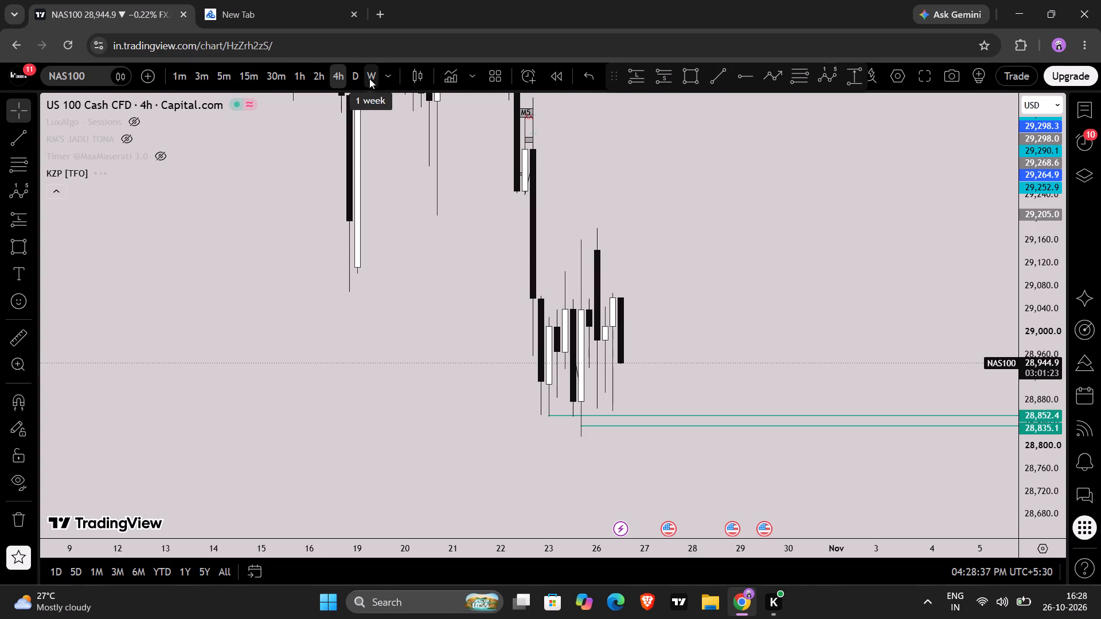
Switch the NAS100 chart to the 1-hour timeframe.
left_click(385, 77)
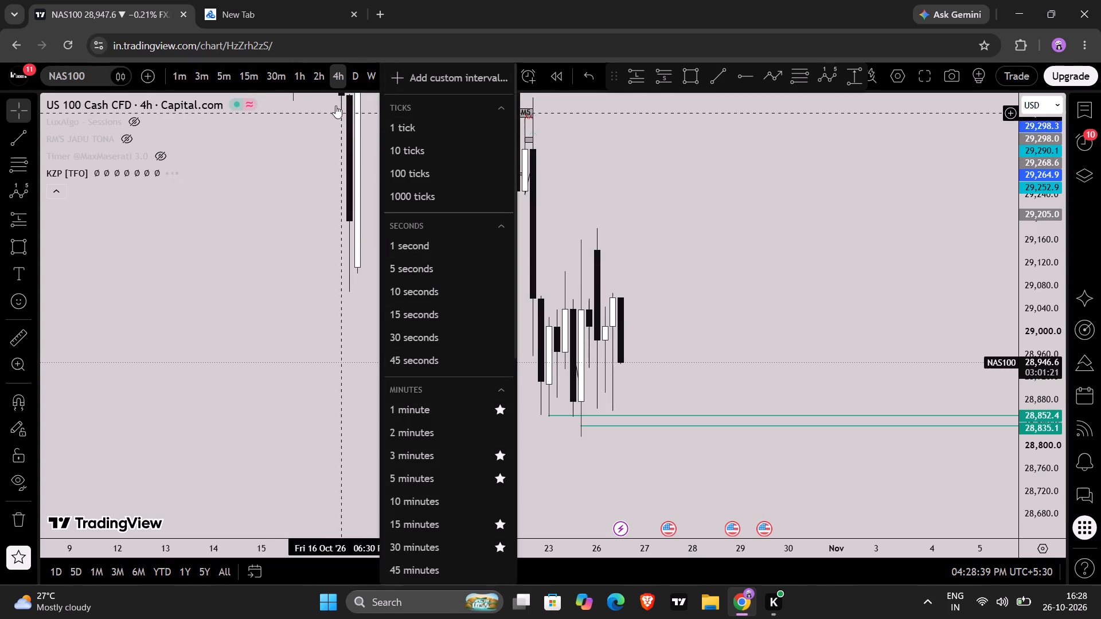
left_click(302, 80)
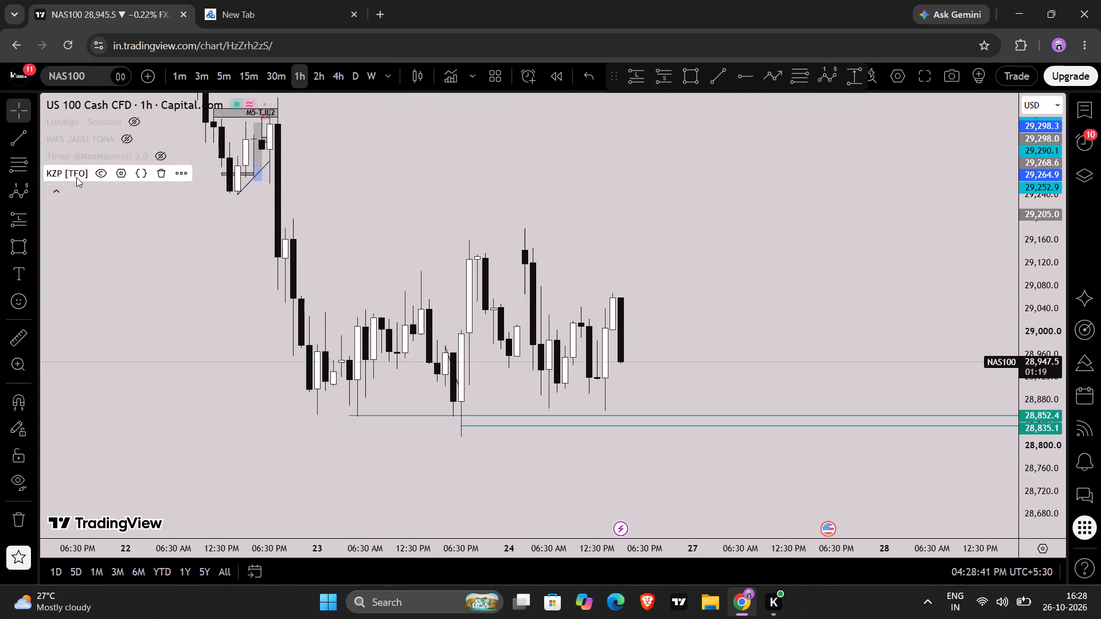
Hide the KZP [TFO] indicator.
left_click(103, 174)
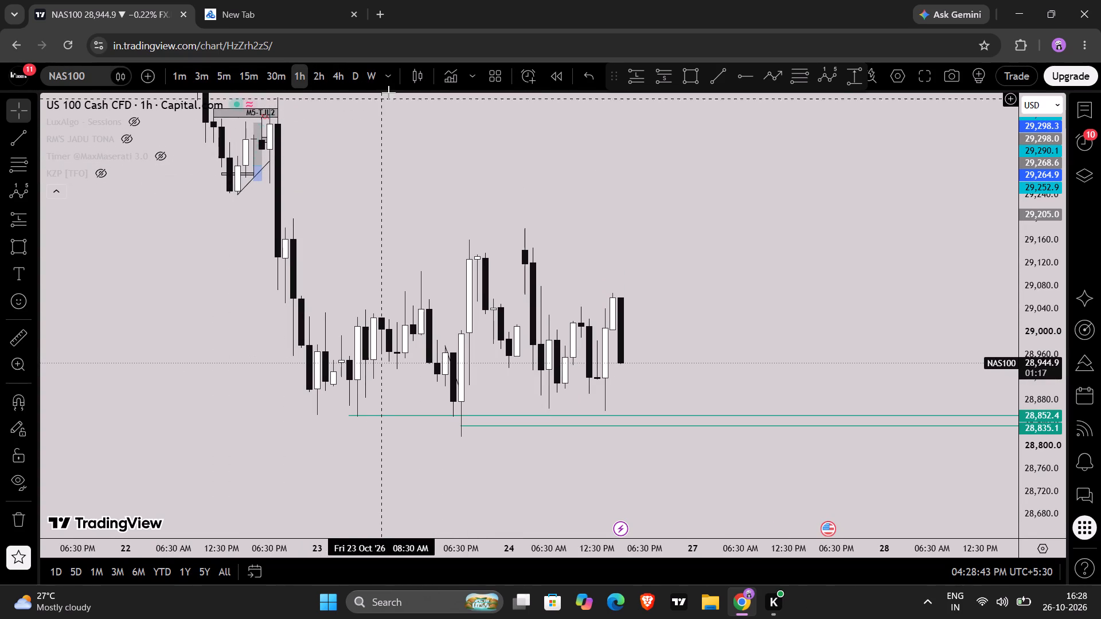
Remove the 2-hour interval from the favourite timeframes.
left_click(391, 77)
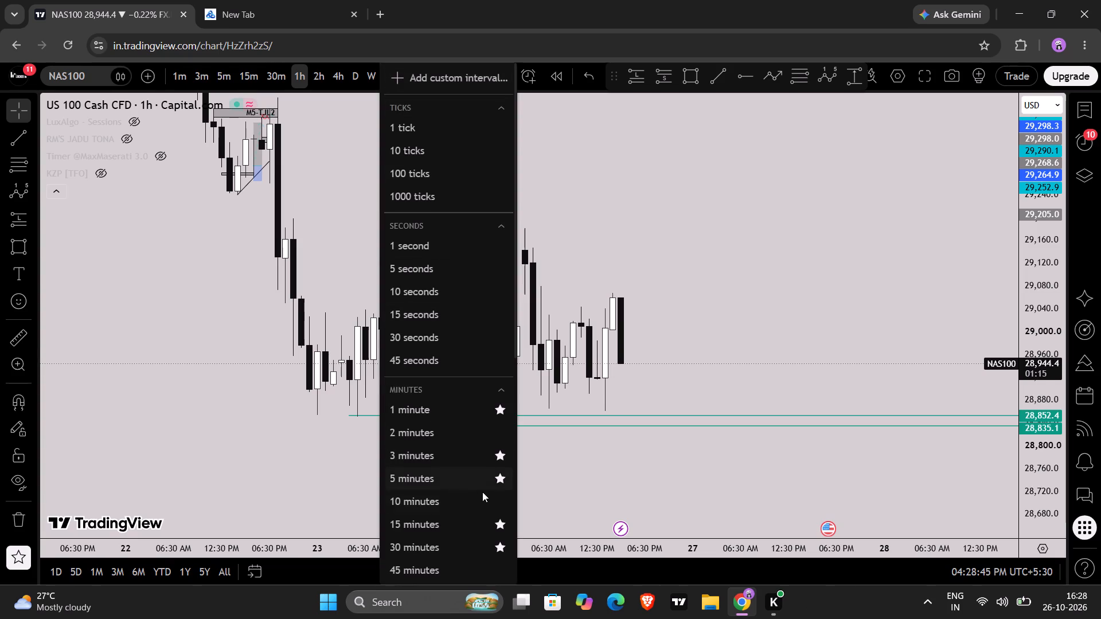
scroll(486, 540, "down", 3)
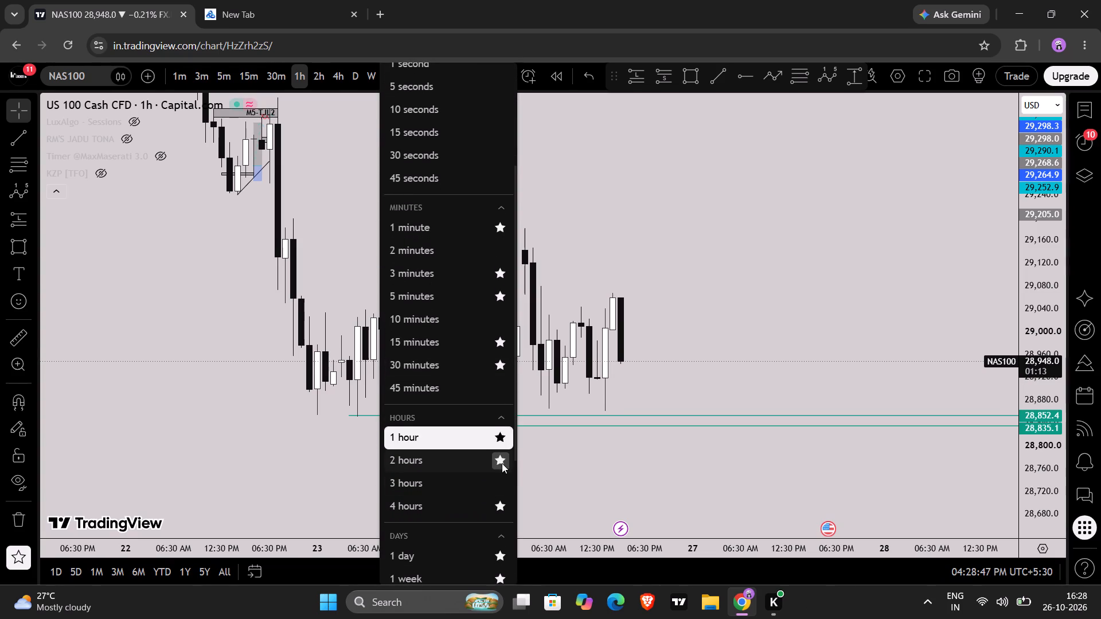
left_click(502, 463)
left_click(281, 449)
Draw a horizontal ray at about 29,198.5 from the candle high on the evening of 22 Oct.
scroll(281, 449, "down", 1)
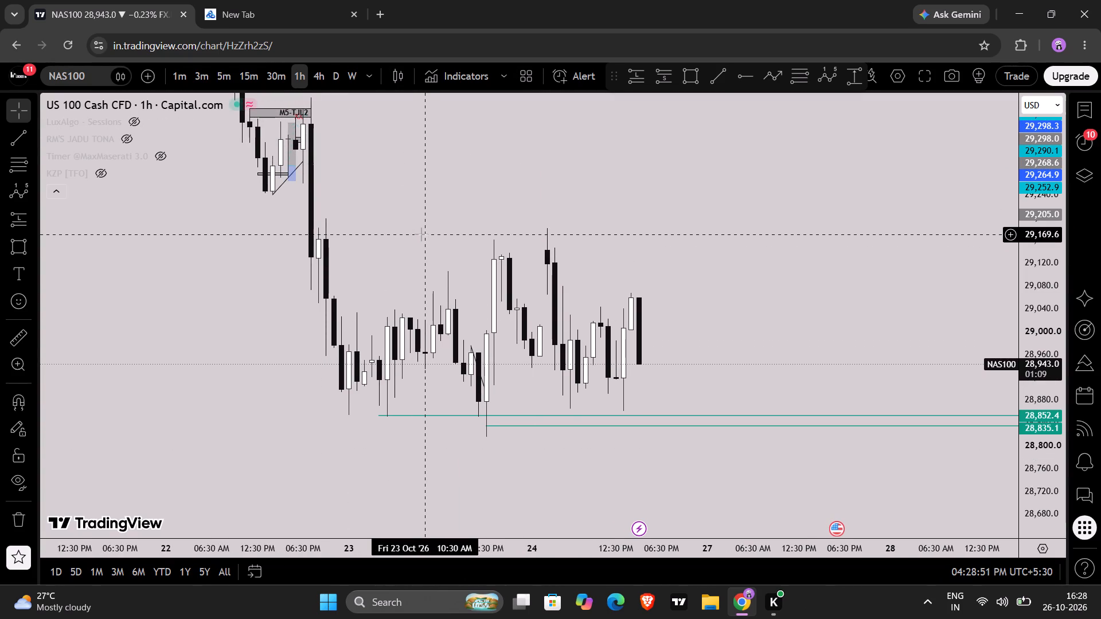
scroll(421, 234, "up", 1)
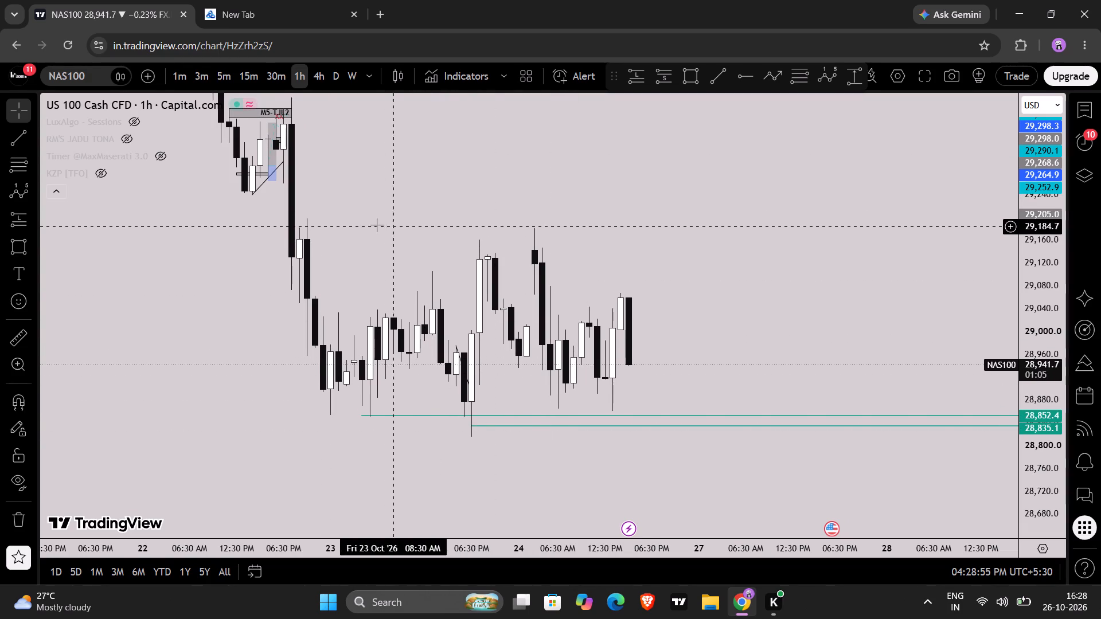
left_click(732, 75)
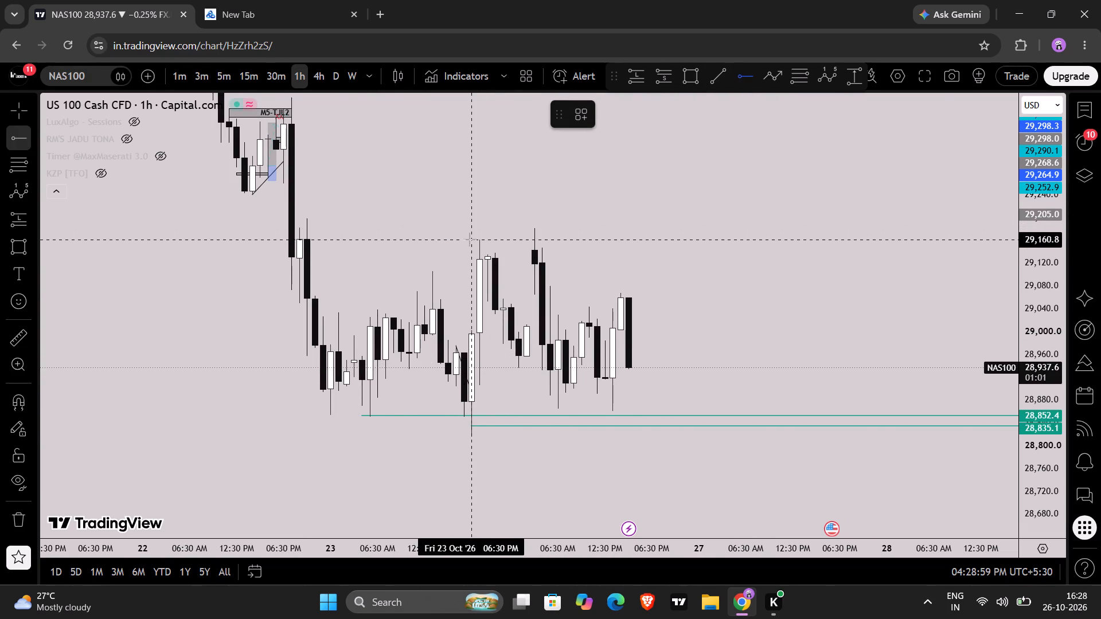
left_click(297, 217)
left_click_drag(297, 217, 302, 217)
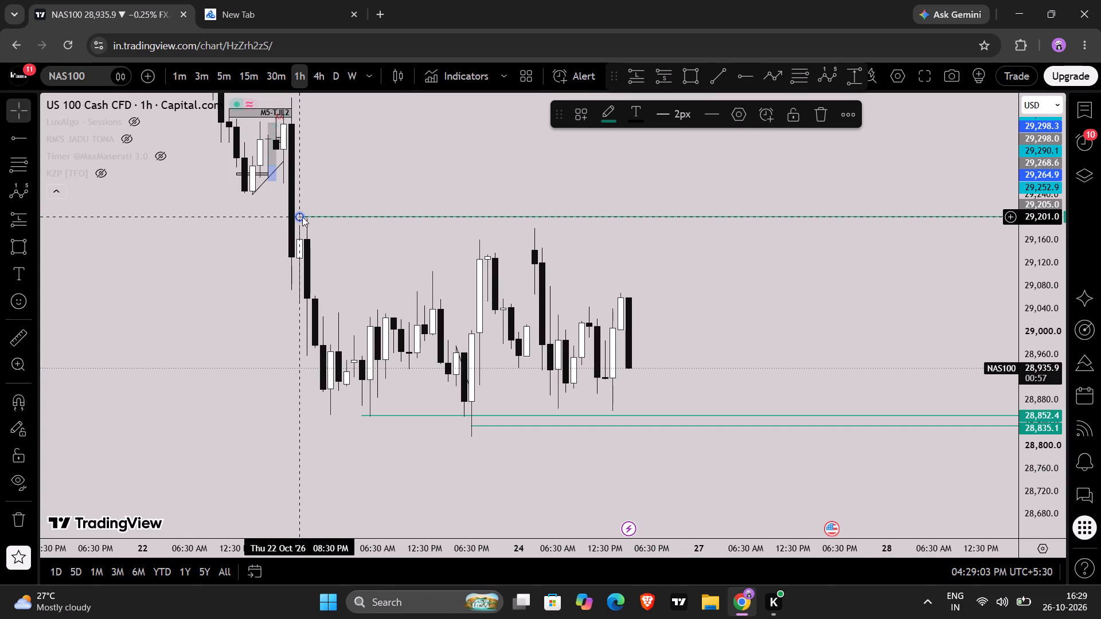
left_click_drag(302, 217, 306, 218)
left_click(438, 215)
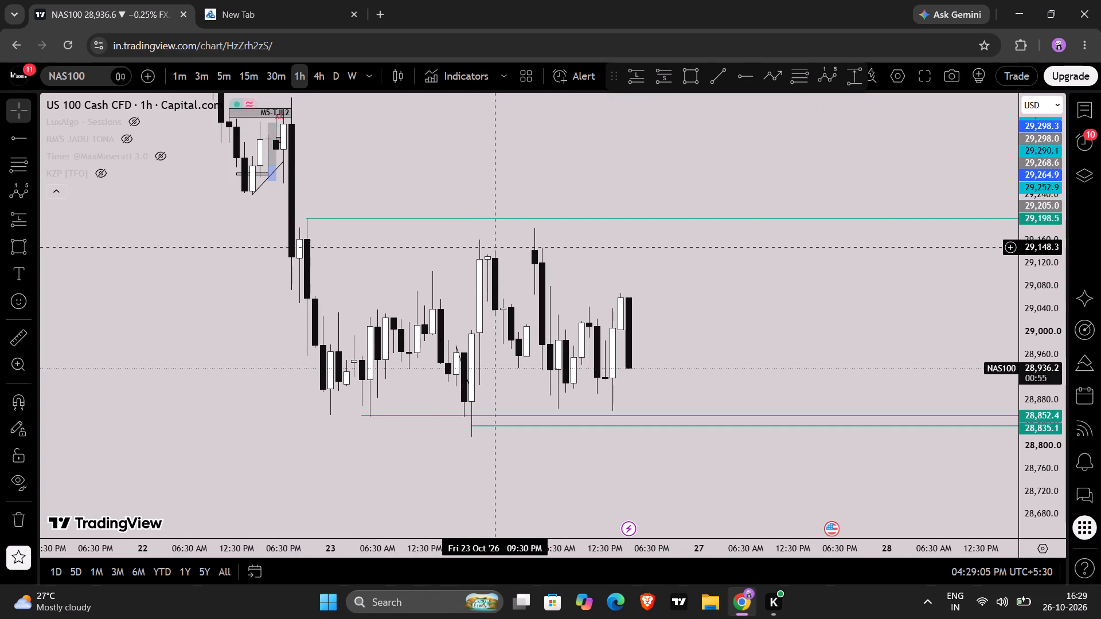
Move the lowest horizontal ray to the 23 Oct swing low at about 28,818.2.
left_click_drag(473, 424, 472, 434)
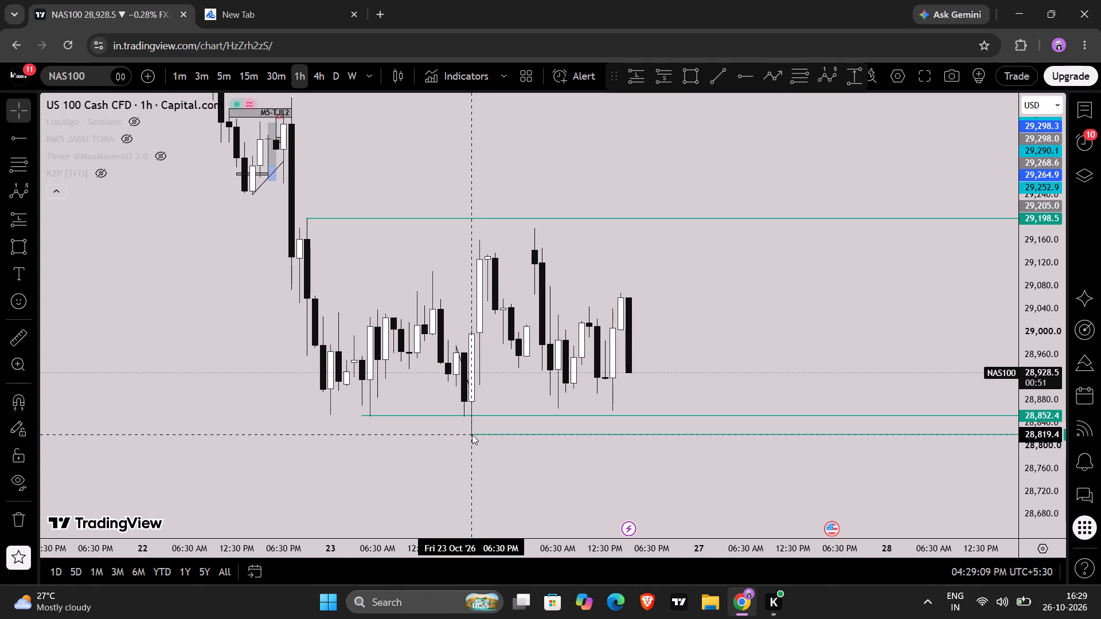
left_click_drag(472, 434, 472, 435)
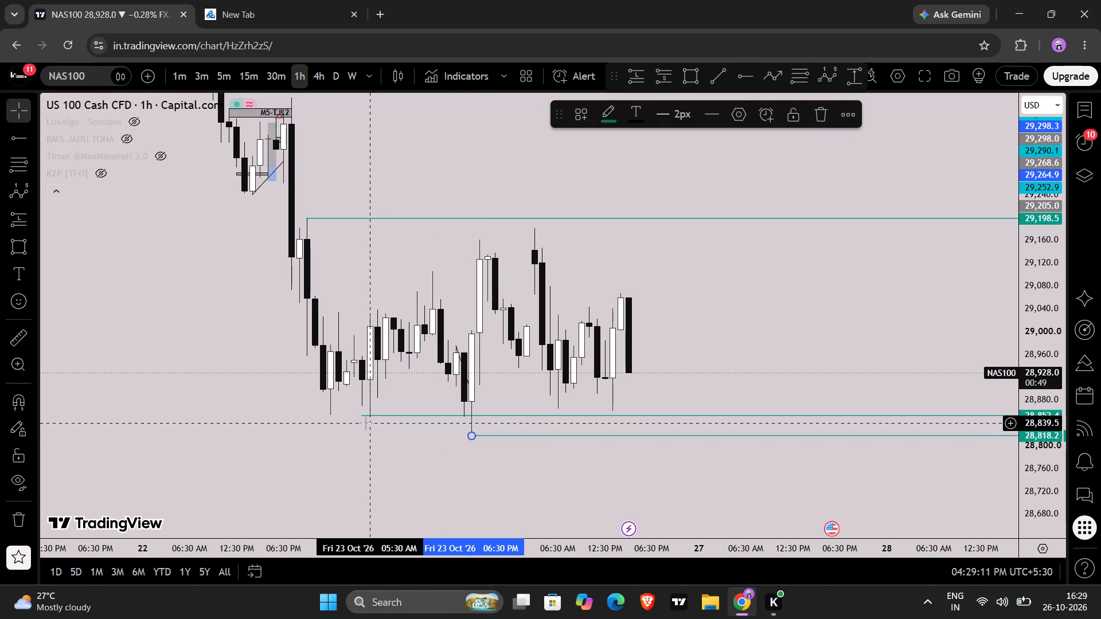
Delete the horizontal ray at 28,852.4.
left_click(358, 412)
key("BackSpace")
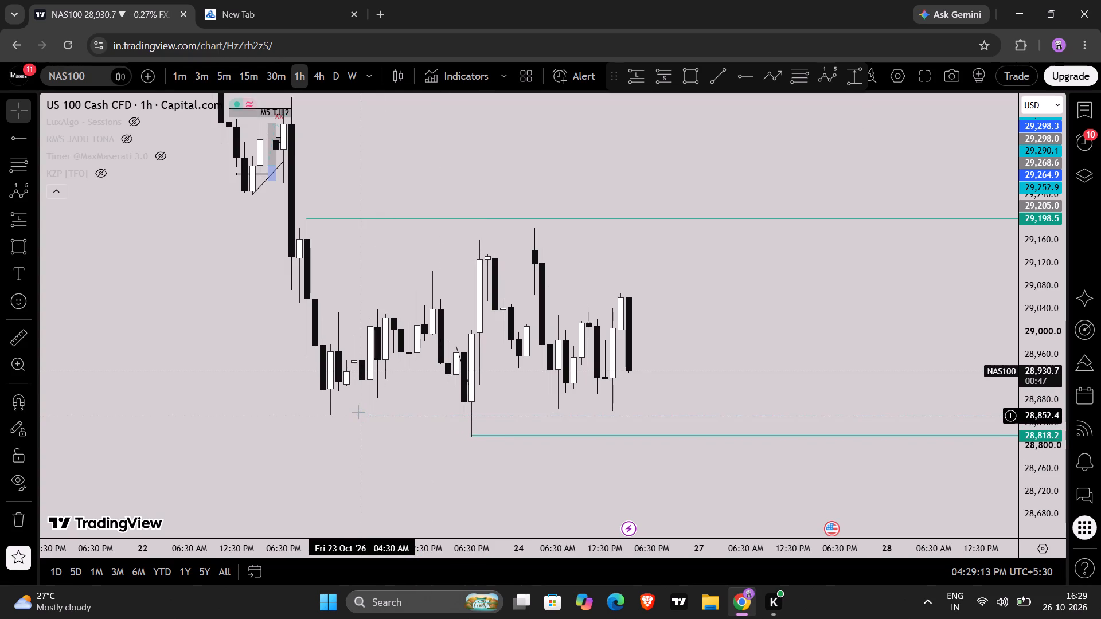
left_click(673, 326)
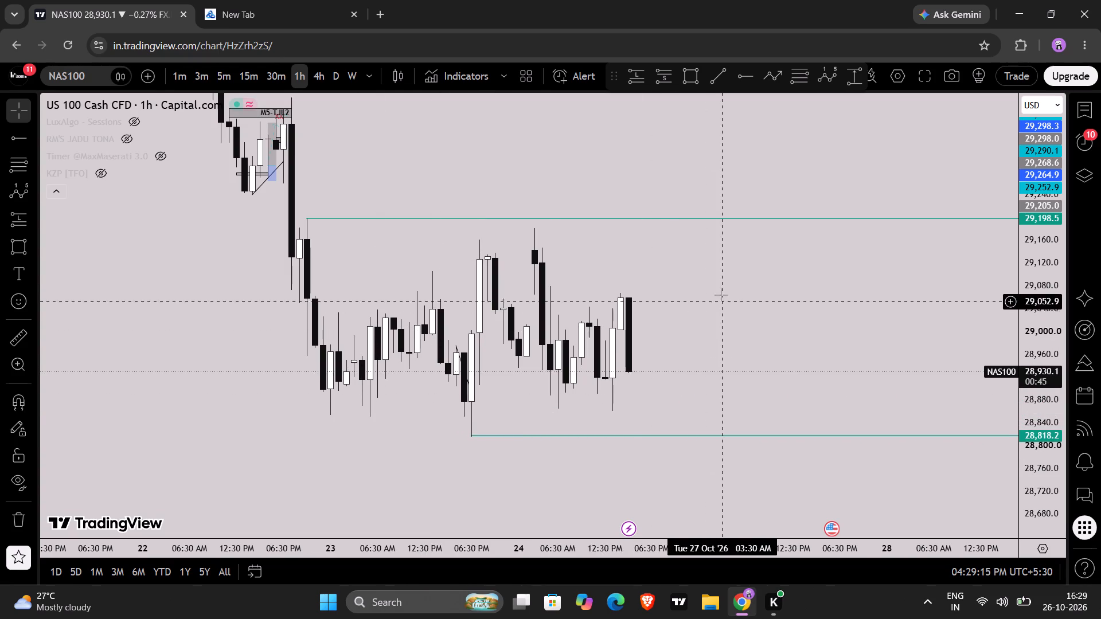
Collapse the chart's indicator legend.
left_click(50, 199)
left_click(59, 186)
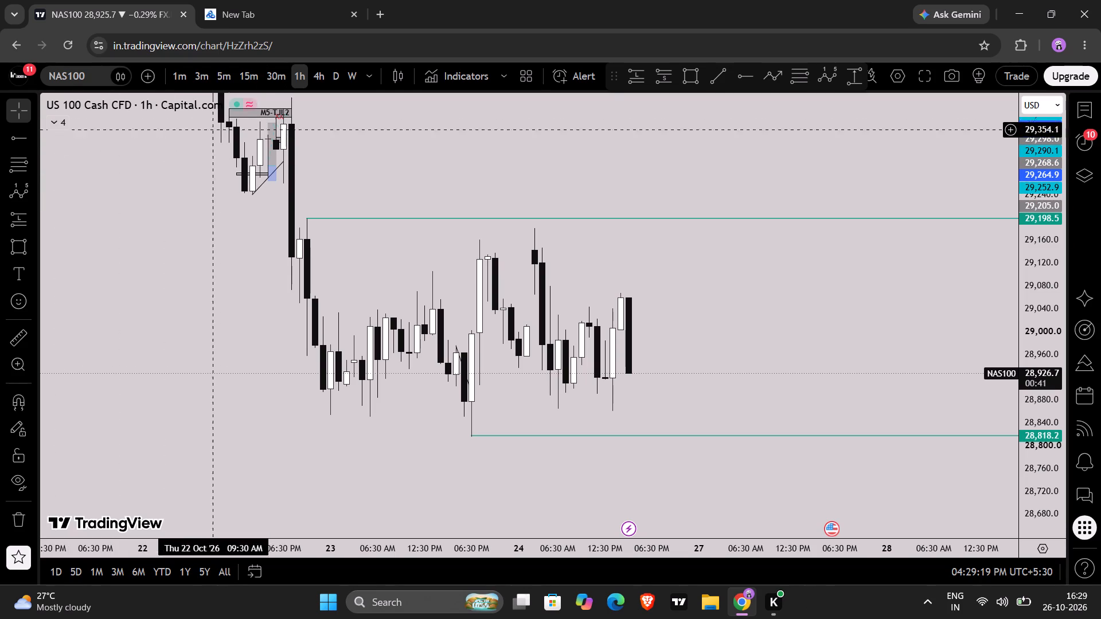
Switch the NAS100 chart to the 30-minute timeframe.
left_click(275, 79)
Draw a horizontal ray at about 29,082.8 from the early-morning candle high on 26 Oct.
scroll(389, 244, "down", 2)
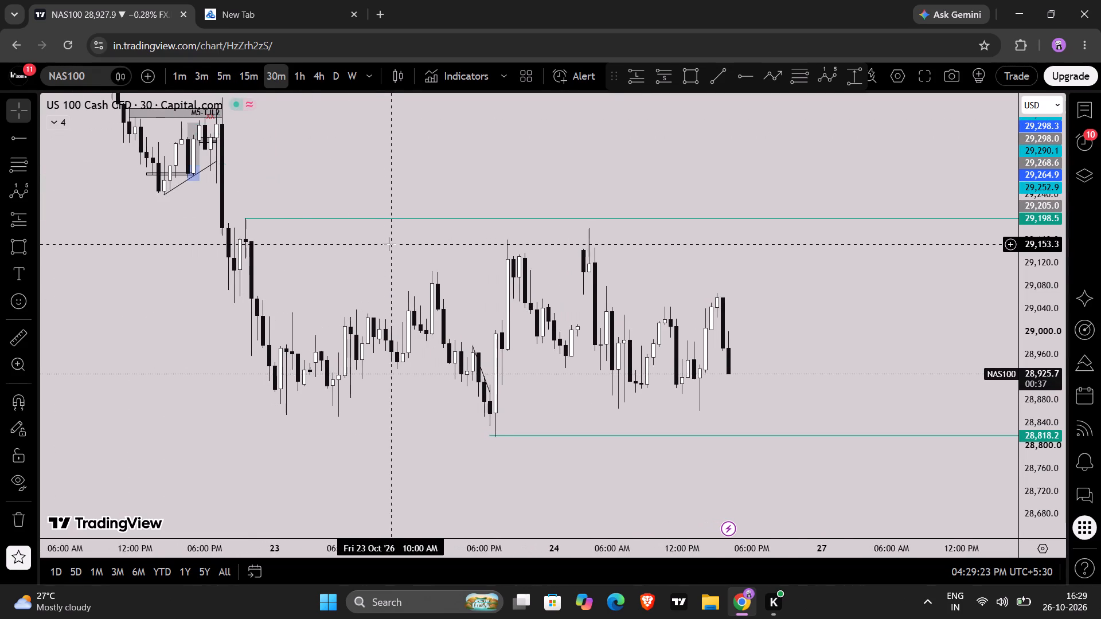
scroll(1045, 329, "up", 3)
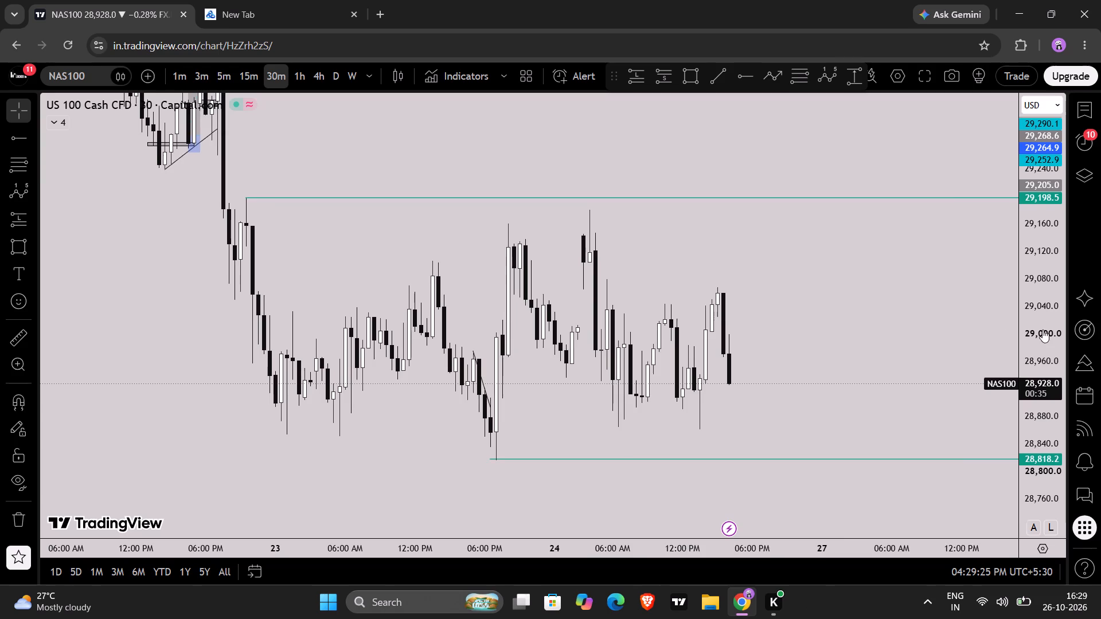
scroll(883, 352, "up", 1)
right_click(775, 378)
scroll(775, 378, "down", 1)
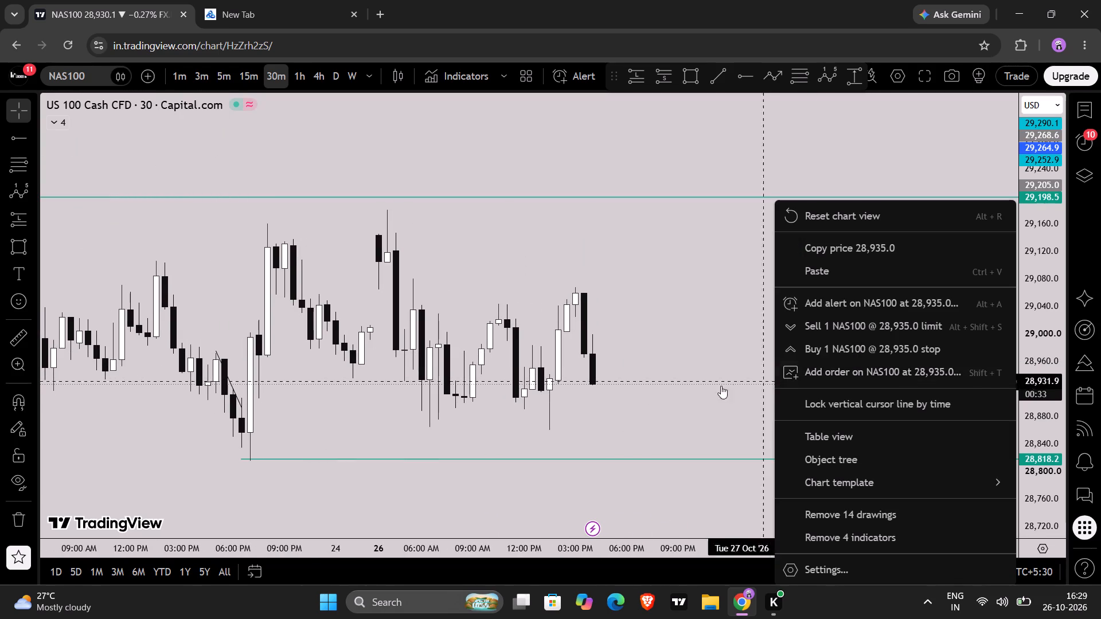
left_click(707, 389)
left_click_drag(707, 389, 756, 319)
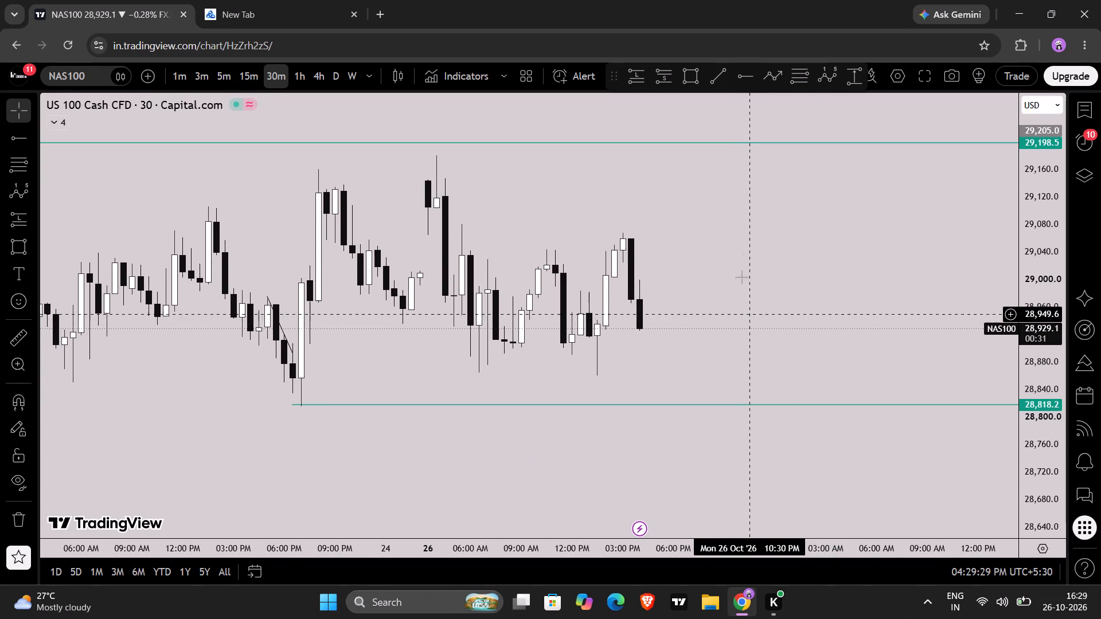
left_click(685, 69)
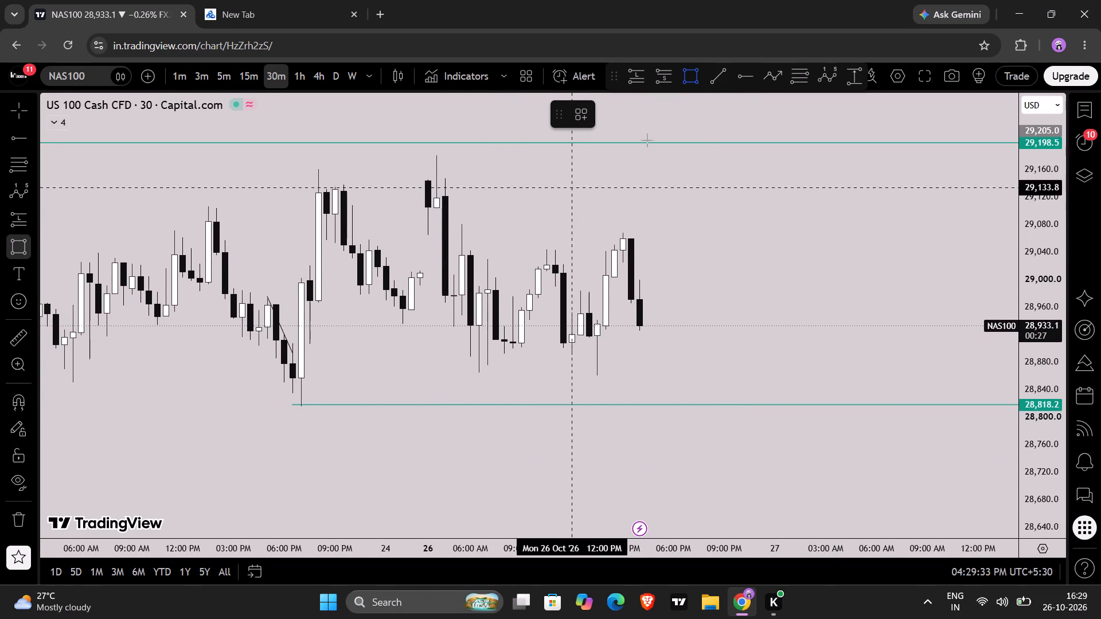
left_click(741, 79)
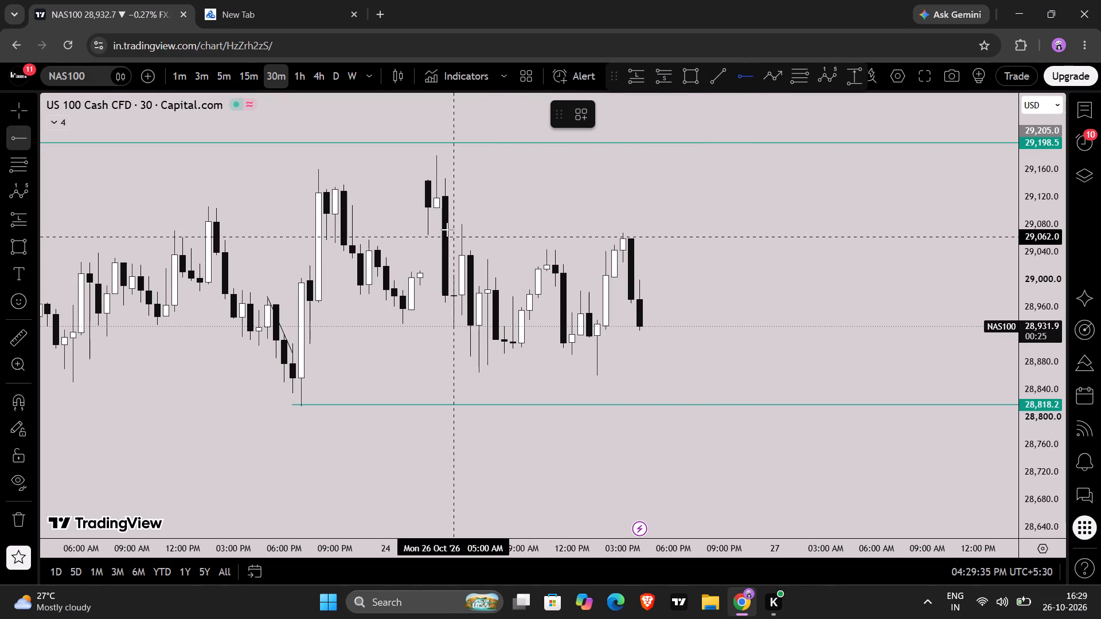
left_click_drag(462, 222, 517, 219)
left_click(517, 219)
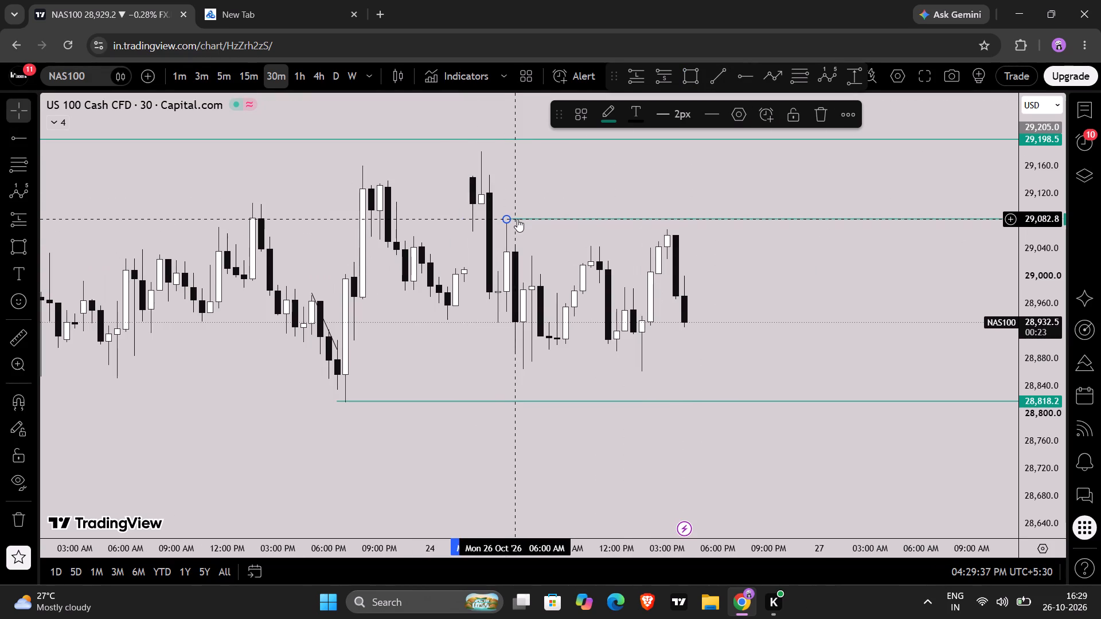
left_click(526, 233)
scroll(526, 233, "up", 1)
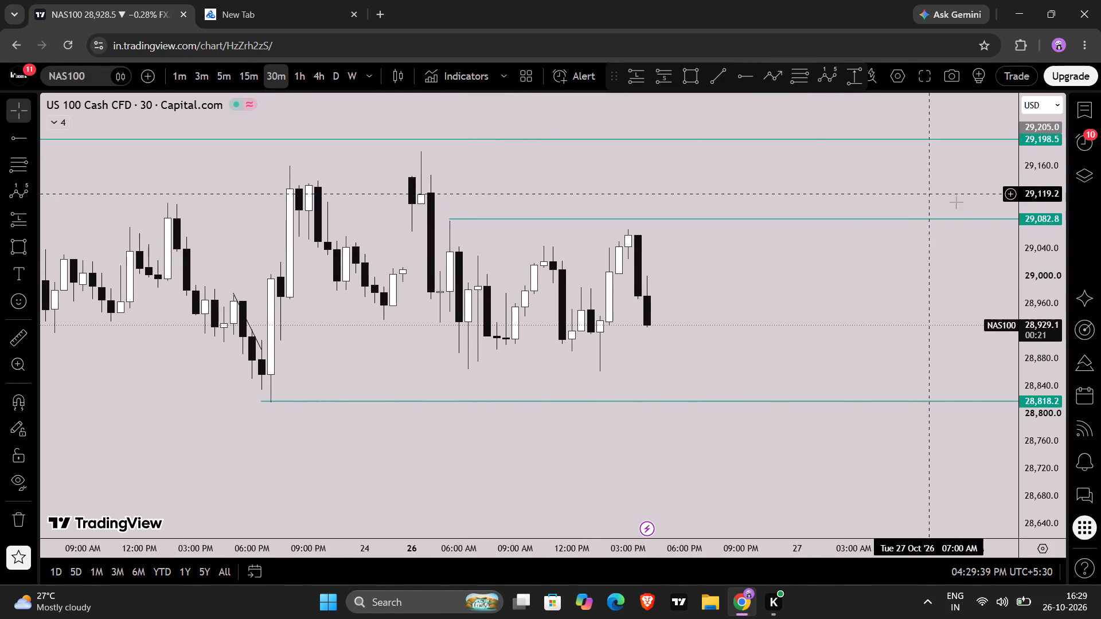
Adjust the 29,082.8 horizontal ray to about 29,080.8, at the 05:30 AM candle's high on 26 Oct.
scroll(1043, 211, "up", 5)
scroll(899, 295, "down", 1)
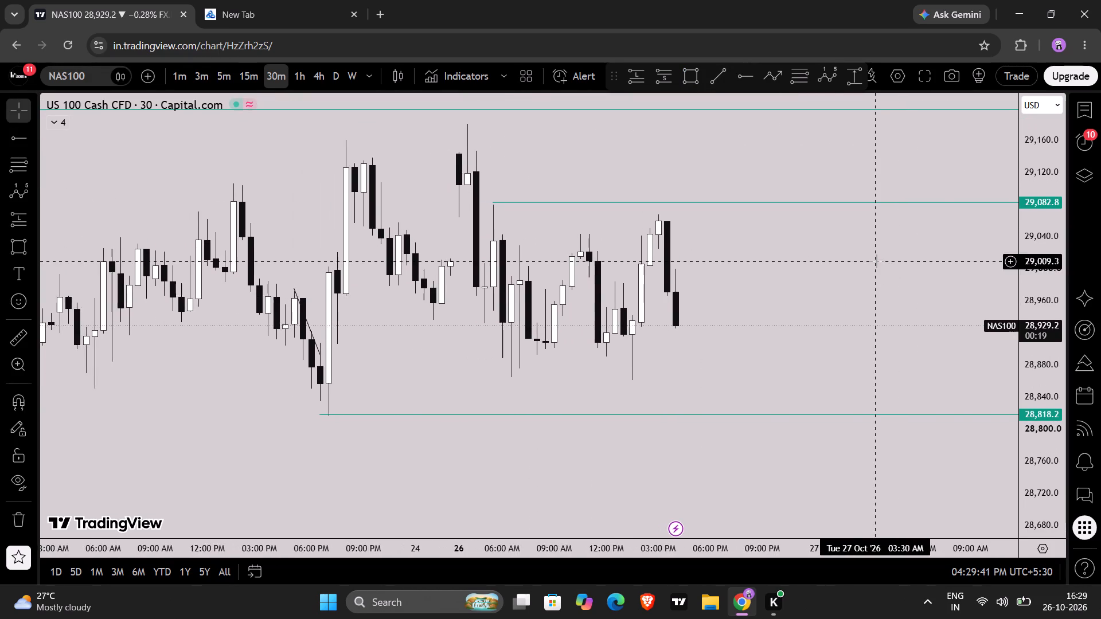
left_click_drag(877, 261, 896, 330)
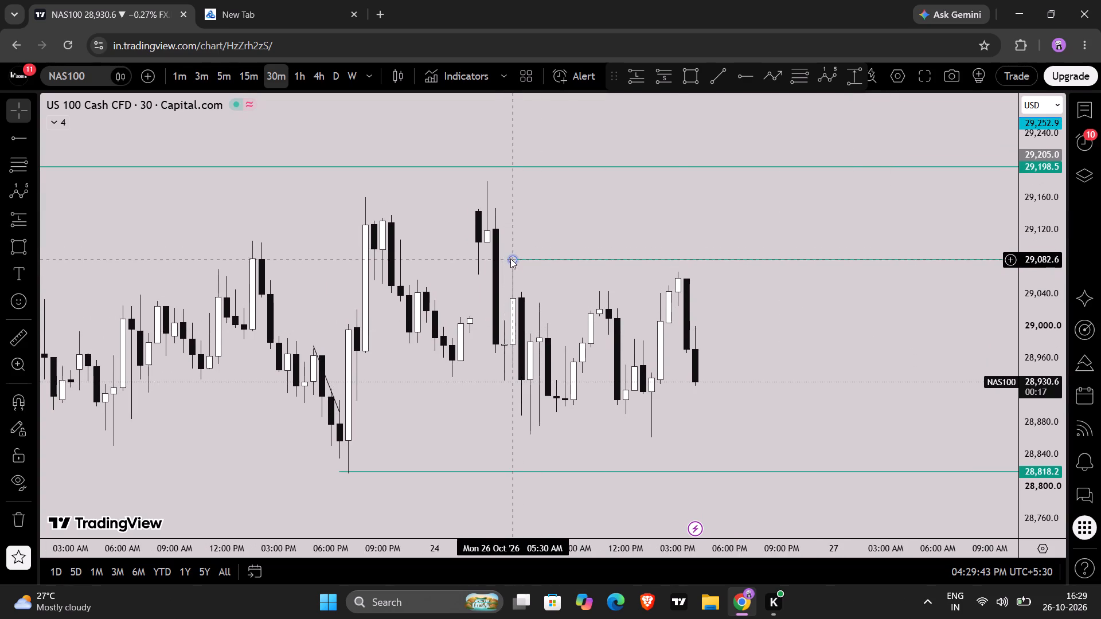
left_click(510, 259)
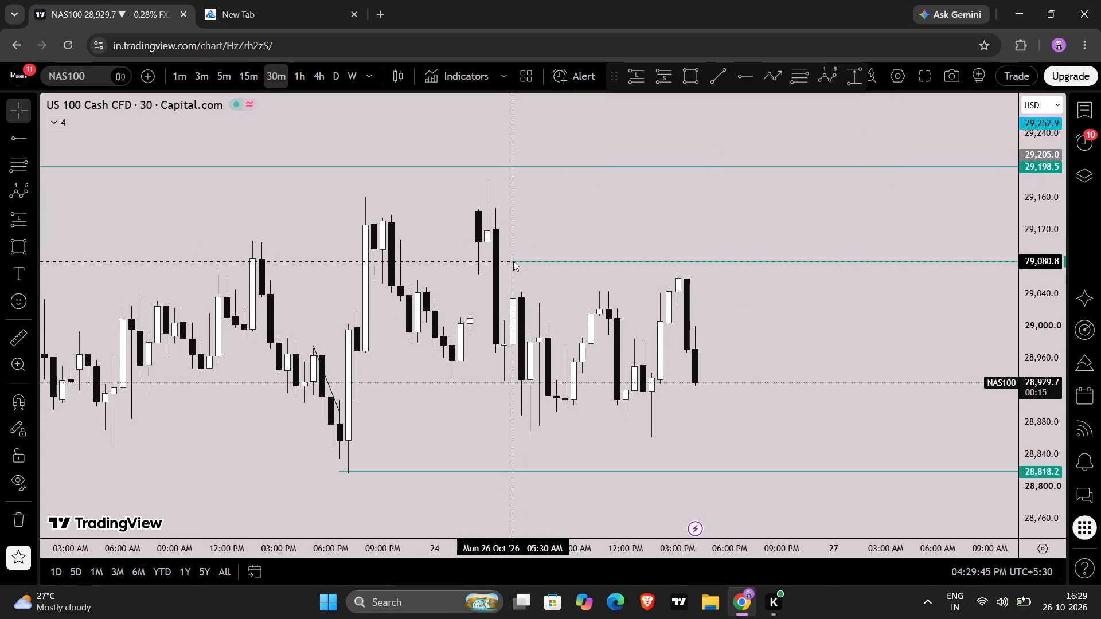
left_click(603, 235)
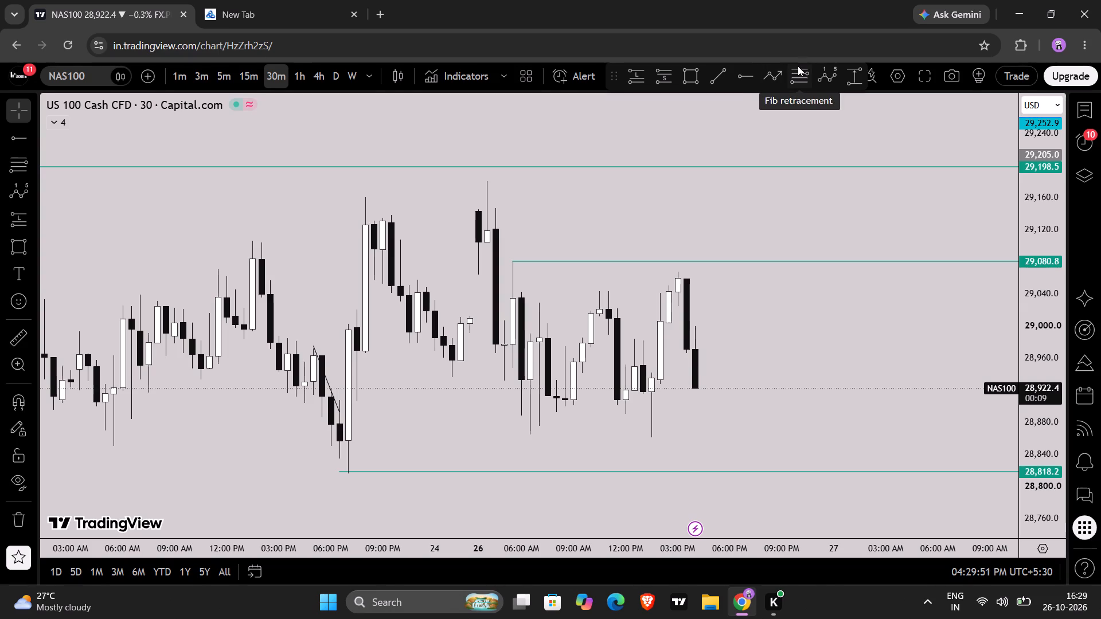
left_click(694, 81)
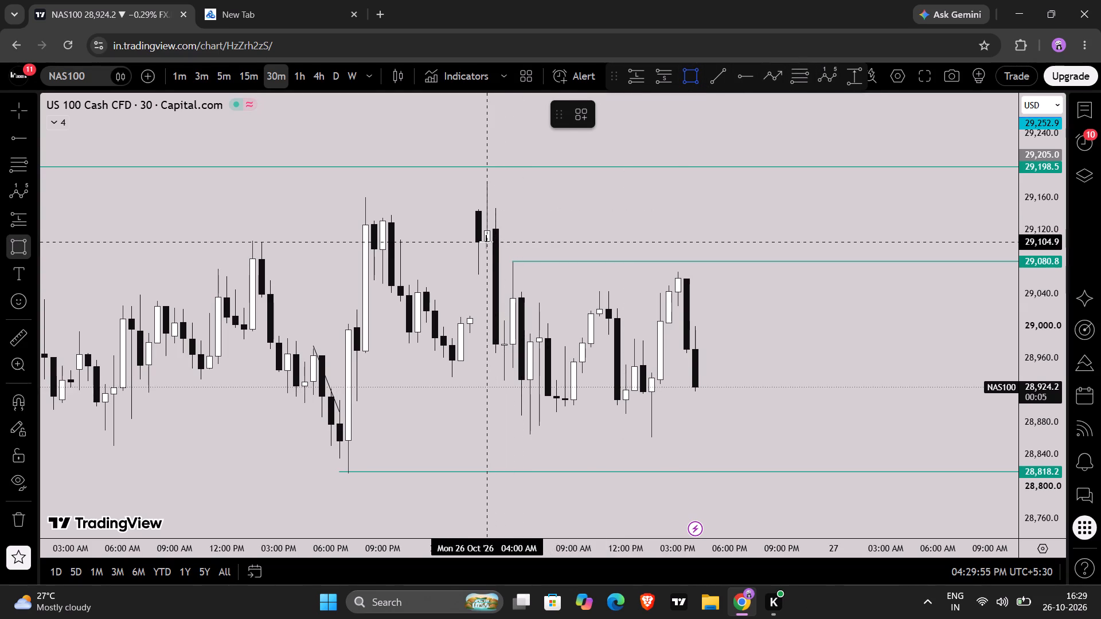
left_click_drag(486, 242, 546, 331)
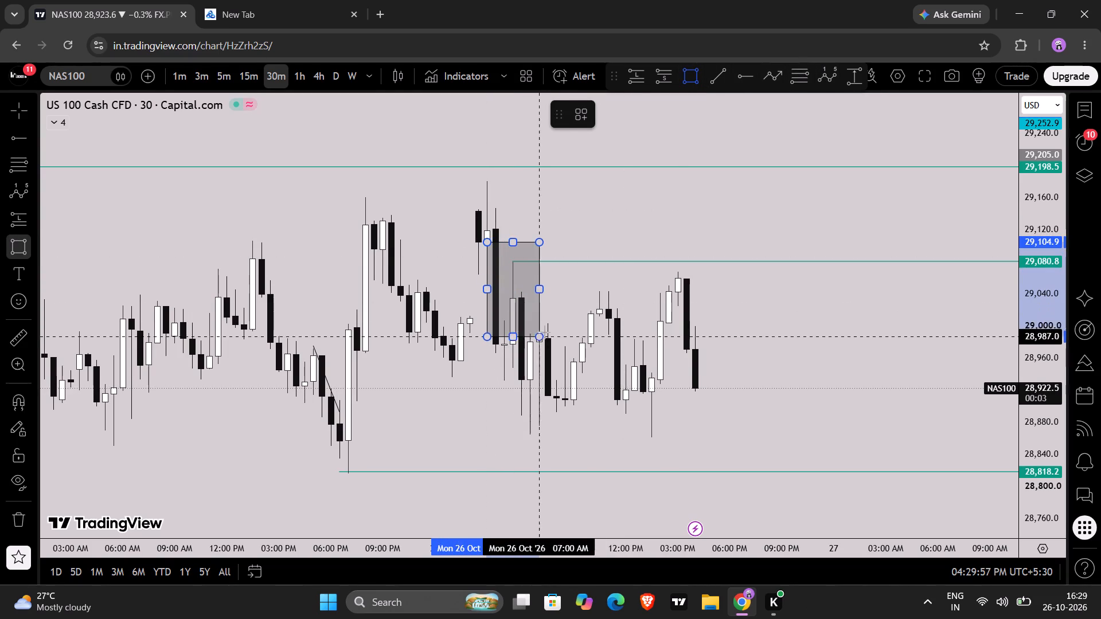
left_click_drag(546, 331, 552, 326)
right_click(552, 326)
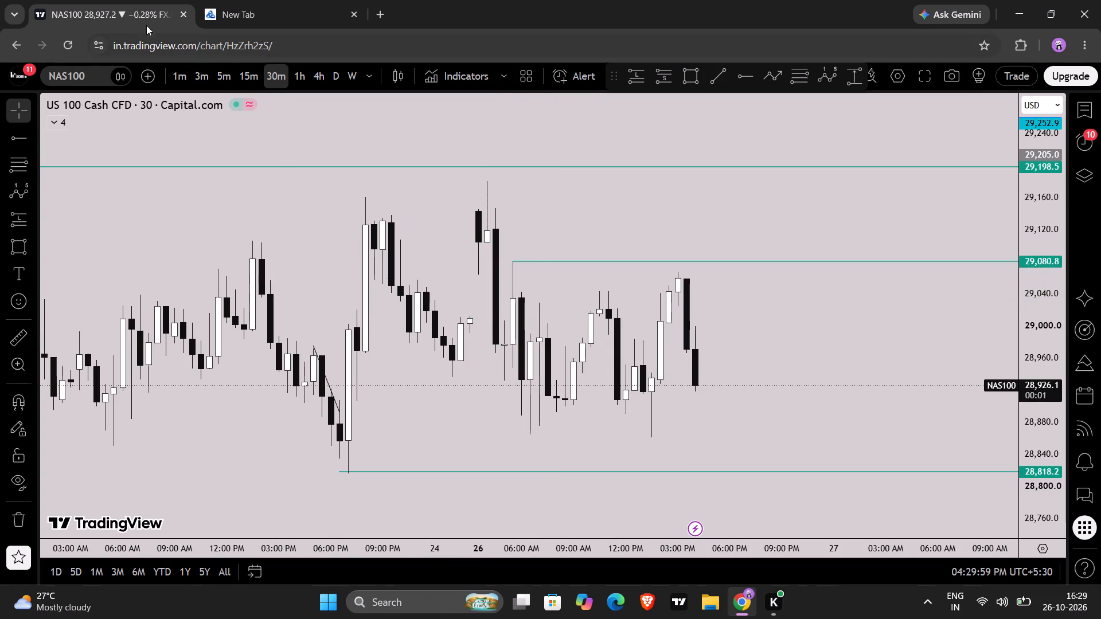
Switch the NAS100 chart to the 15-minute timeframe.
left_click(246, 69)
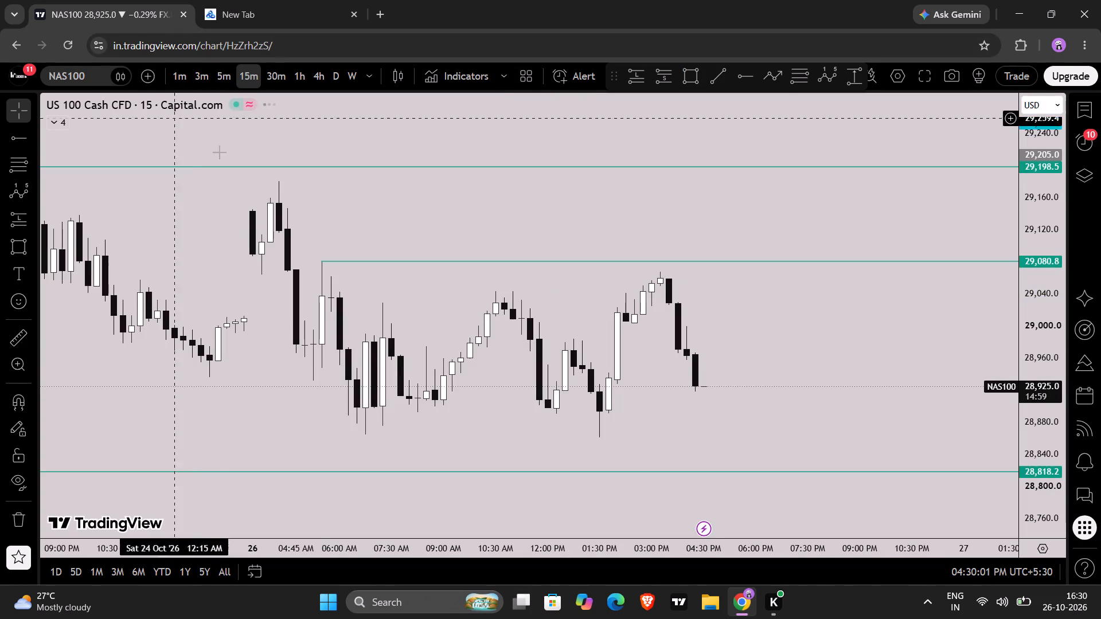
scroll(261, 194, "down", 2)
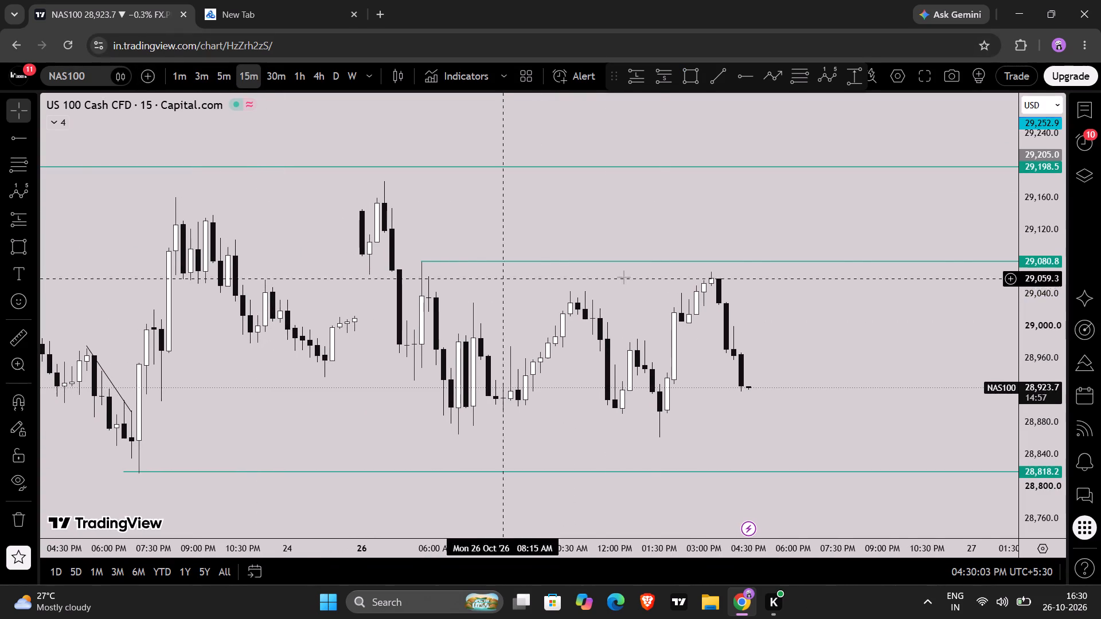
Draw a rectangle zone between about 29,117.4 and 29,070.9, spanning 03:45 AM to 05:45 PM on 26 Oct.
left_click(691, 81)
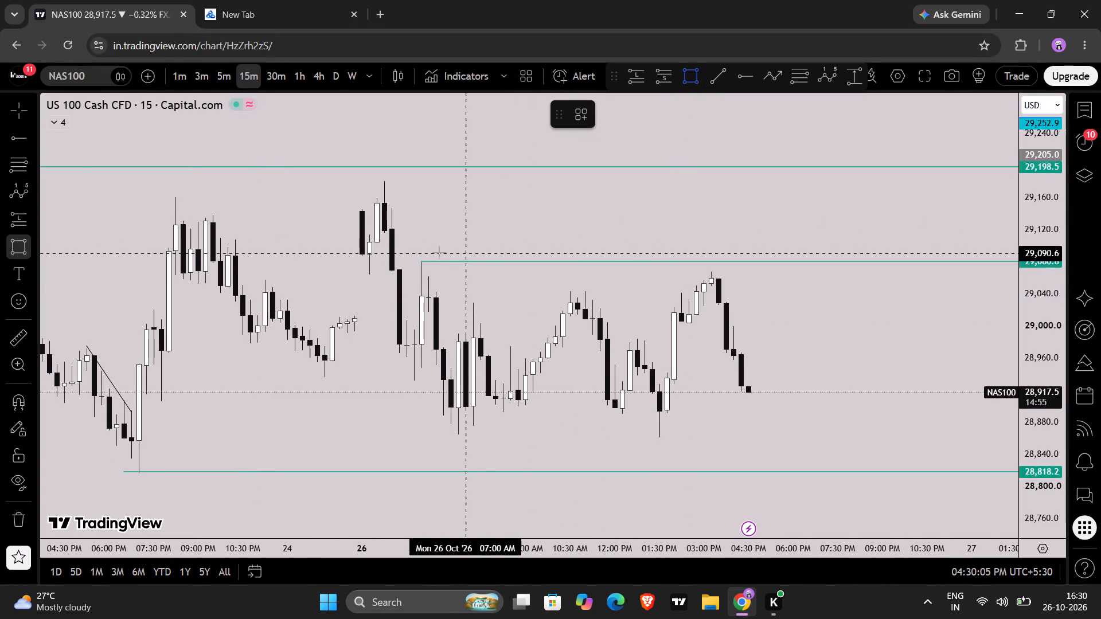
left_click(373, 232)
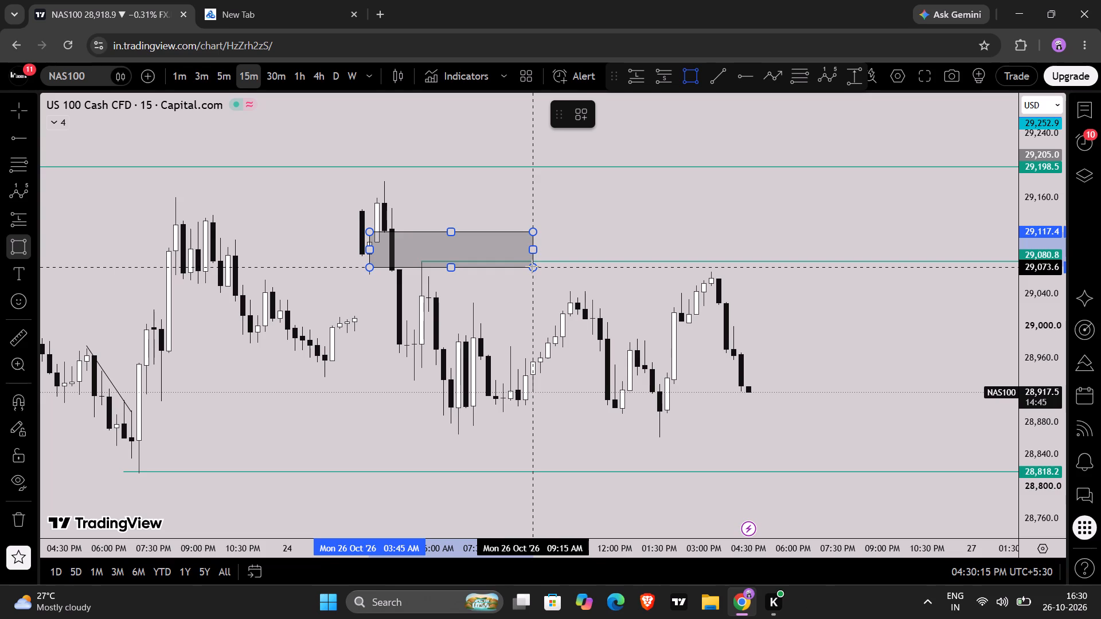
left_click(537, 269)
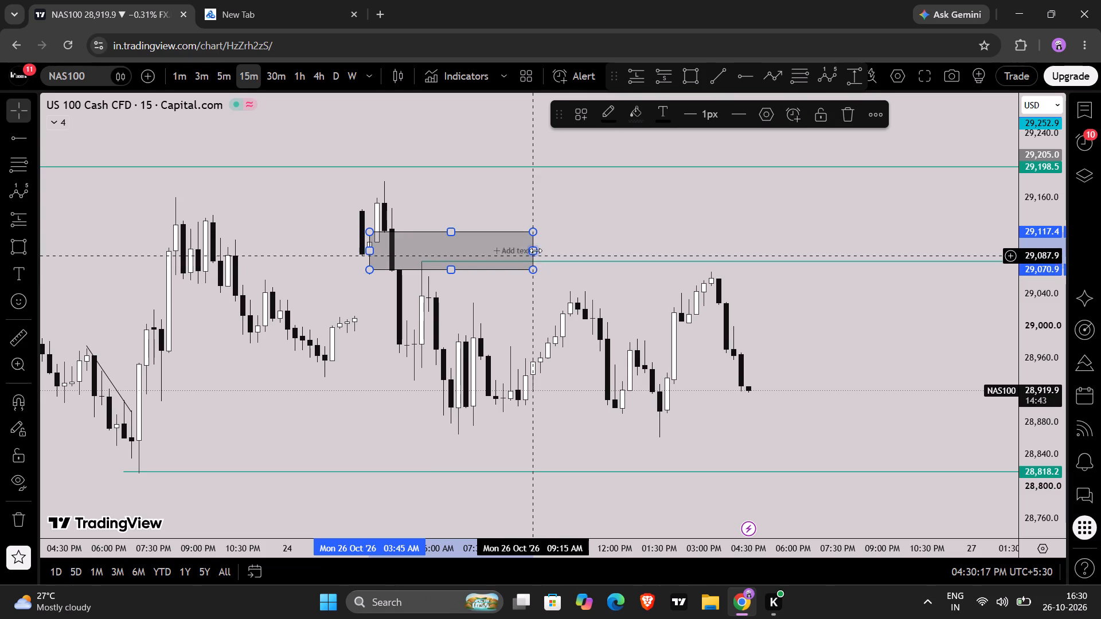
left_click_drag(536, 250, 787, 261)
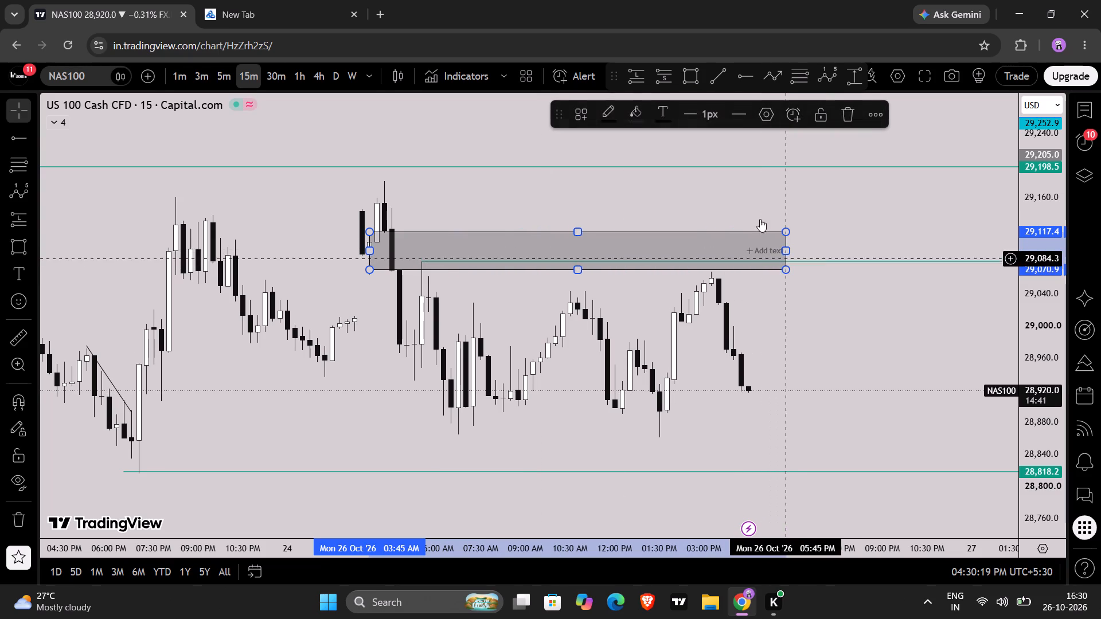
left_click(744, 198)
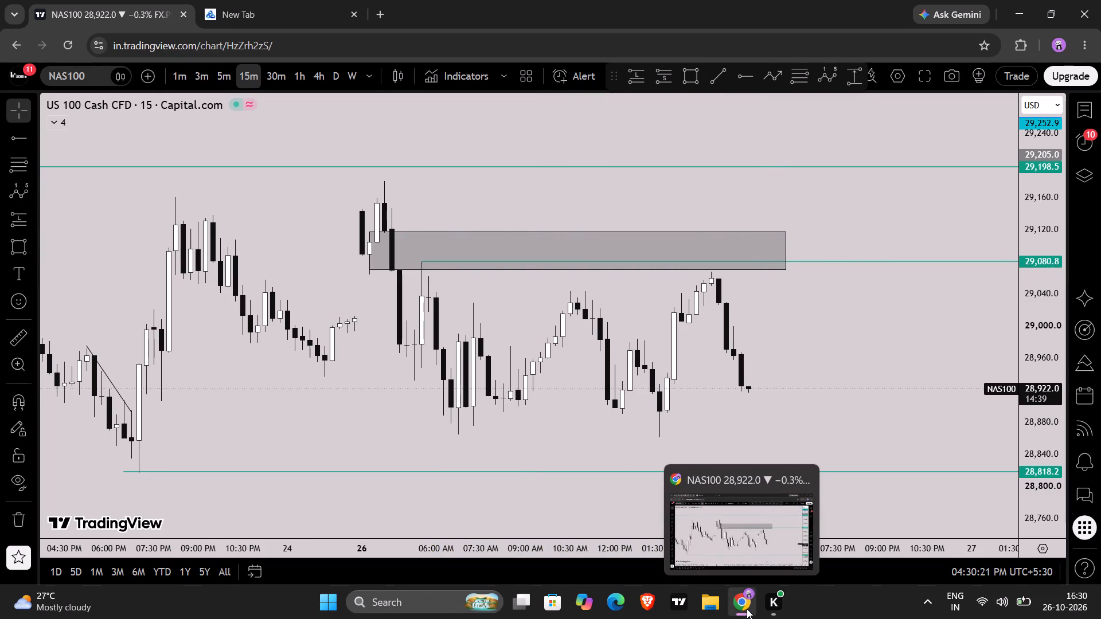
left_click(855, 335)
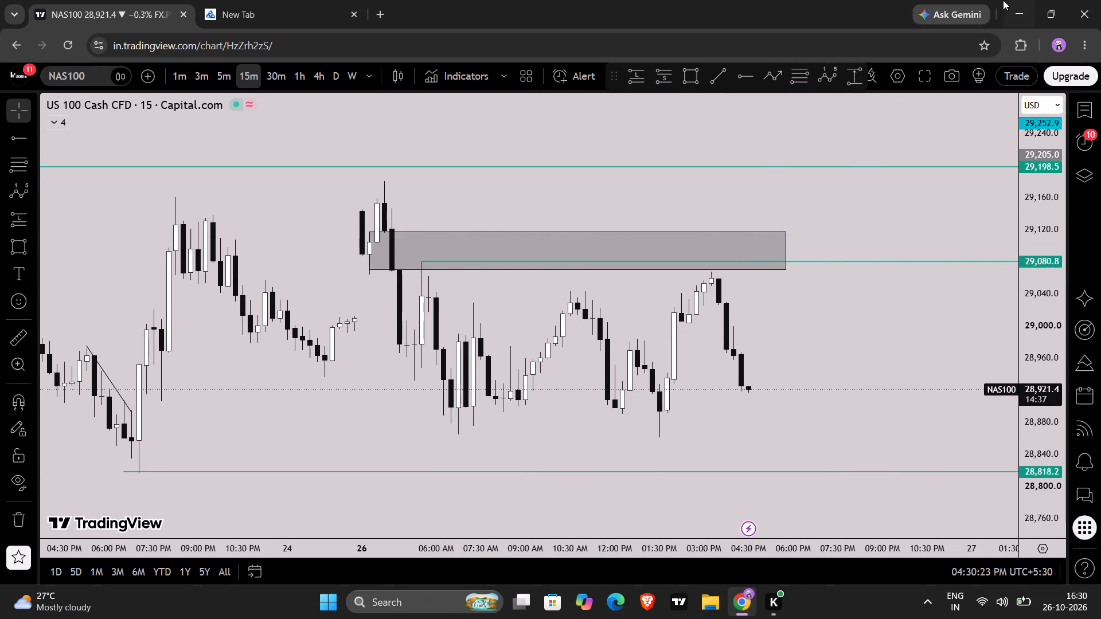
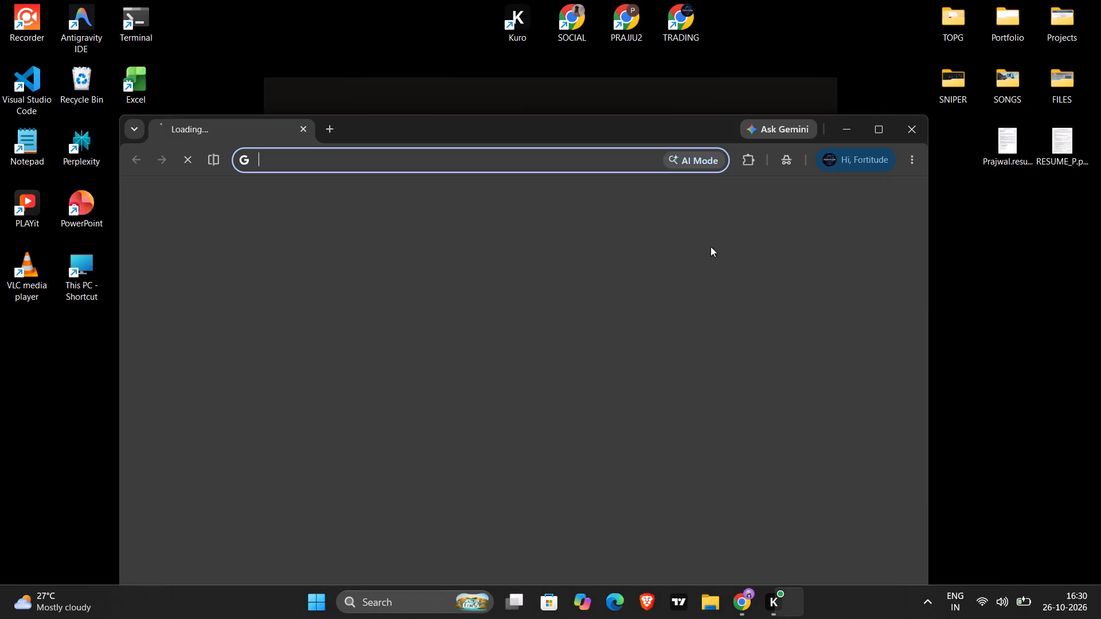
Maximize the newly opened Chrome window showing the new tab dashboard so it fills the screen.
left_click(879, 122)
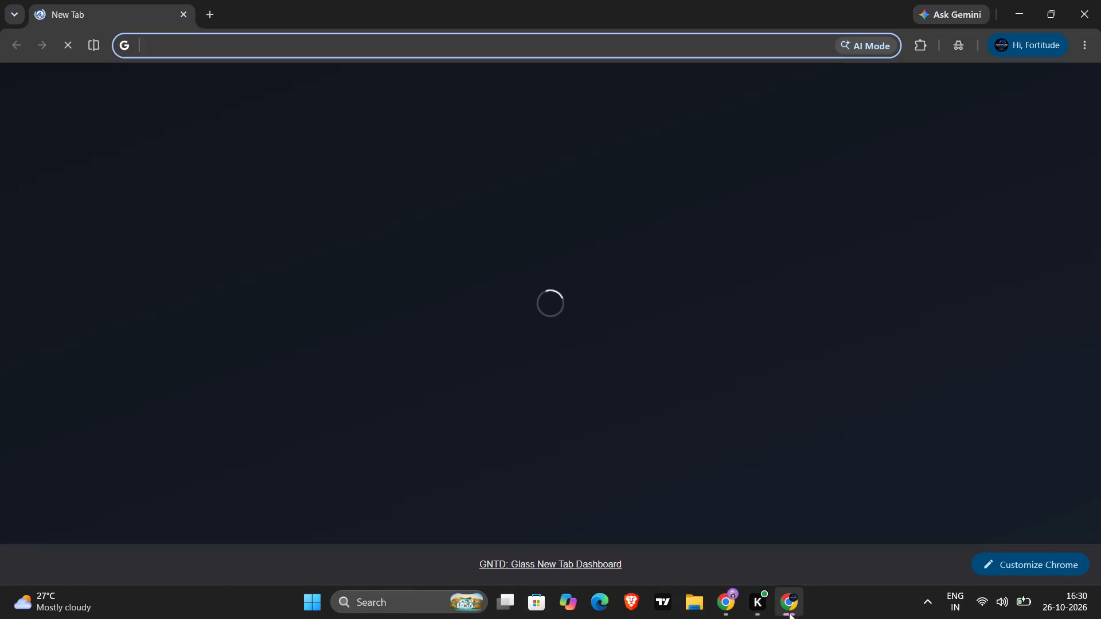
left_click(1040, 0)
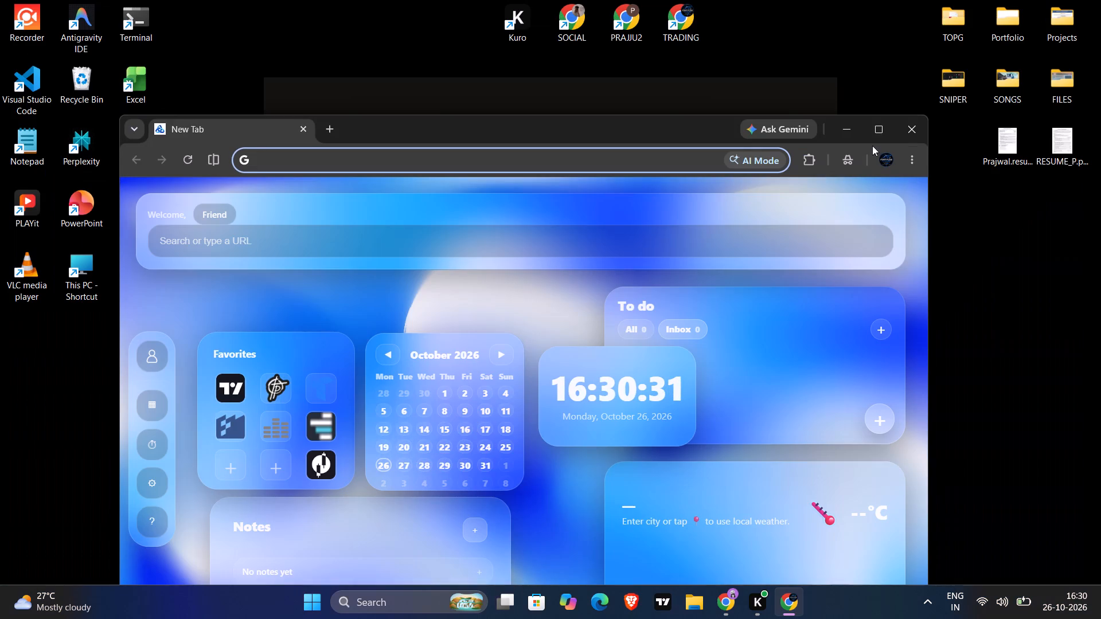
left_click(873, 129)
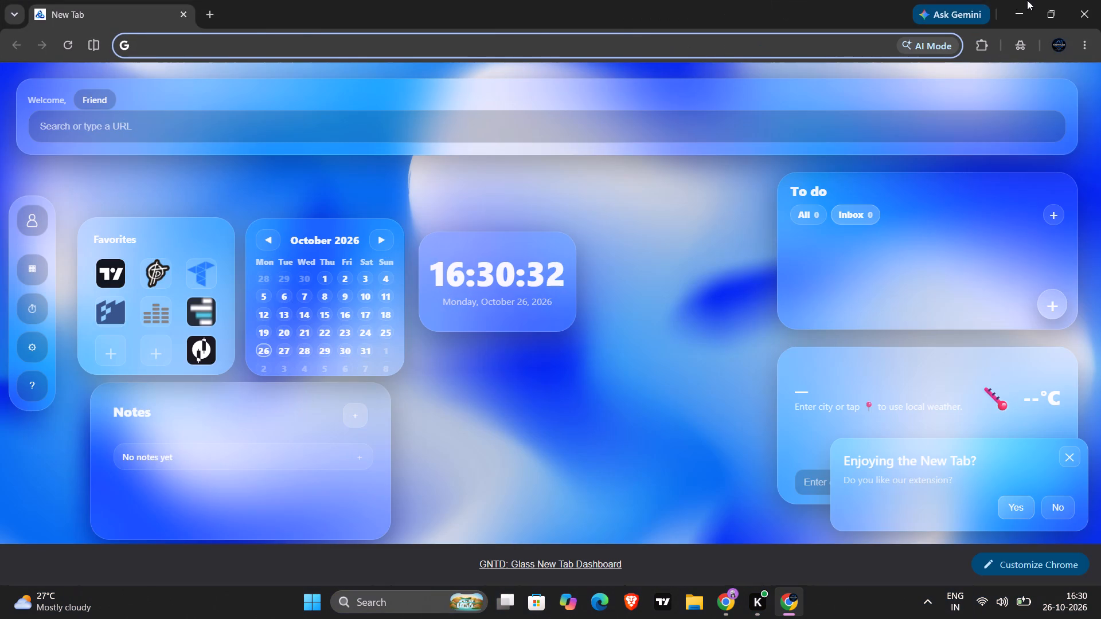
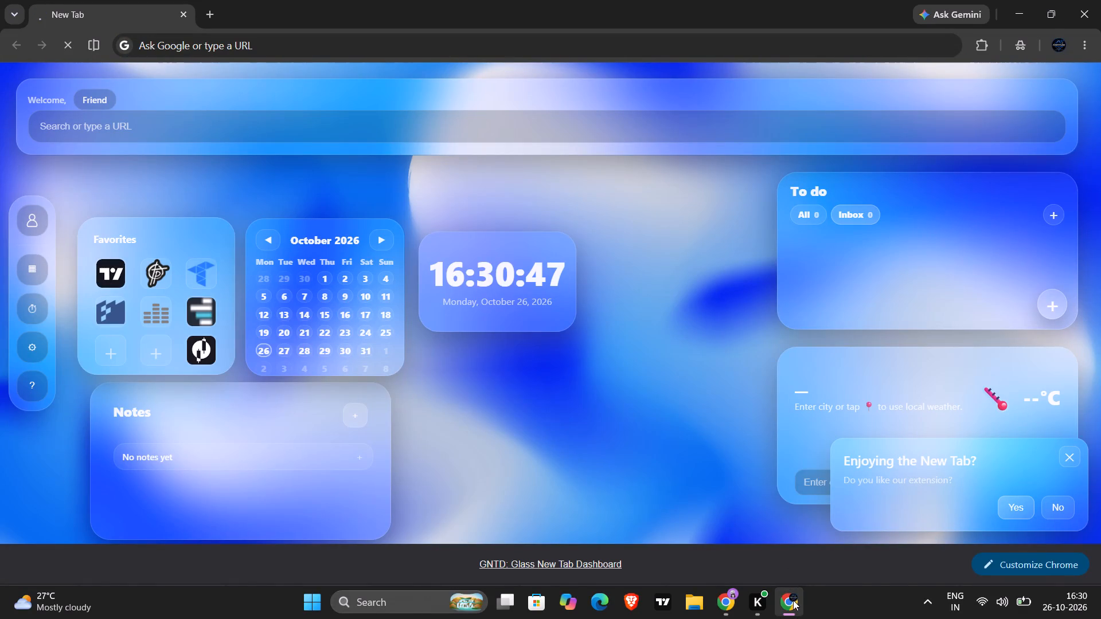
Open the watchlist in the new window, choose the flagged FXCM NAS100, and load its full chart.
left_click_drag(793, 600, 758, 601)
left_click(733, 603)
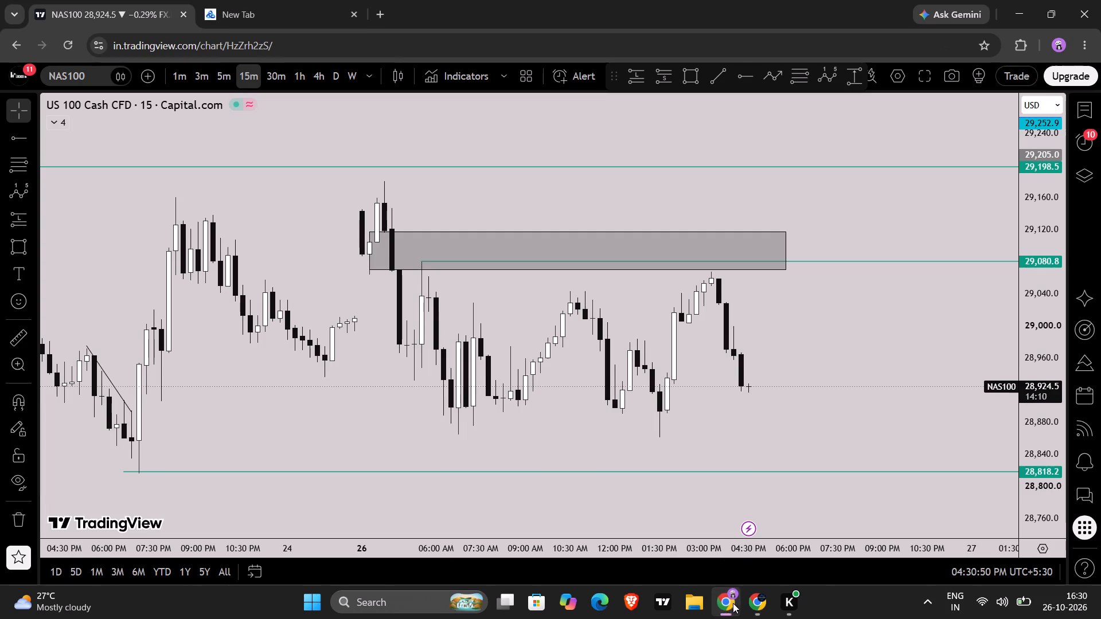
left_click(757, 604)
left_click(1077, 73)
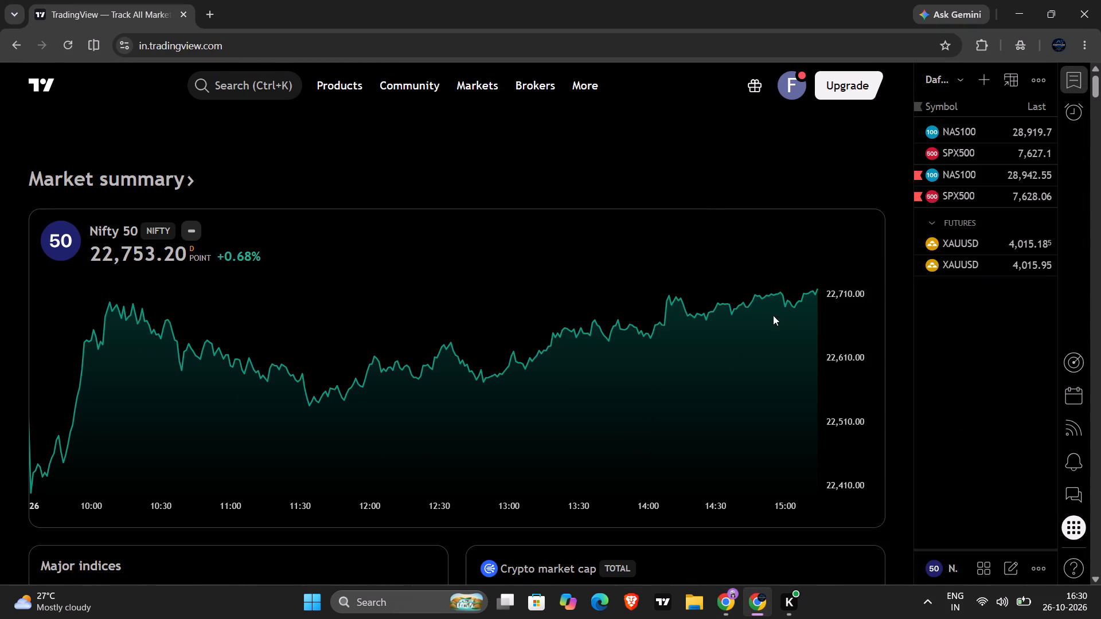
left_click(987, 173)
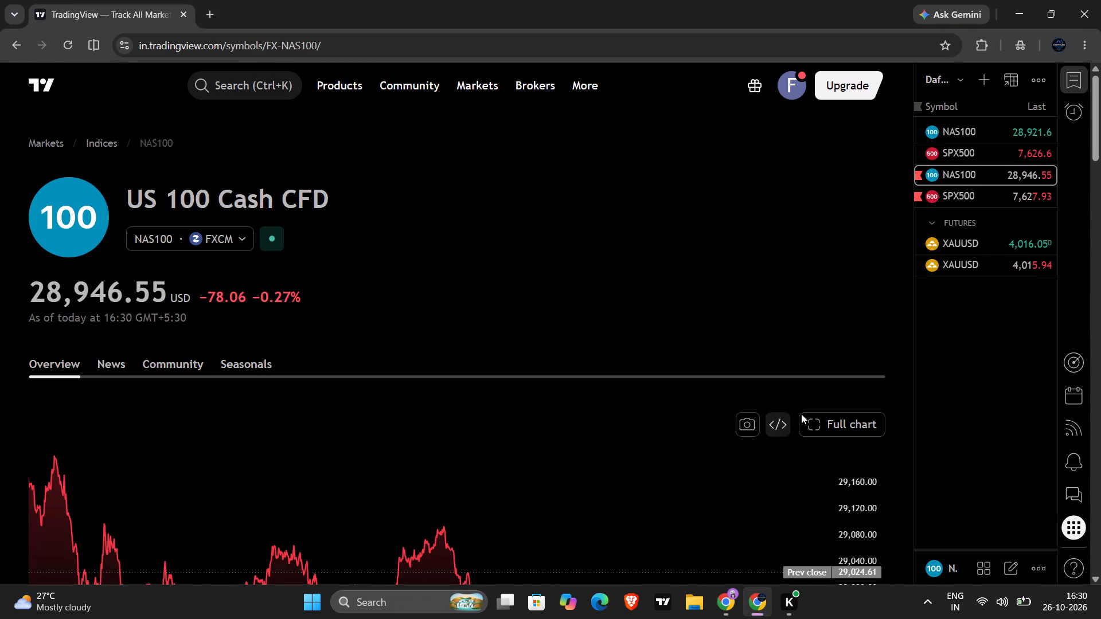
left_click(838, 410)
left_click(834, 422)
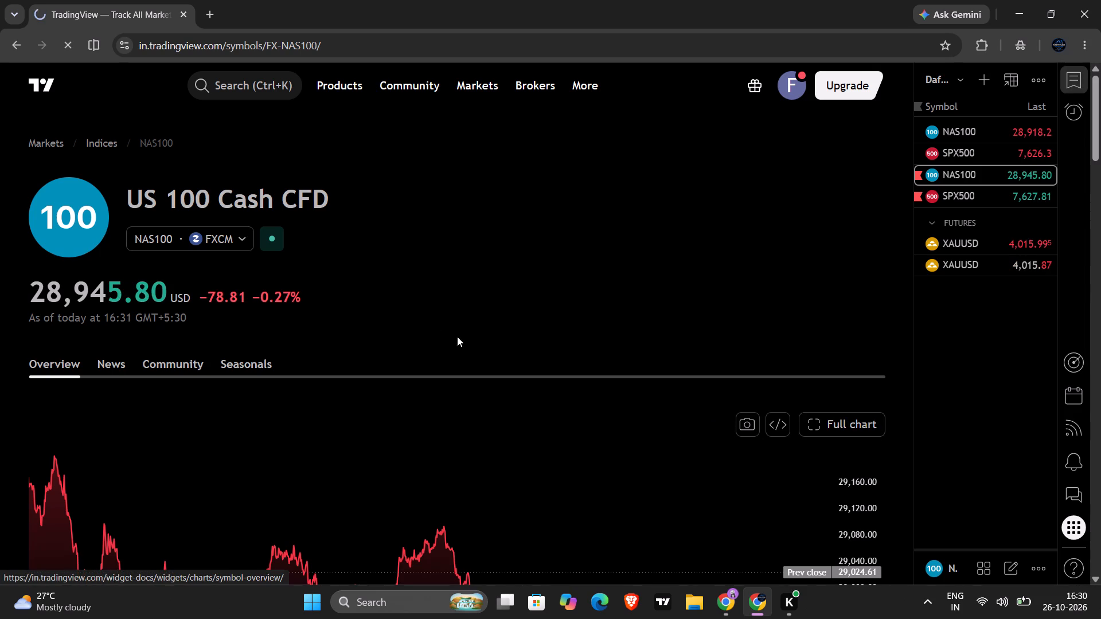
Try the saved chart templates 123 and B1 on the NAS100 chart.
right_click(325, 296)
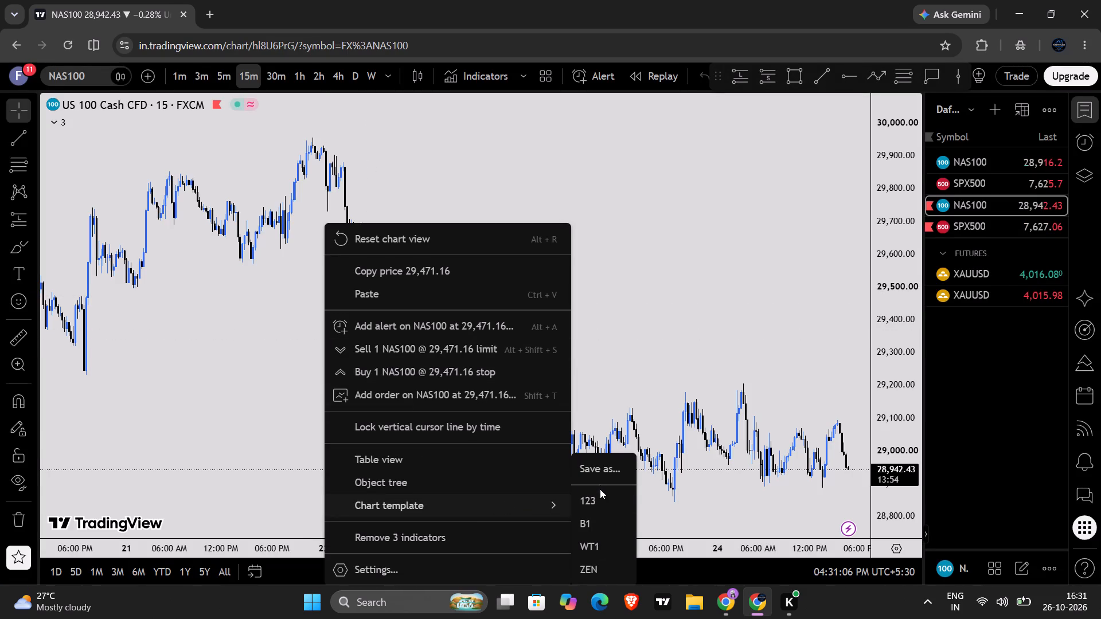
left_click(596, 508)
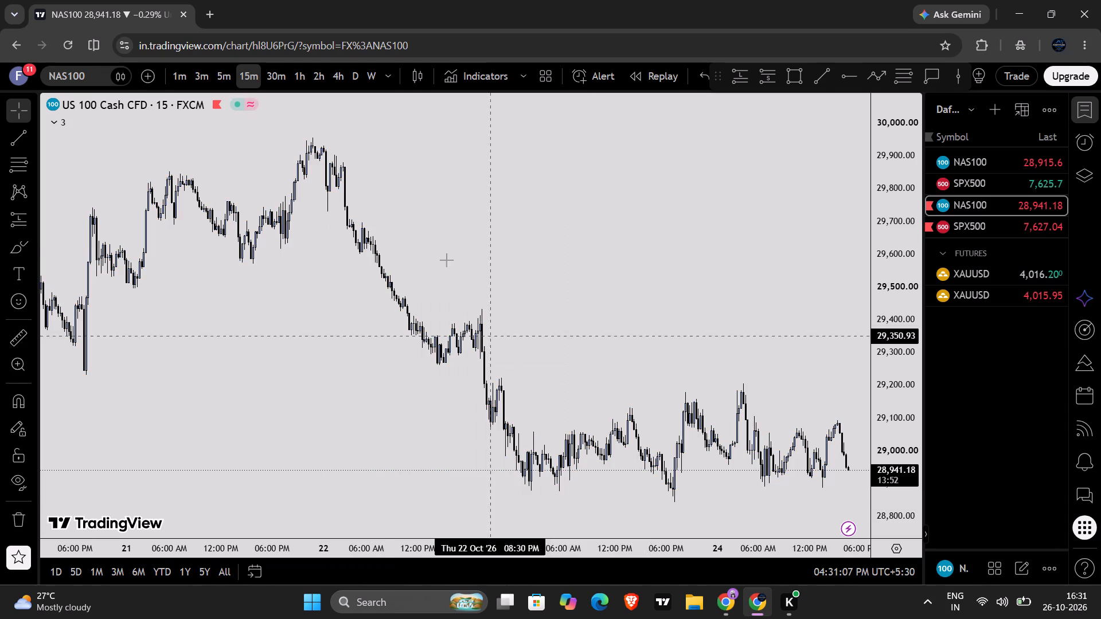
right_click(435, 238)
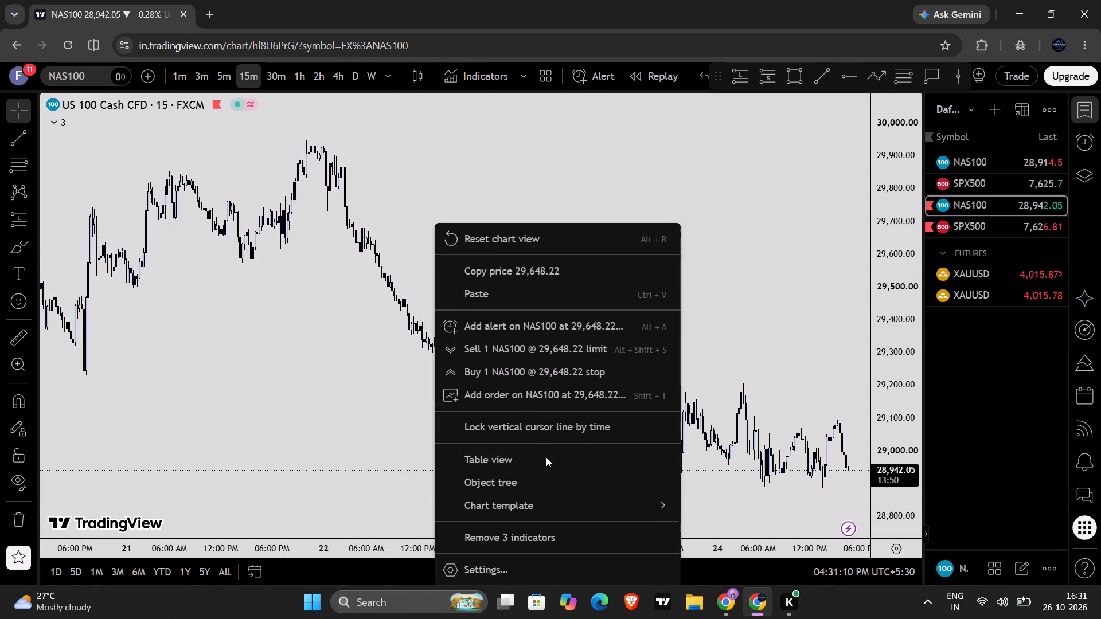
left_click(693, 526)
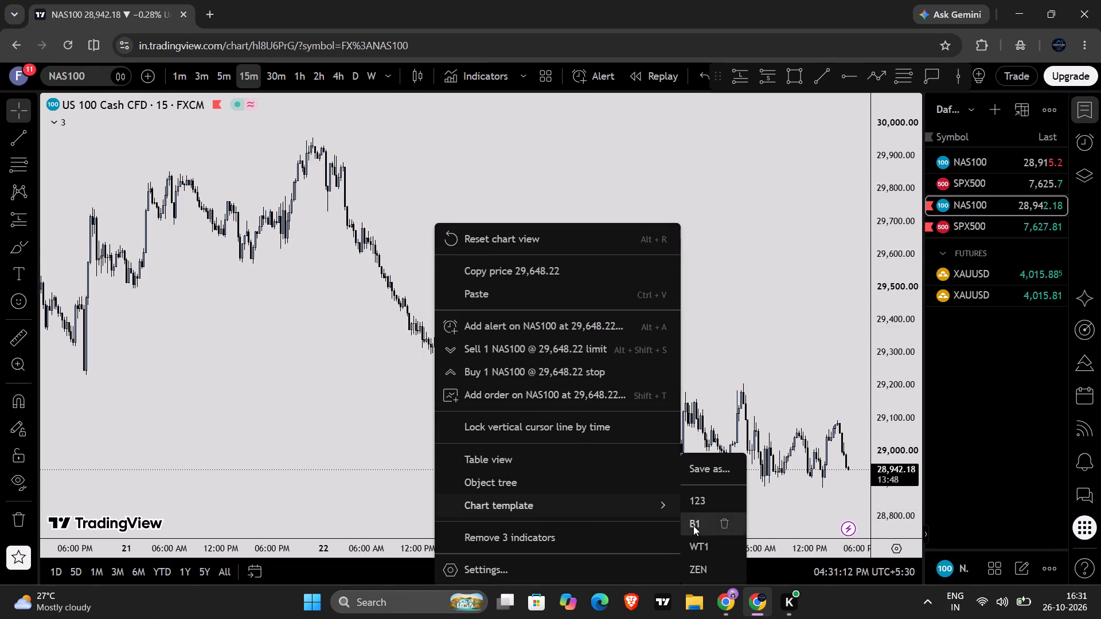
Apply the saved WT1 template to the NAS100 chart.
right_click(437, 250)
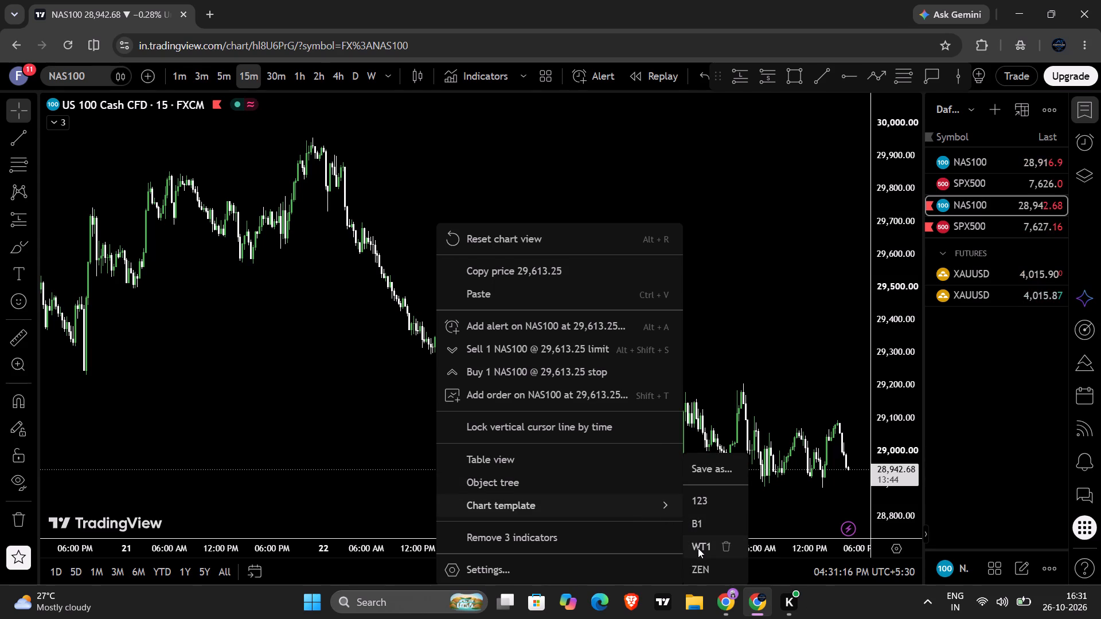
left_click(698, 548)
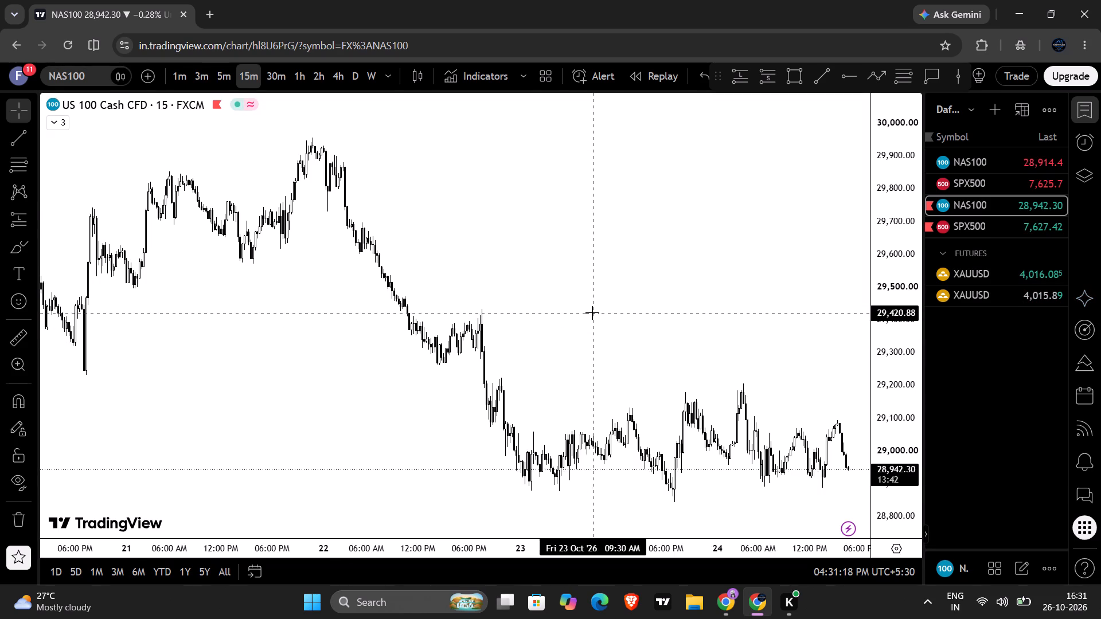
Frame the recent NAS100 candles and hide the watchlist to give the chart more room.
scroll(592, 313, "up", 6)
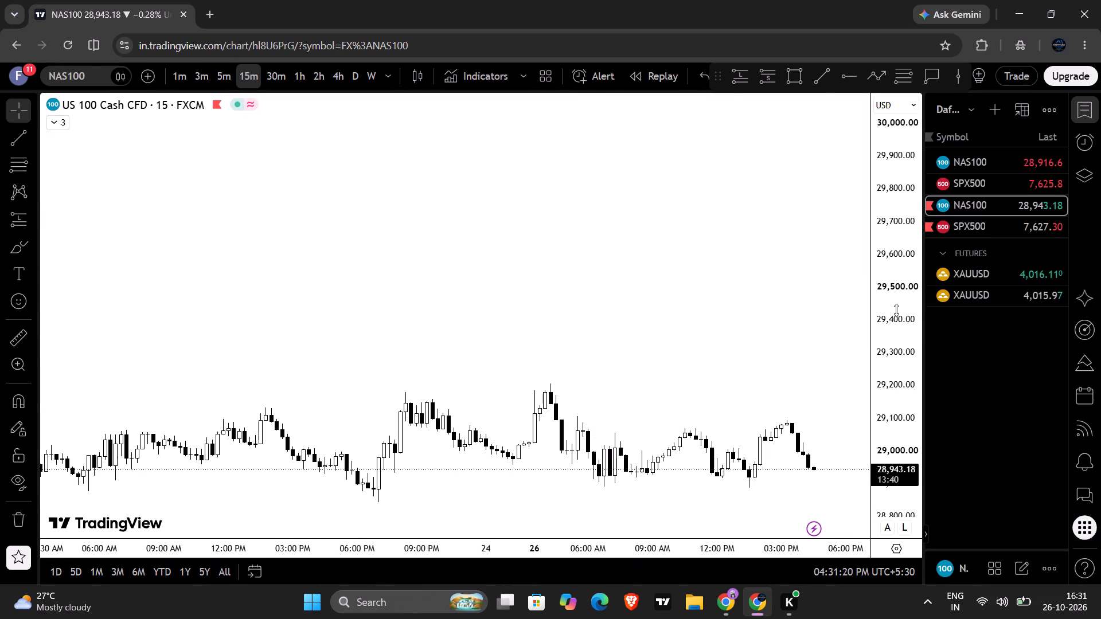
scroll(896, 310, "up", 7)
scroll(699, 401, "down", 2)
left_click_drag(694, 417, 693, 188)
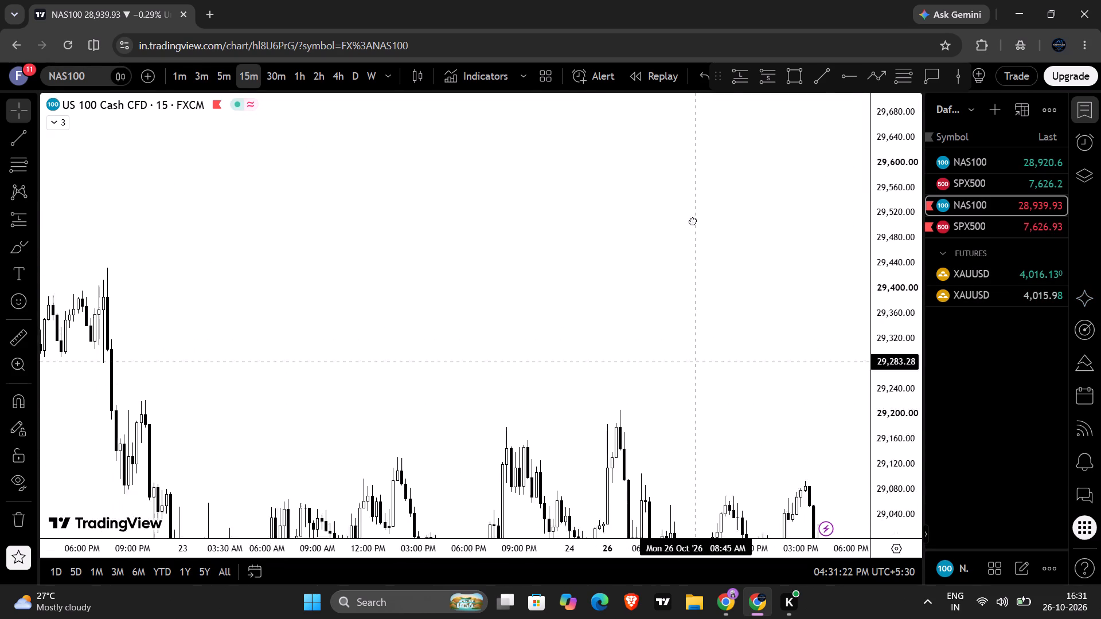
left_click_drag(693, 188, 666, 164)
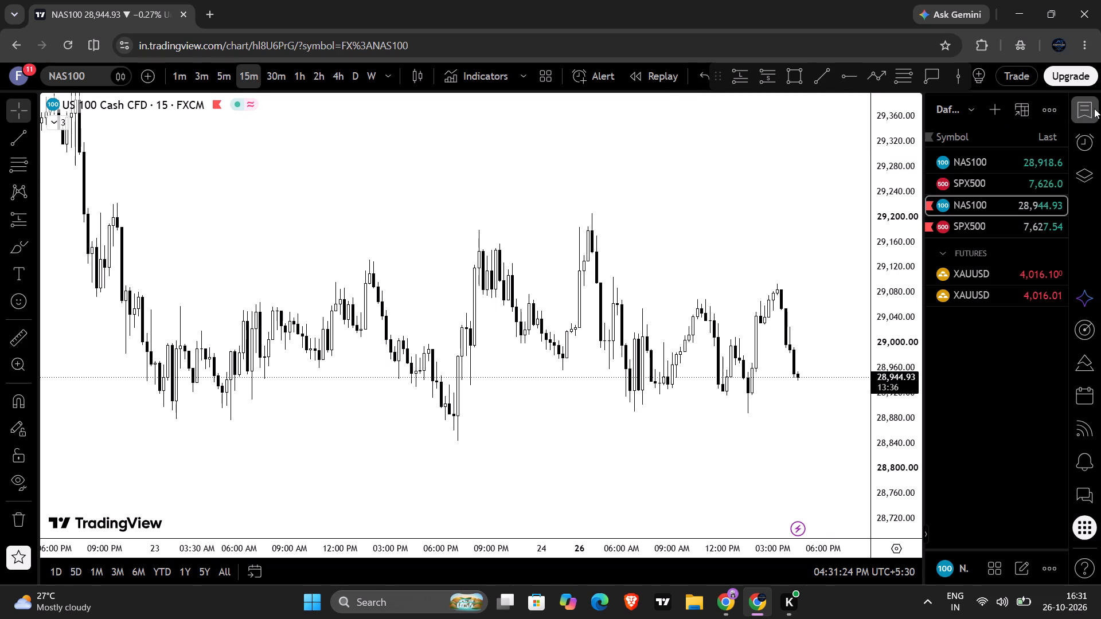
left_click(1094, 108)
Check the NAS100 chart in the other Chrome window and switch this window's chart to the Capital.com NAS100 feed.
left_click(708, 614)
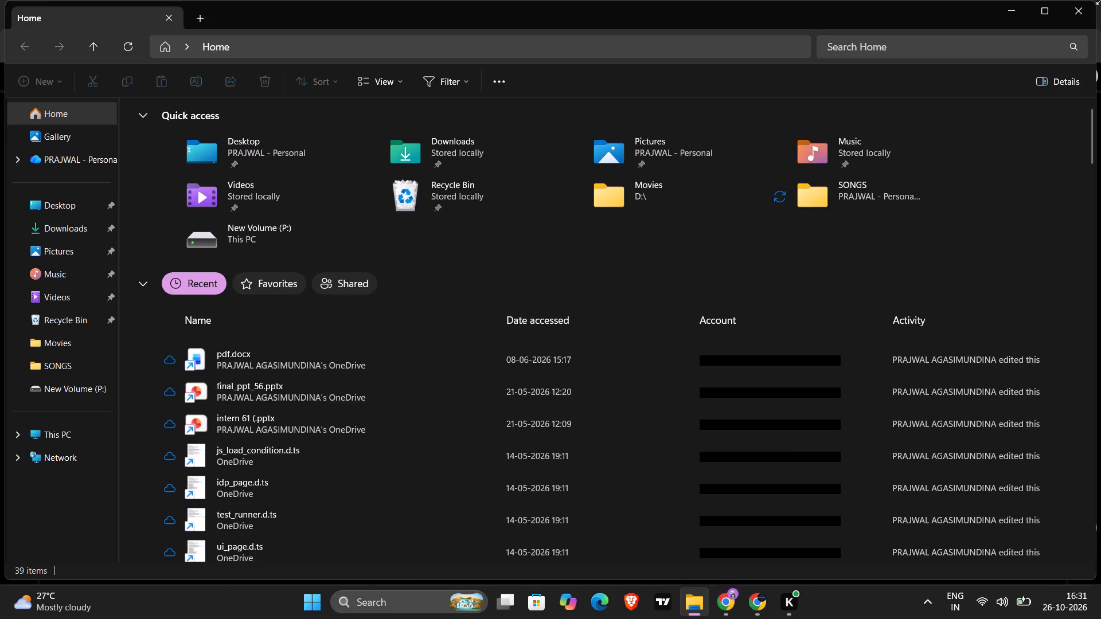
left_click(1085, 12)
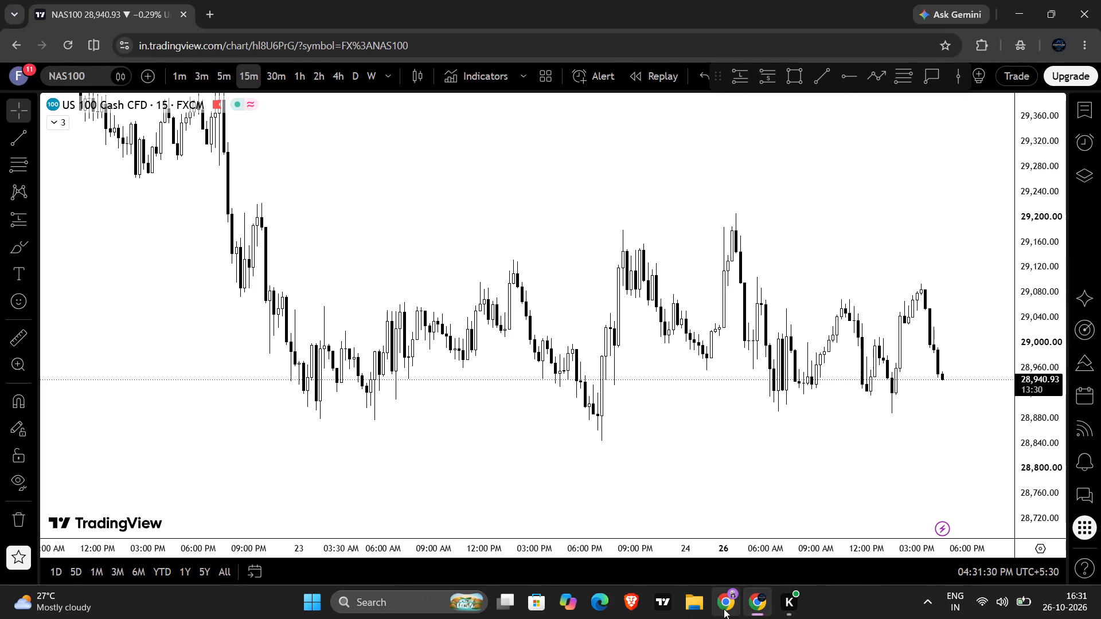
left_click(724, 609)
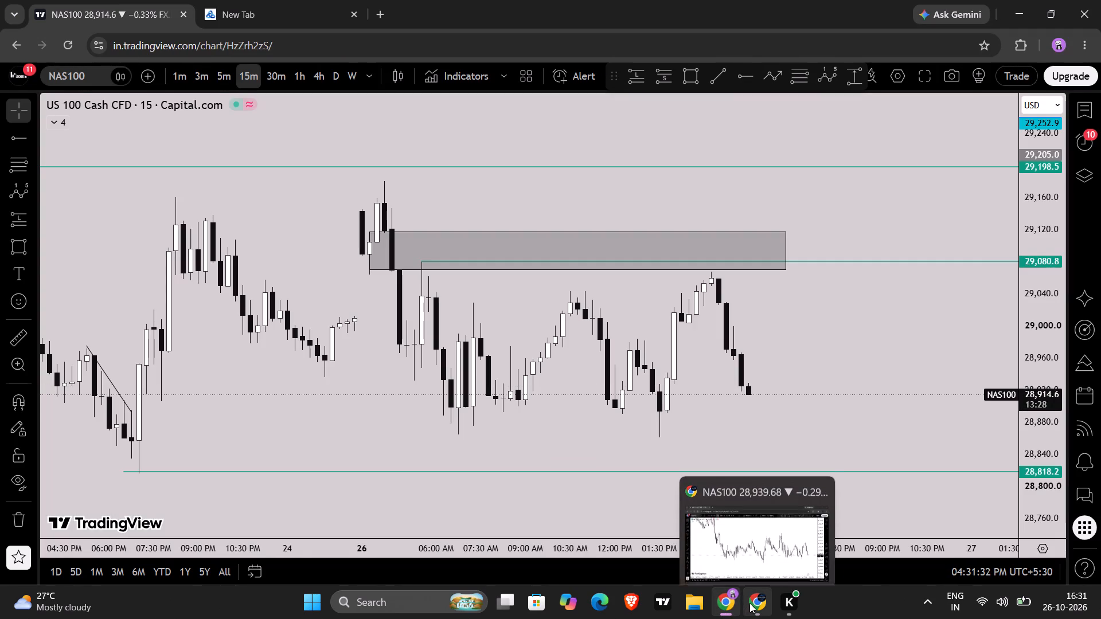
left_click(751, 603)
key("Up")
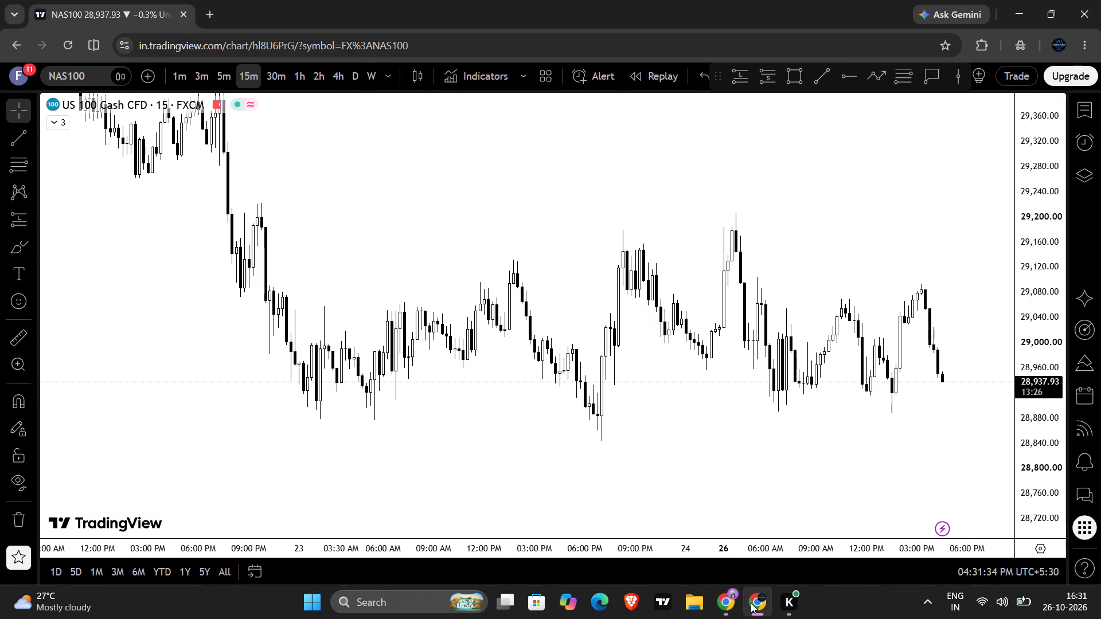
key("Up")
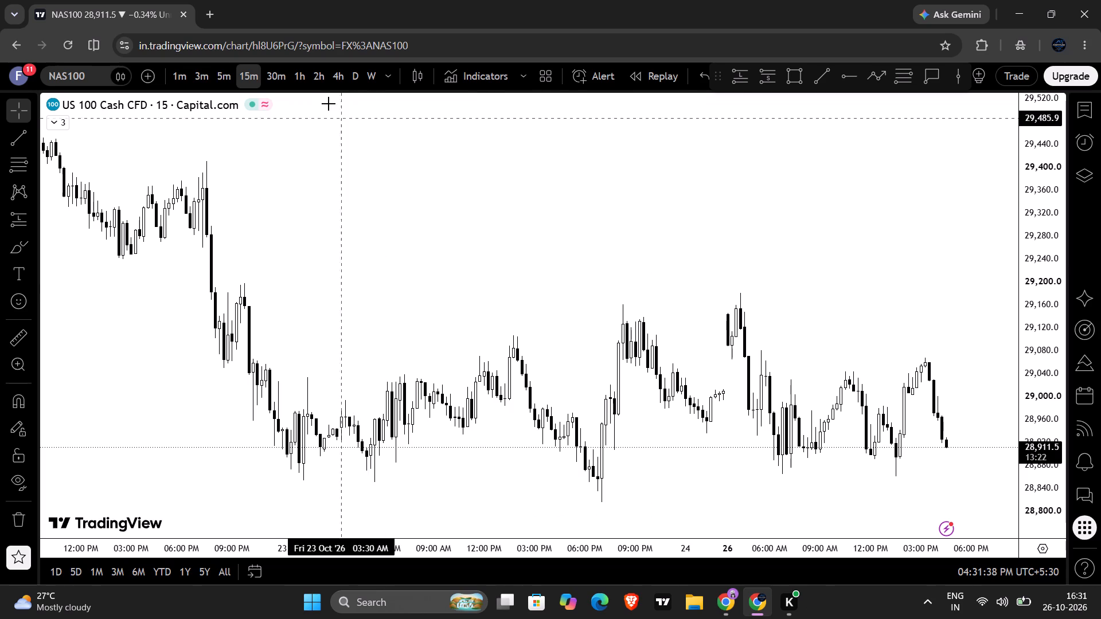
Set the chart to 1 hour and mark the 23 October swing low with a horizontal ray at about 28,815.8.
left_click(296, 79)
scroll(792, 346, "up", 6)
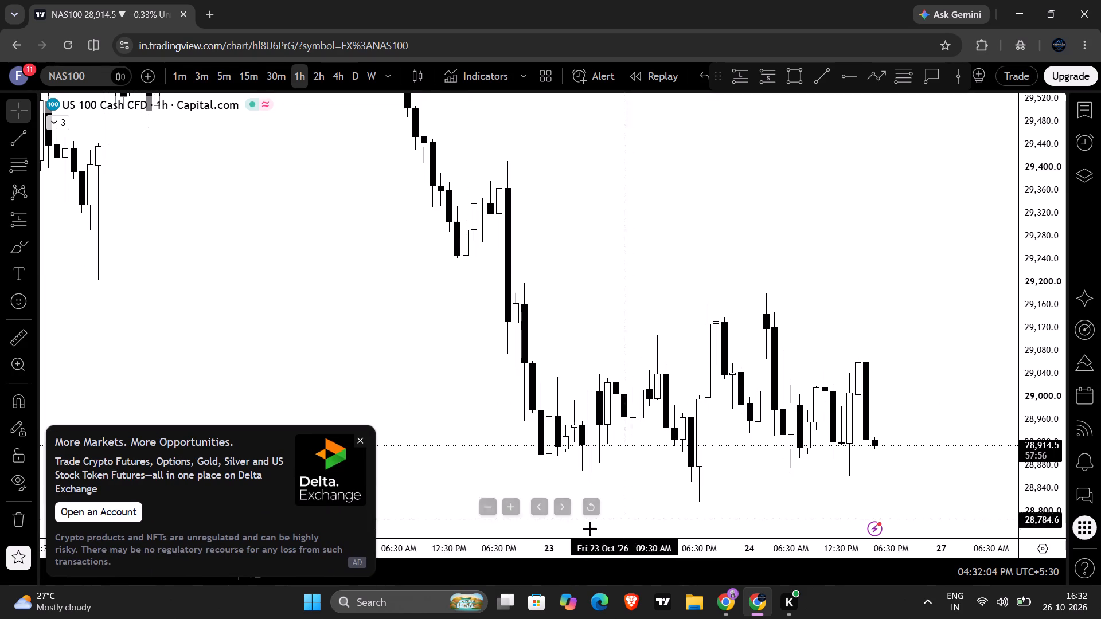
left_click(360, 441)
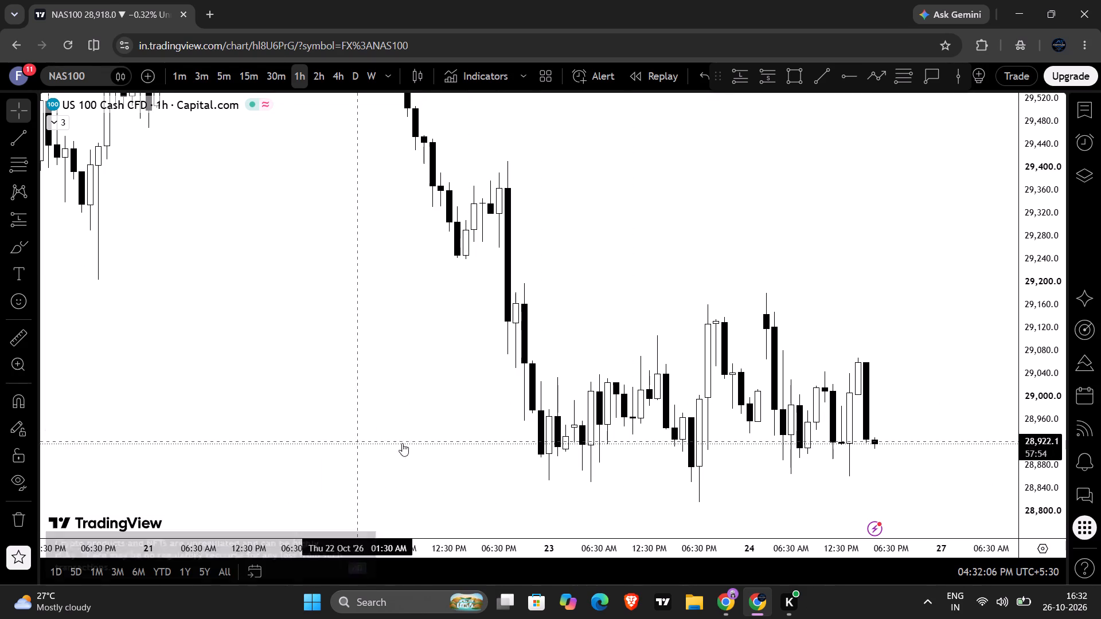
scroll(775, 342, "up", 1)
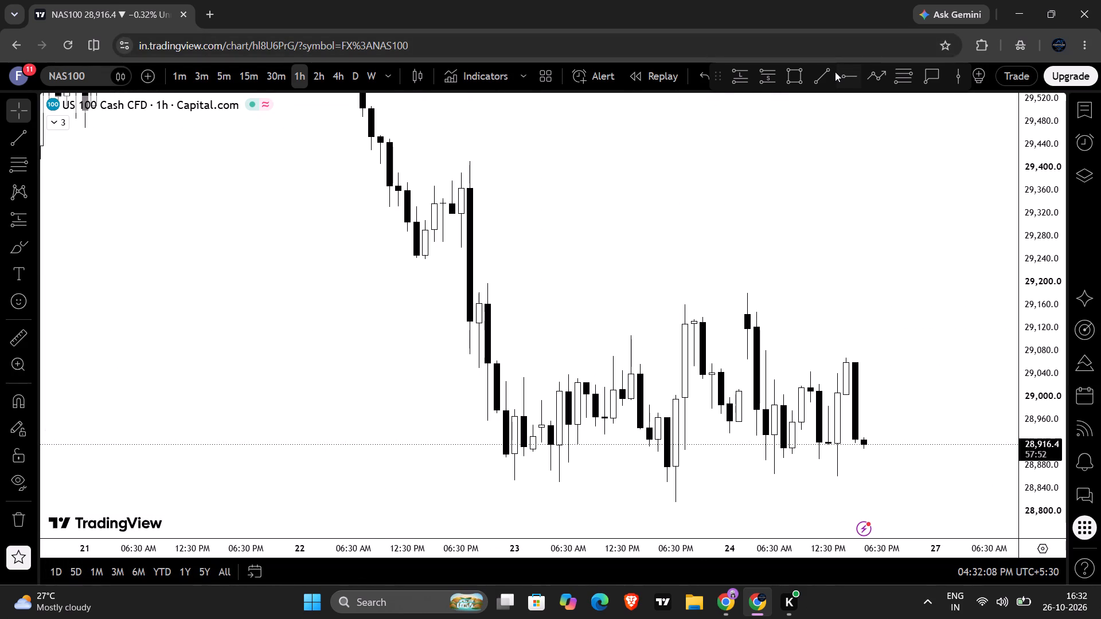
left_click(837, 73)
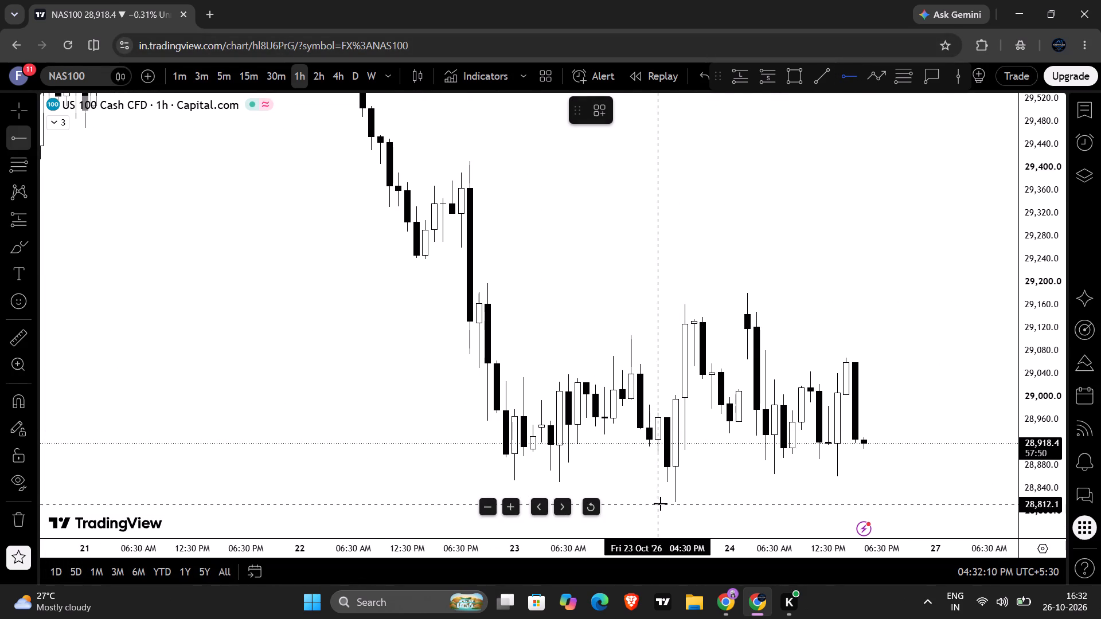
left_click_drag(659, 502, 775, 188)
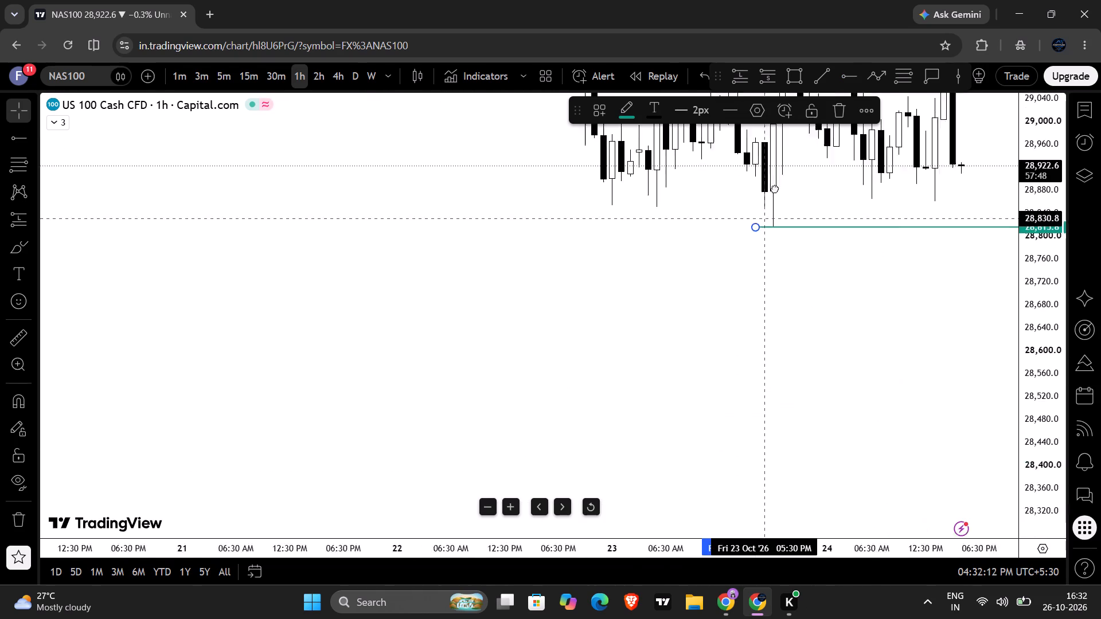
left_click_drag(775, 188, 604, 427)
Mark the 22 October evening high with a horizontal ray at about 29,195.8.
left_click(843, 77)
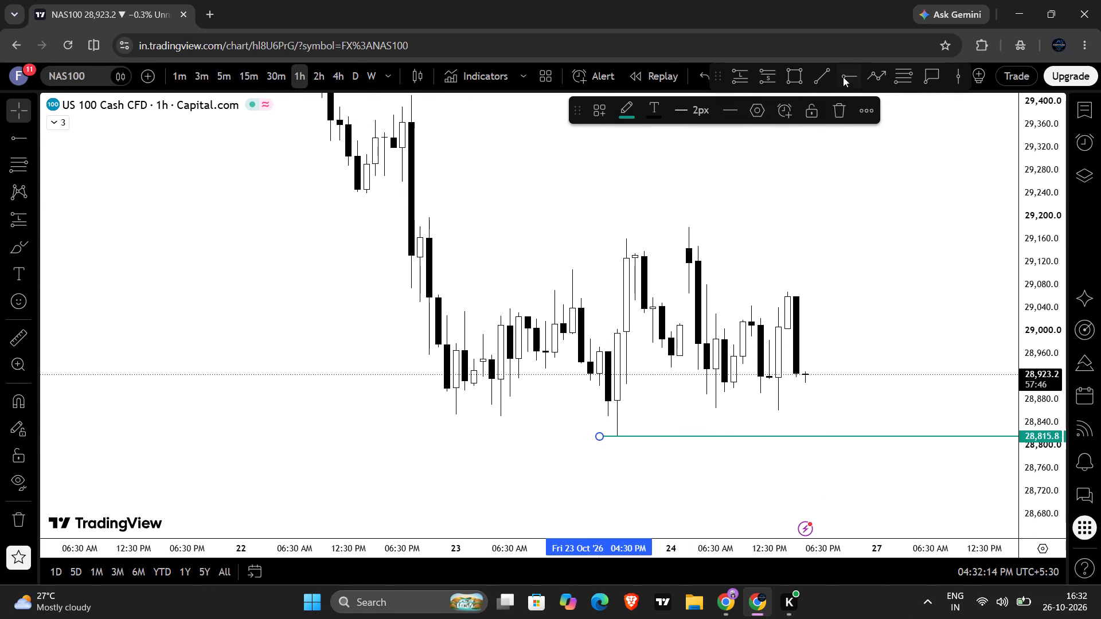
left_click(418, 218)
left_click(588, 300)
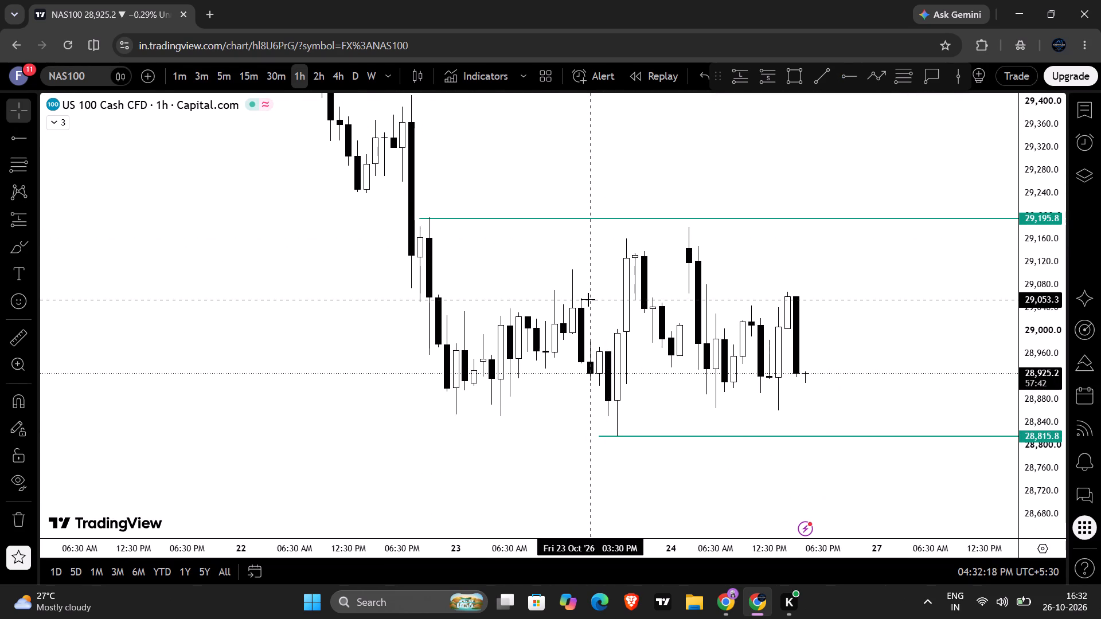
Step down through 30 minutes to the 15-minute chart and mark the 26 October early-morning high with a horizontal ray at 29,079.0.
left_click(276, 71)
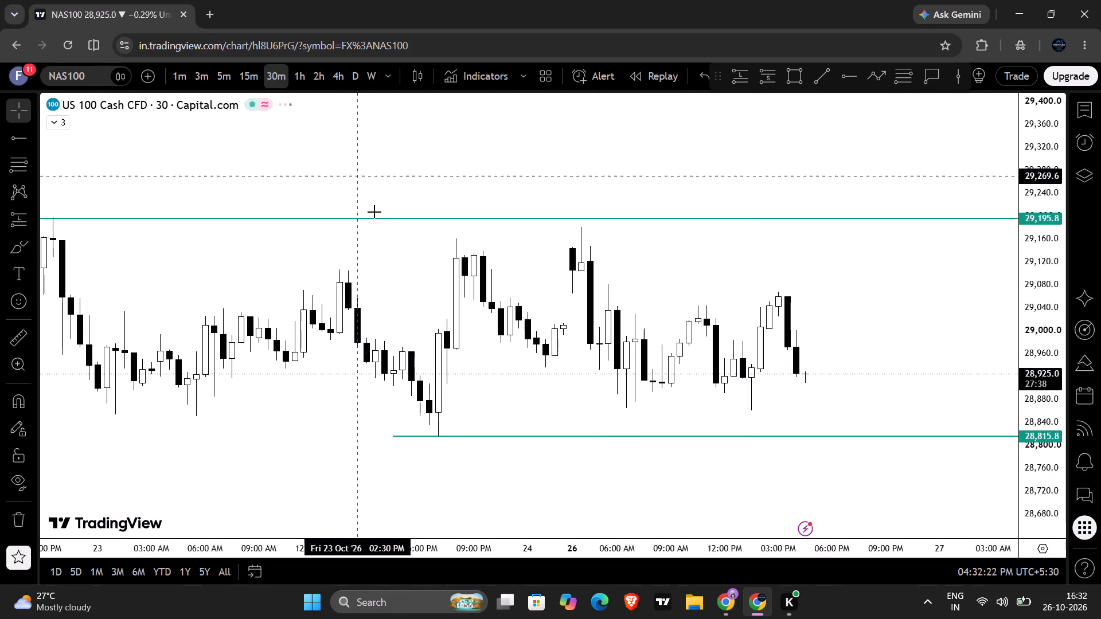
scroll(437, 323, "down", 1)
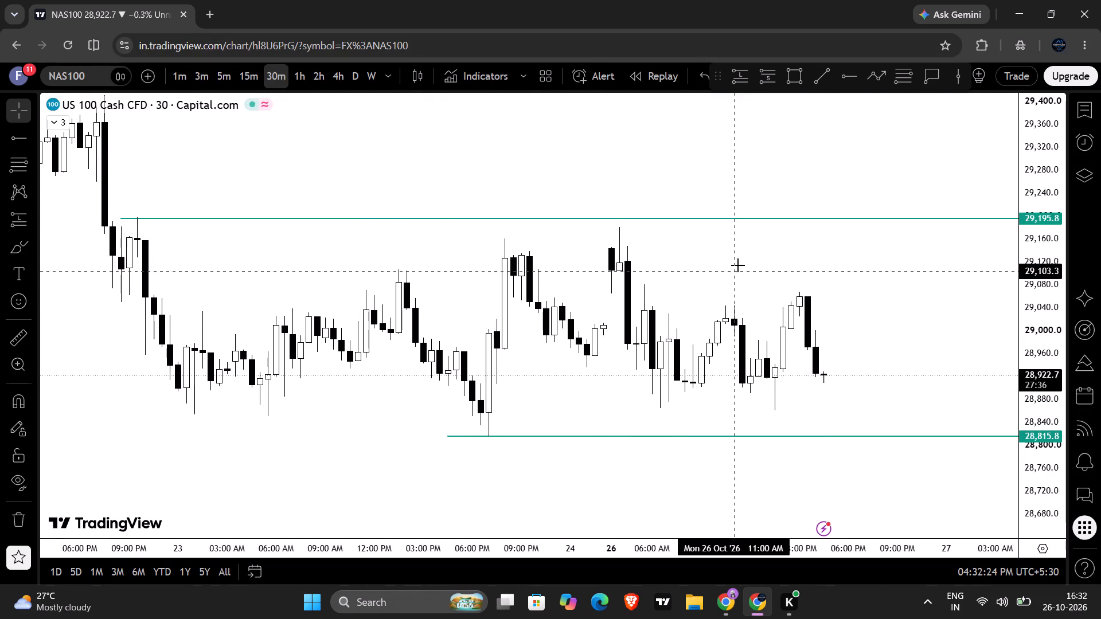
left_click(252, 79)
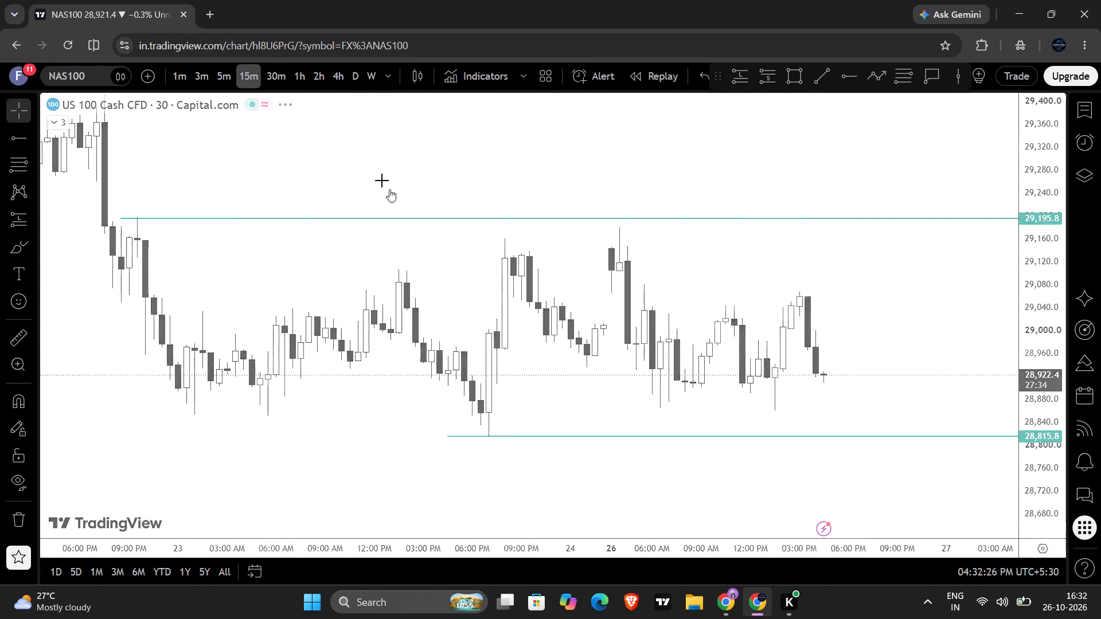
scroll(512, 360, "down", 2)
scroll(1065, 257, "up", 2)
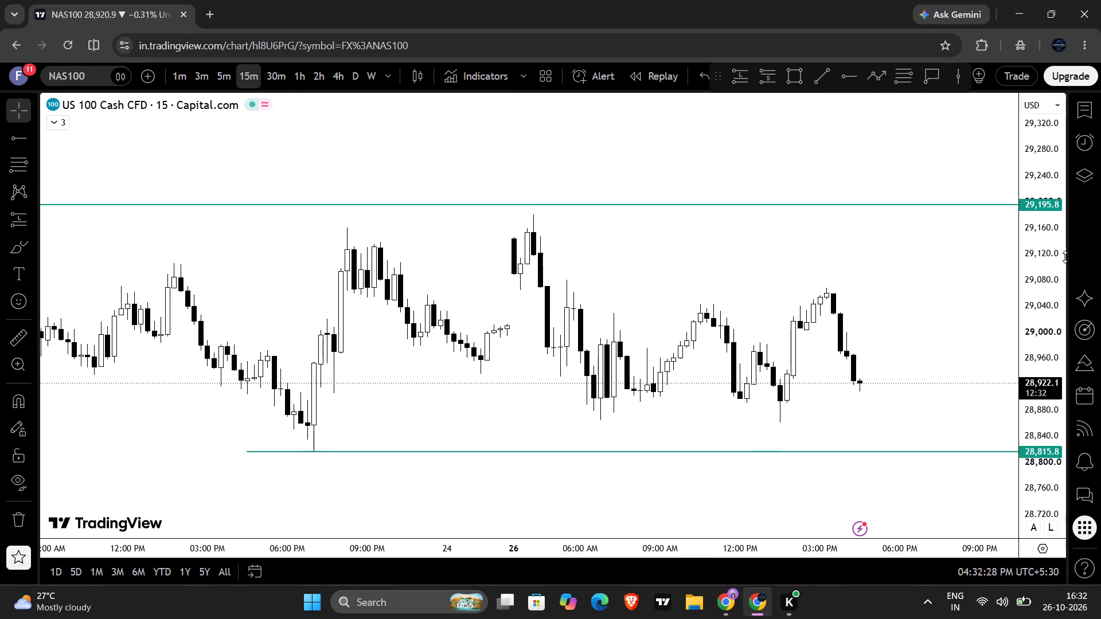
scroll(1065, 257, "up", 2)
left_click(860, 72)
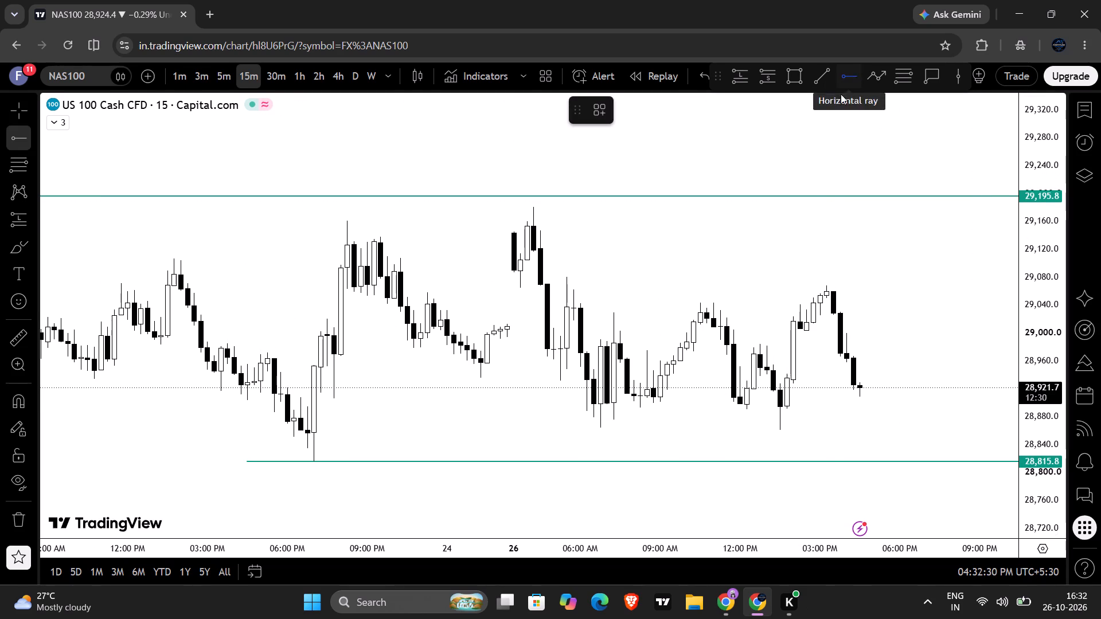
left_click(558, 277)
Remove the 1-week interval from the favourite timeframes.
left_click(385, 70)
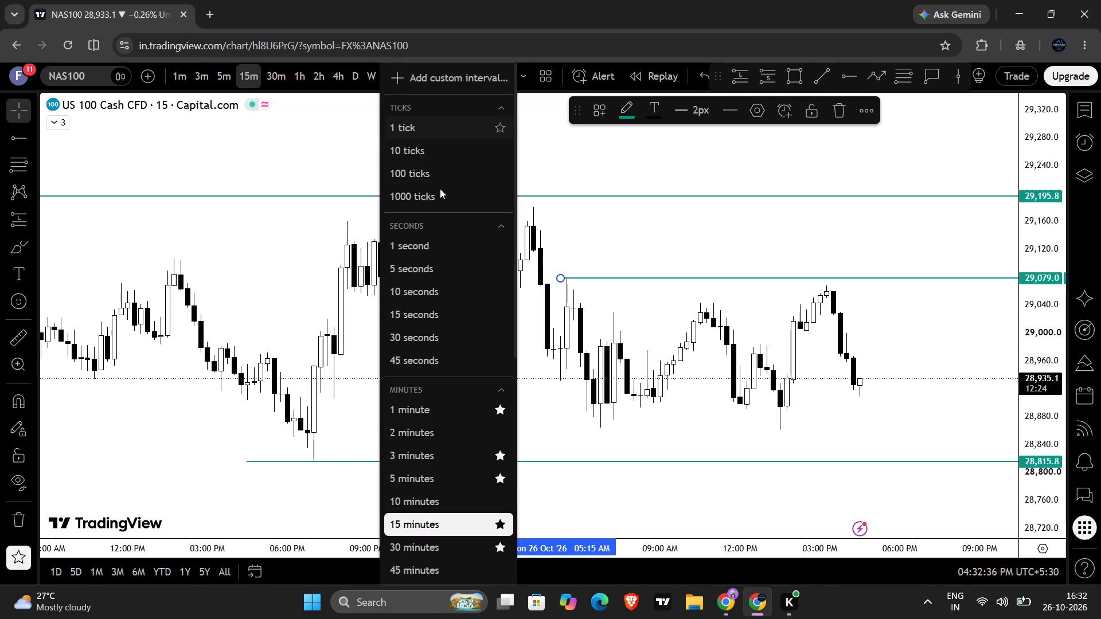
scroll(483, 488, "down", 2)
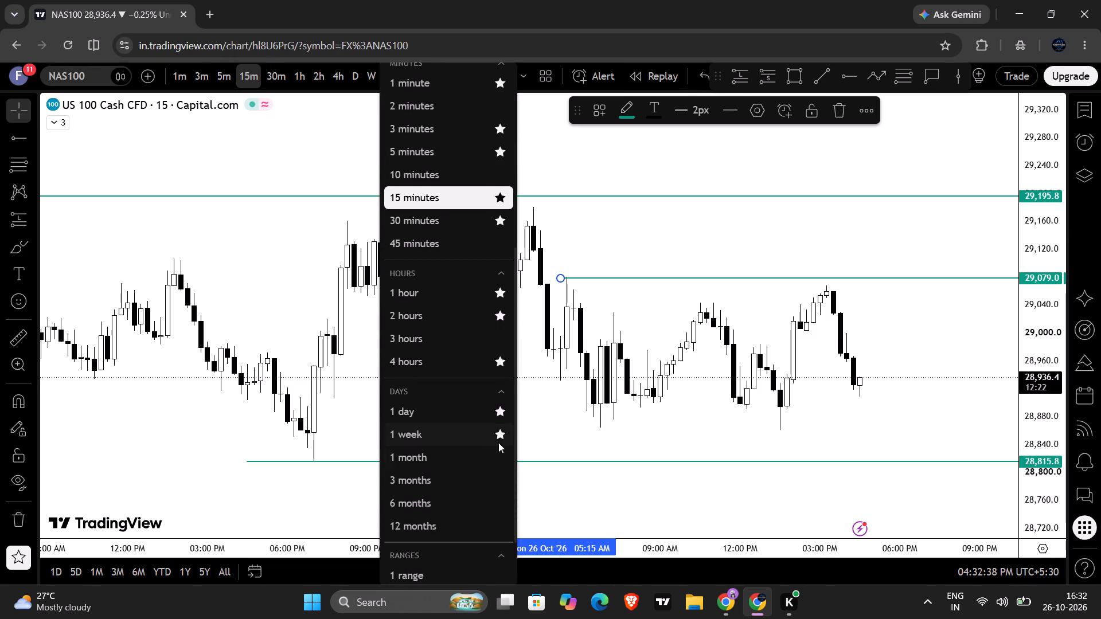
left_click(498, 435)
left_click(545, 433)
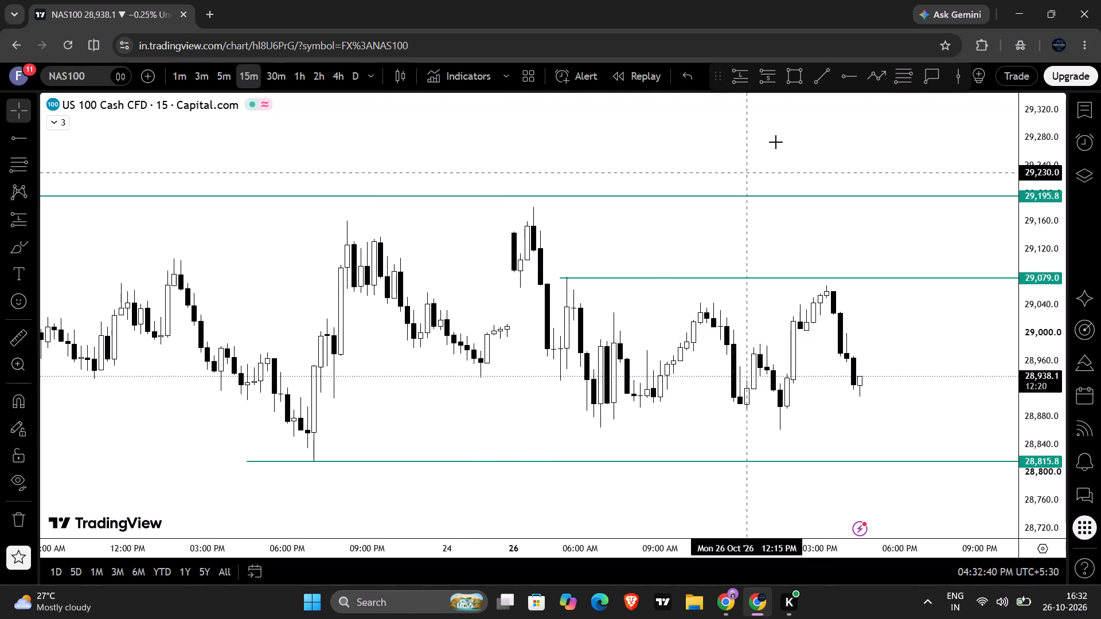
Draw a rectangle over the 26 October early-morning gap from 29,117.0 to 29,071.9, extending it to about 07:30 PM.
left_click(792, 83)
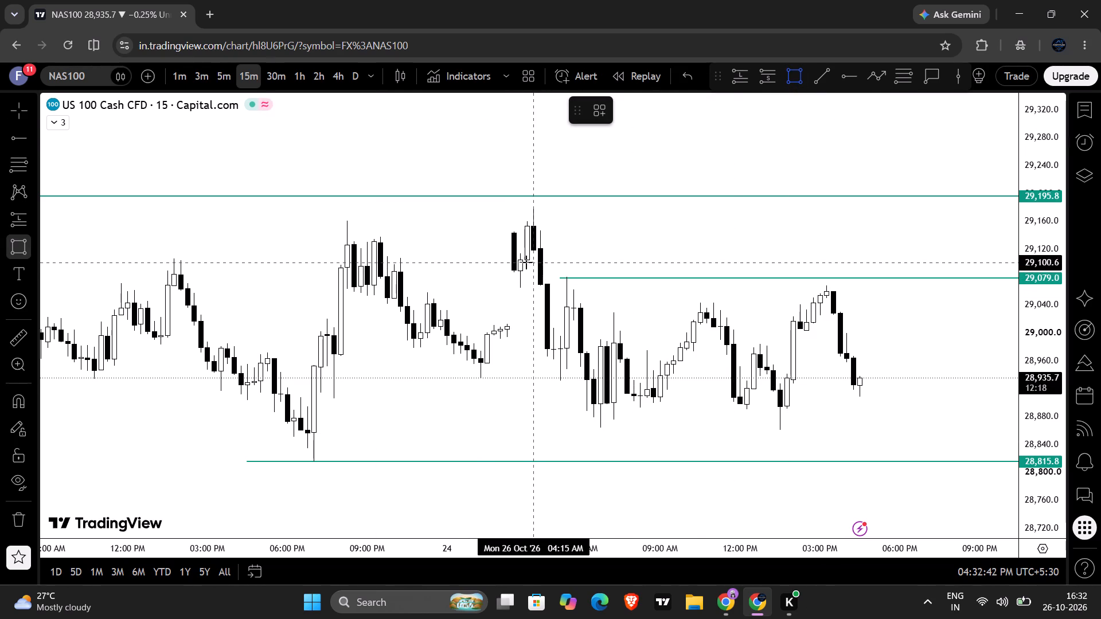
left_click_drag(523, 251, 608, 277)
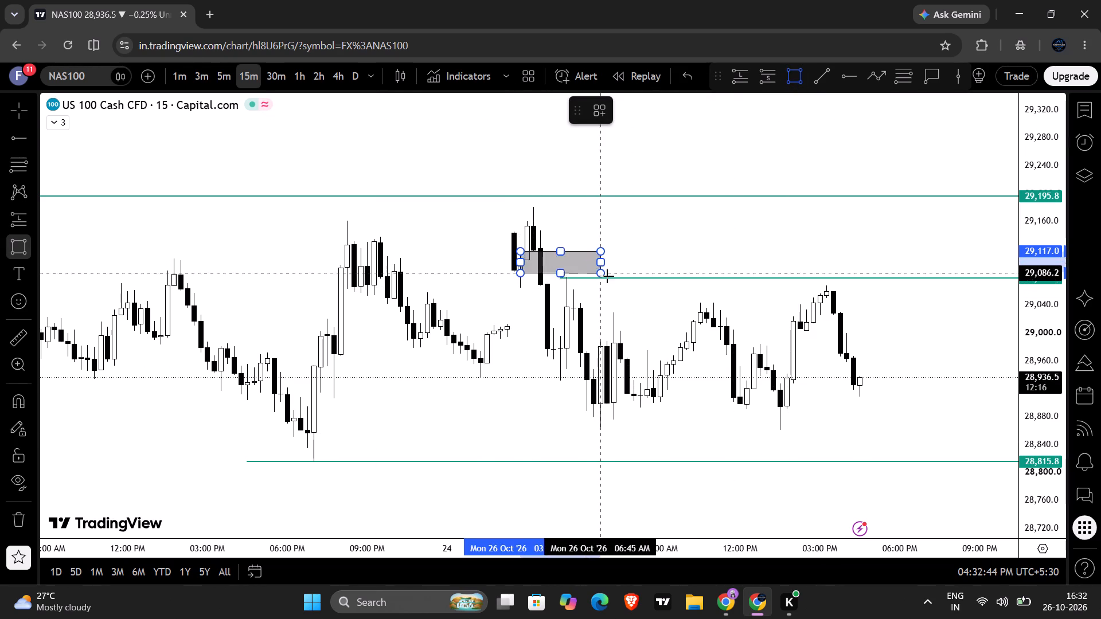
left_click_drag(608, 277, 630, 283)
left_click(630, 283)
left_click_drag(628, 266, 835, 277)
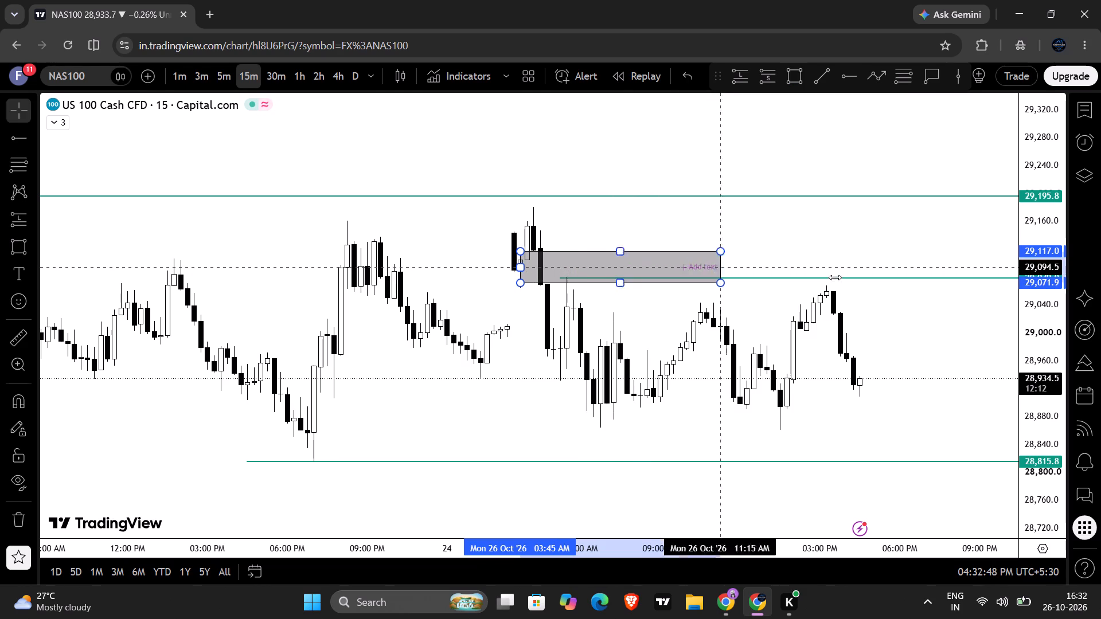
left_click_drag(835, 277, 891, 261)
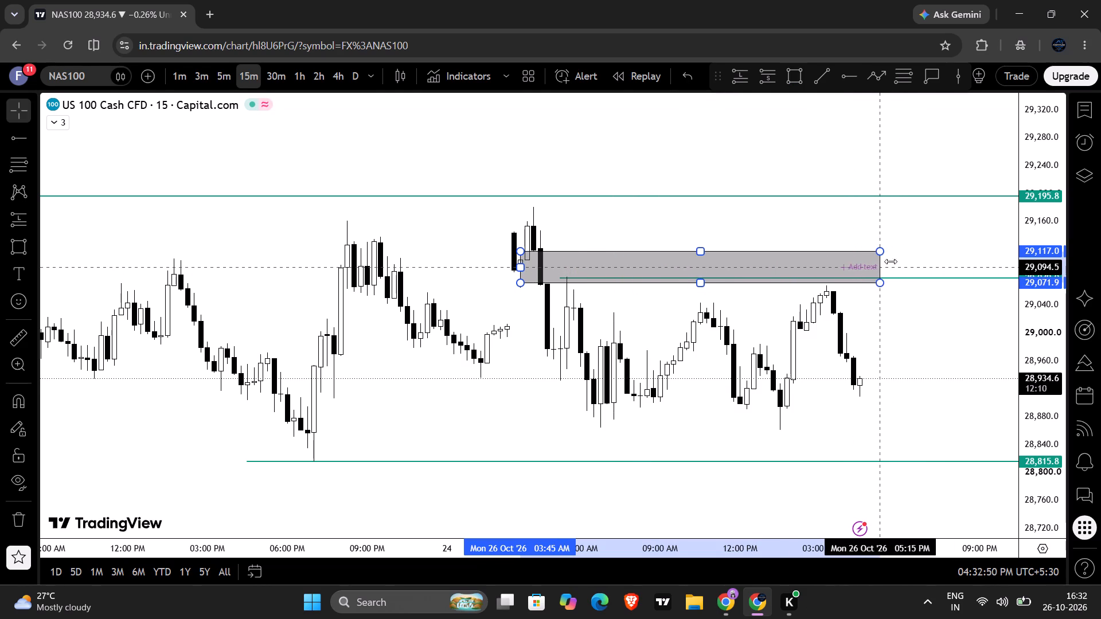
left_click_drag(891, 261, 940, 249)
Apply the M15-FVG drawing template to the new gap rectangle.
left_click(600, 112)
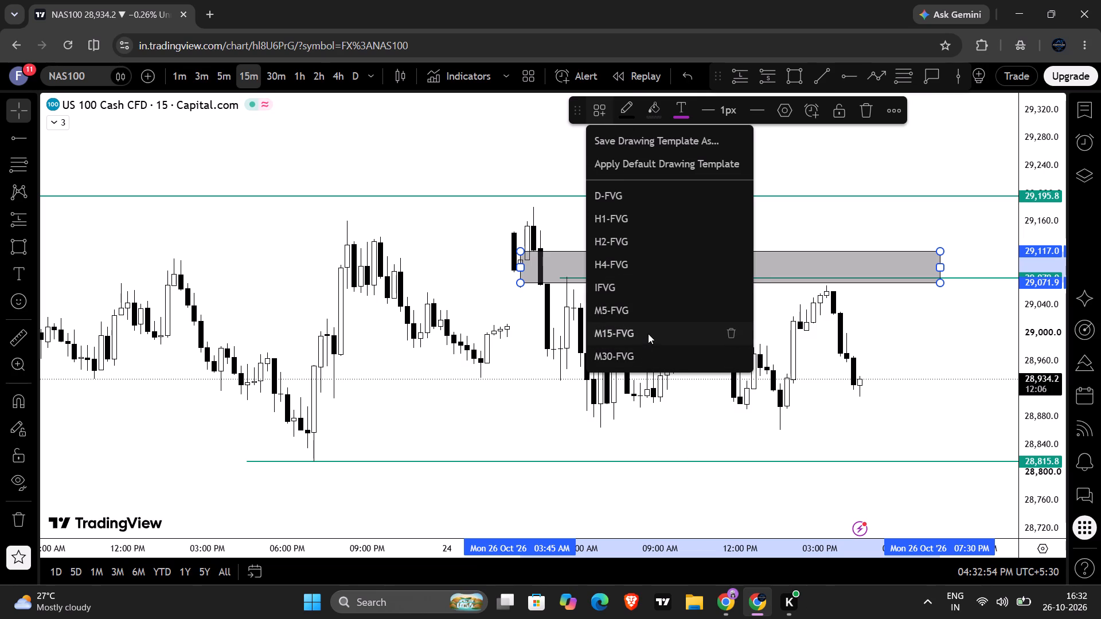
left_click(648, 334)
left_click(655, 205)
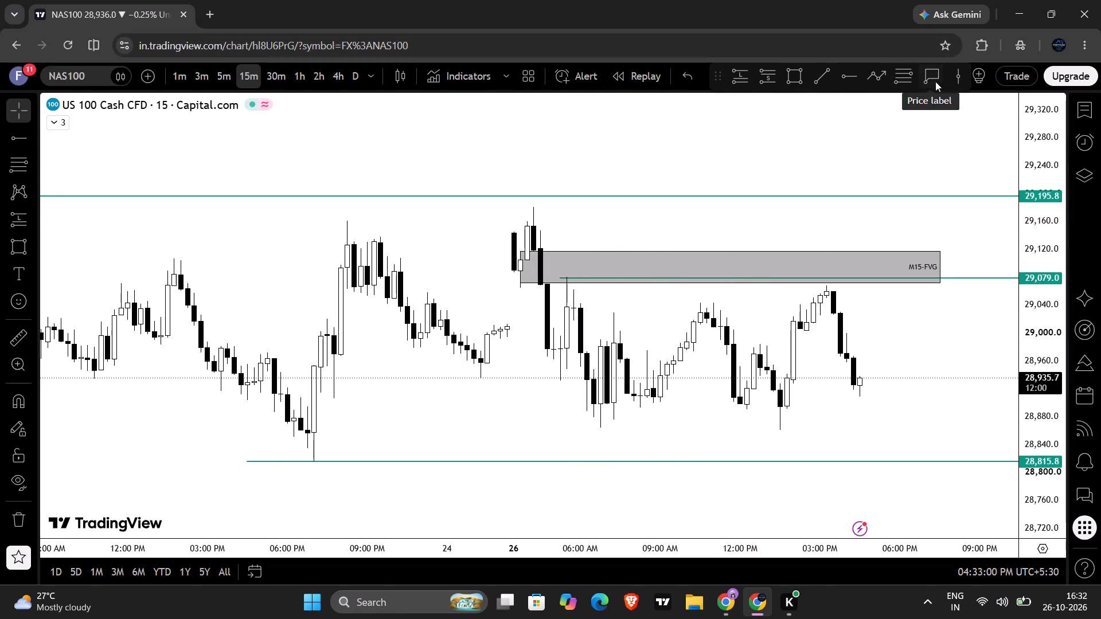
Place a vertical line at 05:15 AM on 26 October.
left_click(962, 75)
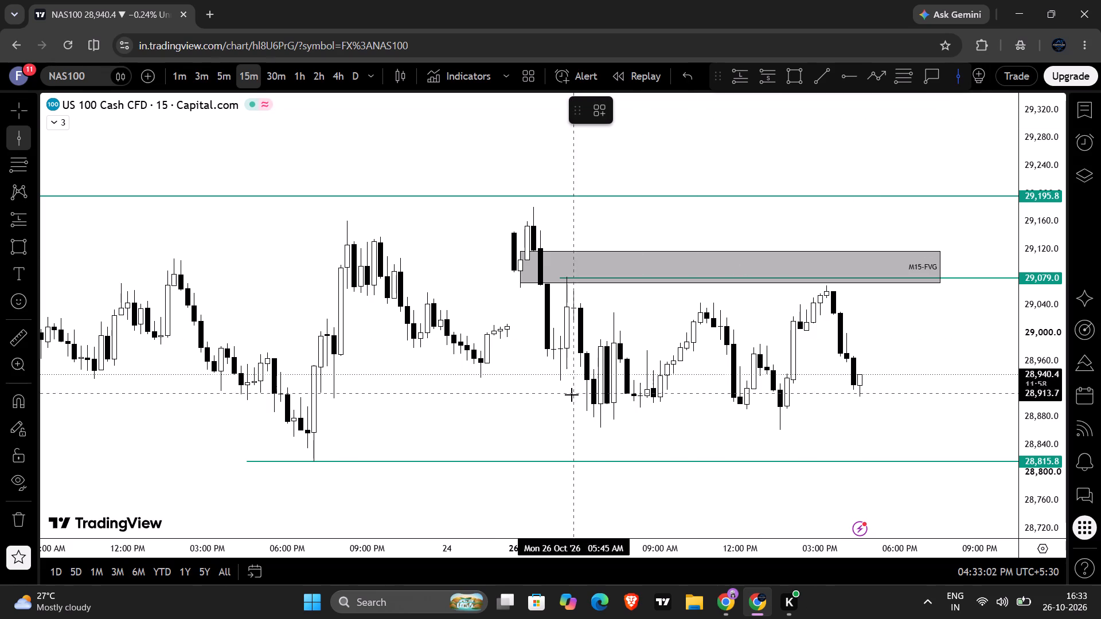
left_click(560, 407)
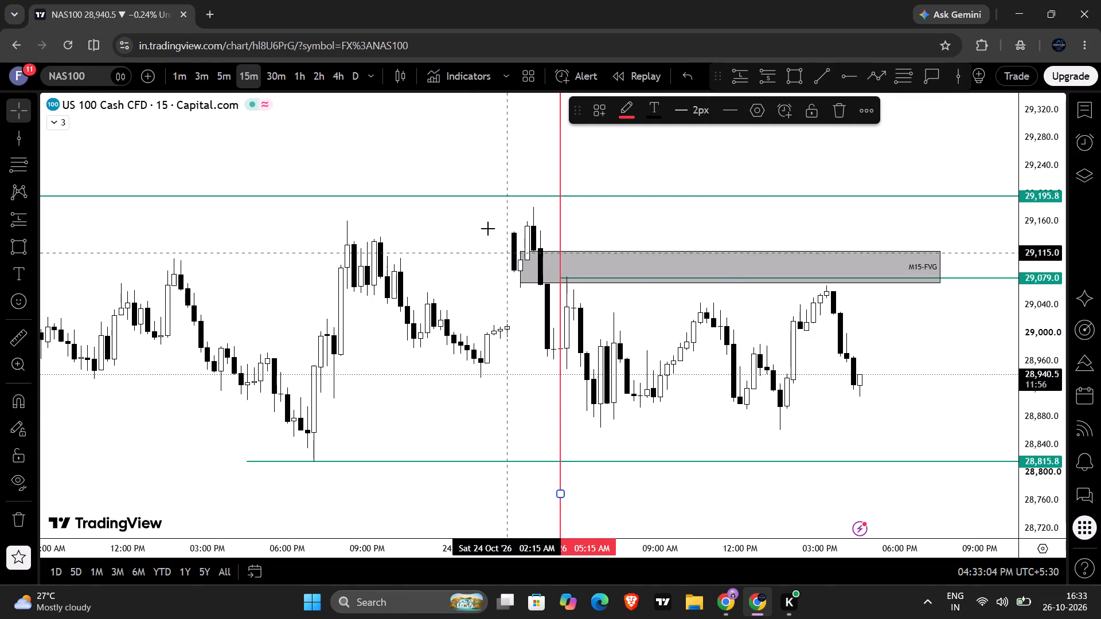
left_click(470, 216)
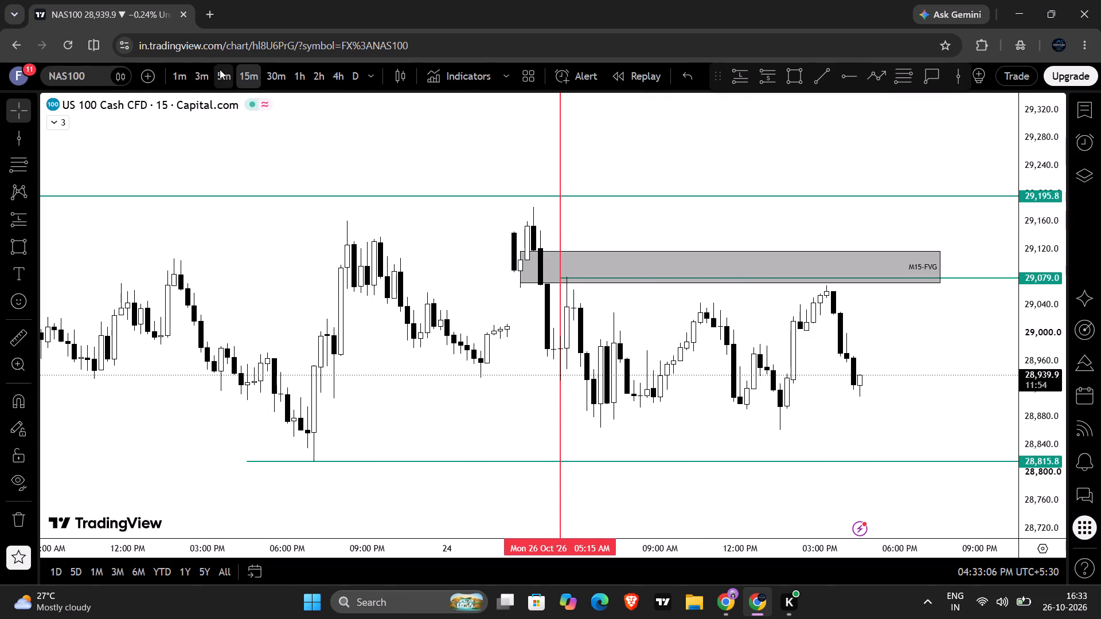
Set the chart to 1 minute and place a short position at 05:43 AM with entry at 29,053.9 and stop at 29,081.6.
scroll(678, 499, "down", 1)
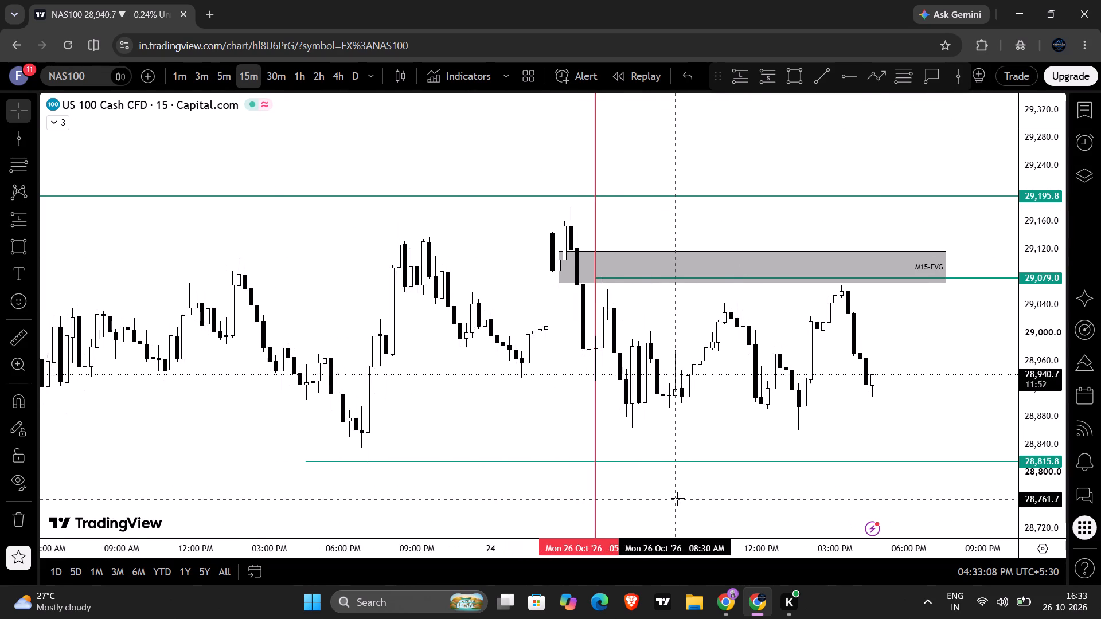
scroll(678, 499, "down", 2)
left_click_drag(971, 393, 780, 390)
left_click(185, 82)
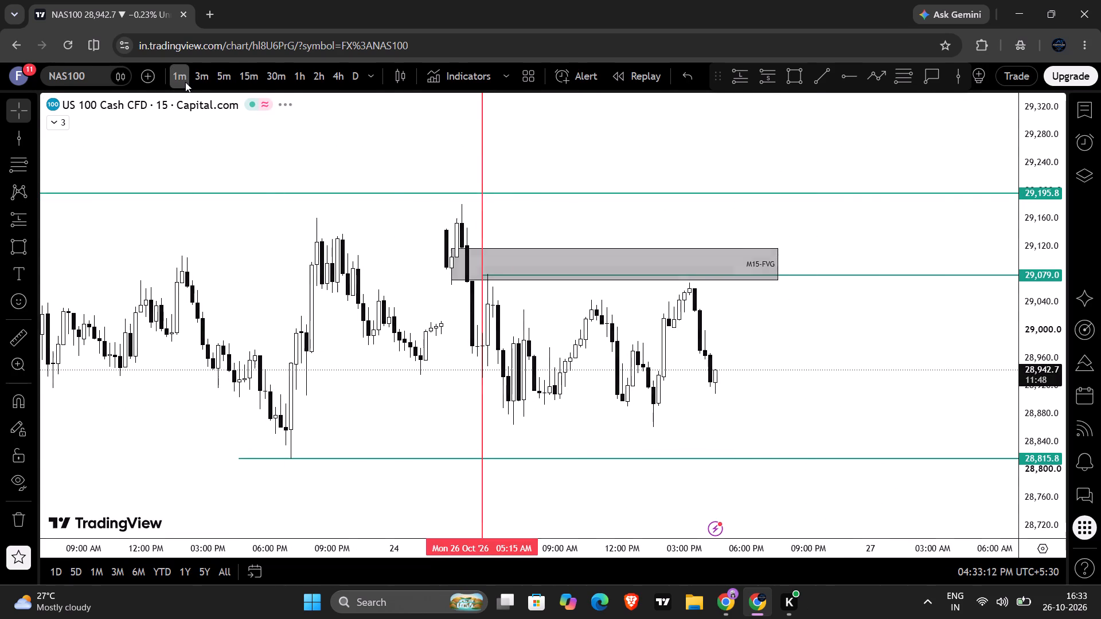
scroll(299, 237, "down", 9)
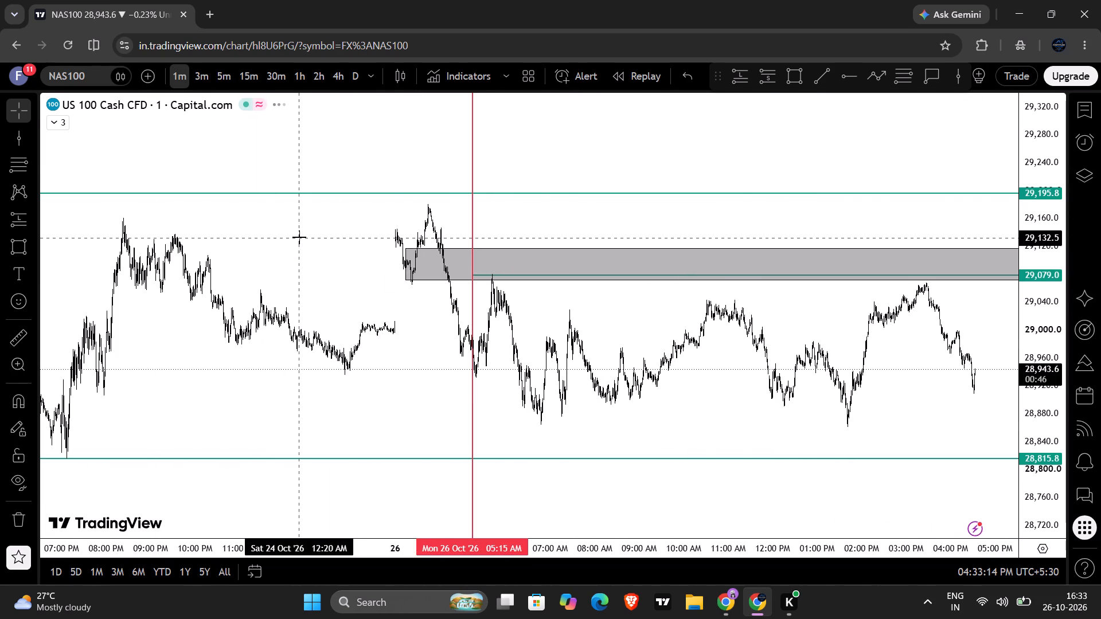
left_click_drag(397, 399, 797, 421)
scroll(797, 421, "up", 7)
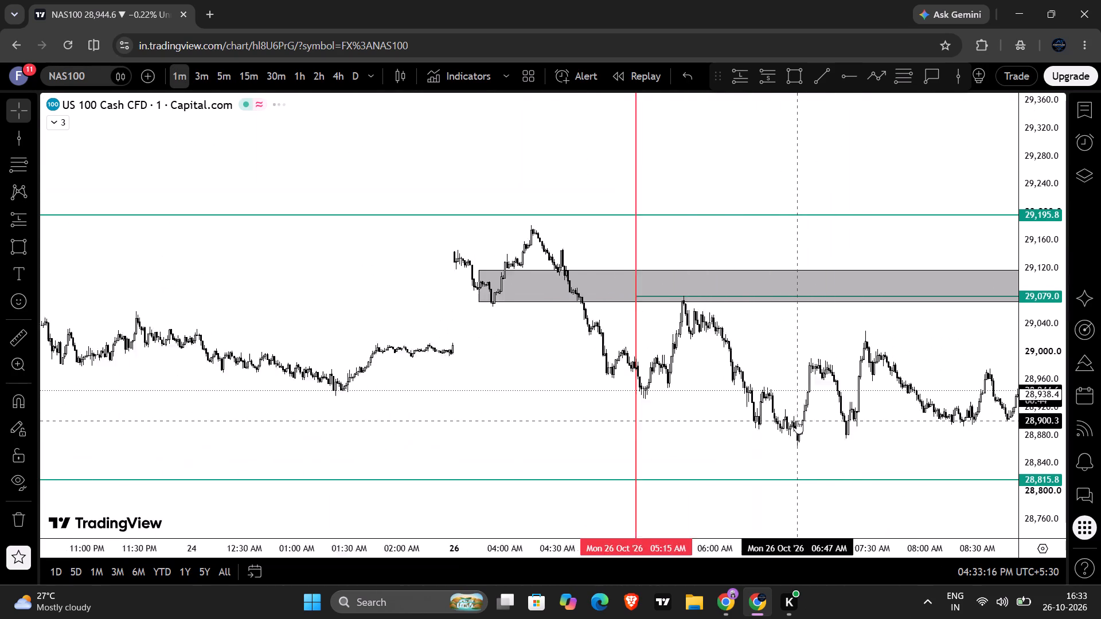
scroll(1041, 276, "up", 9)
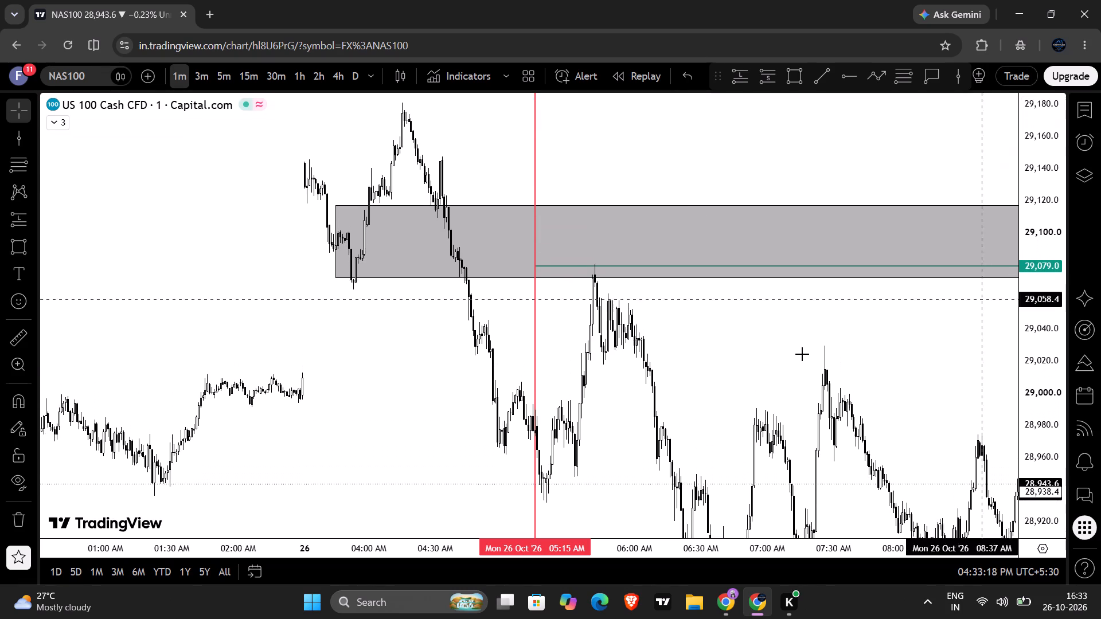
scroll(697, 385, "up", 6)
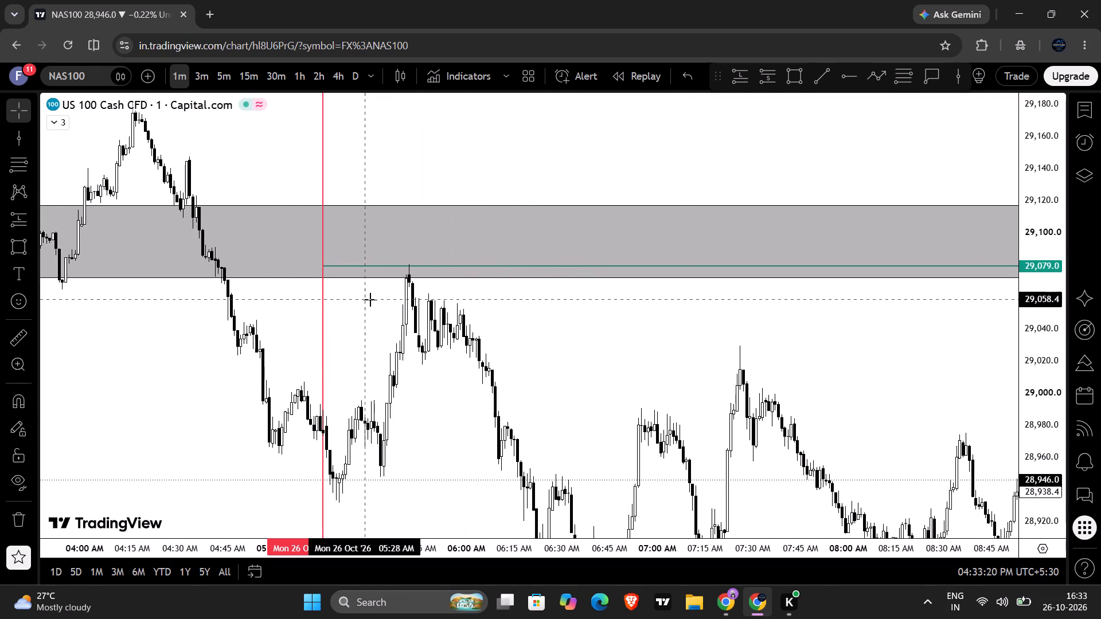
left_click(761, 72)
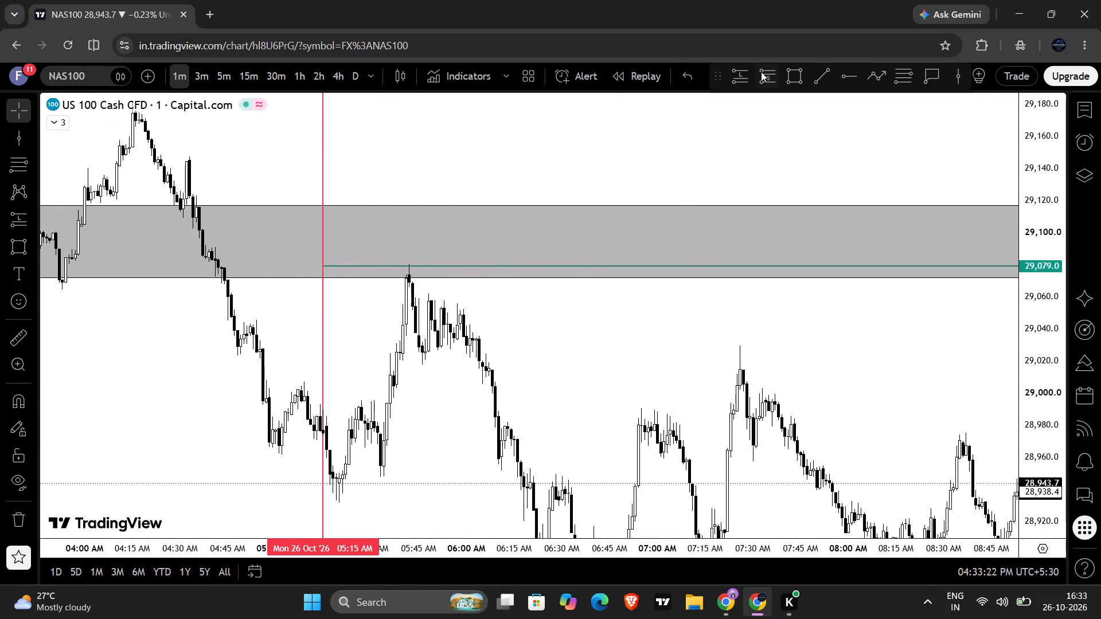
left_click(412, 306)
left_click_drag(413, 202, 393, 237)
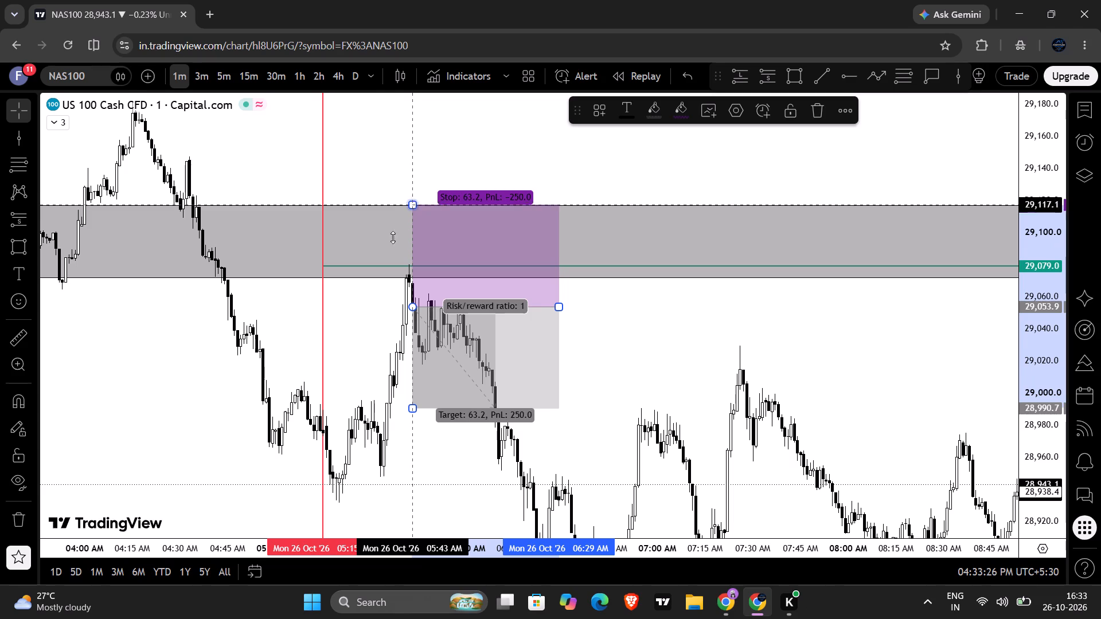
left_click_drag(393, 237, 372, 263)
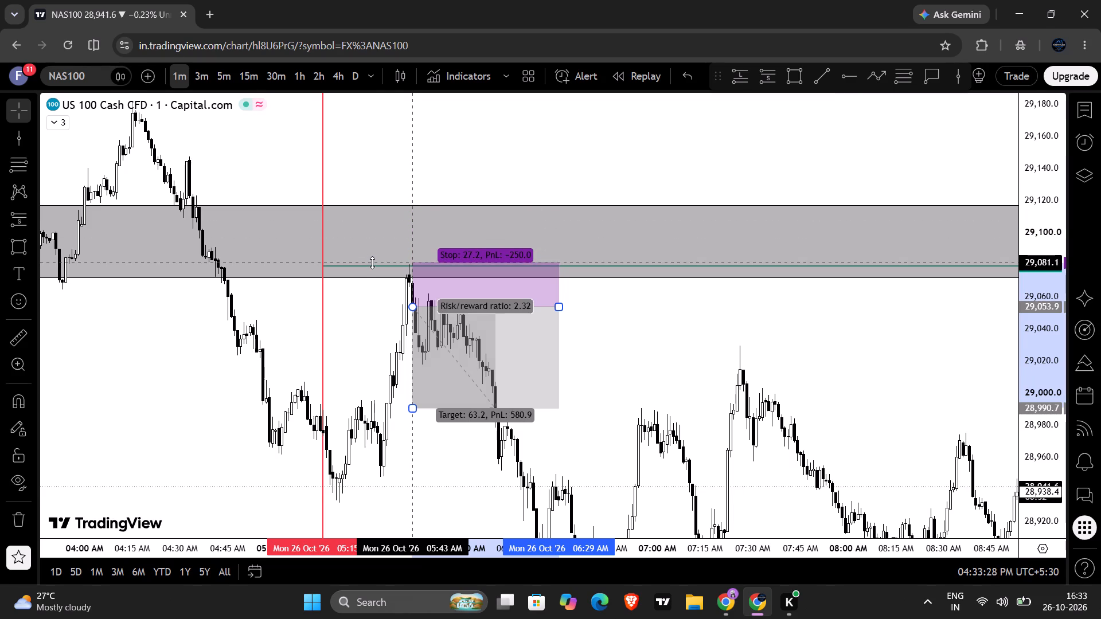
left_click_drag(372, 263, 373, 262)
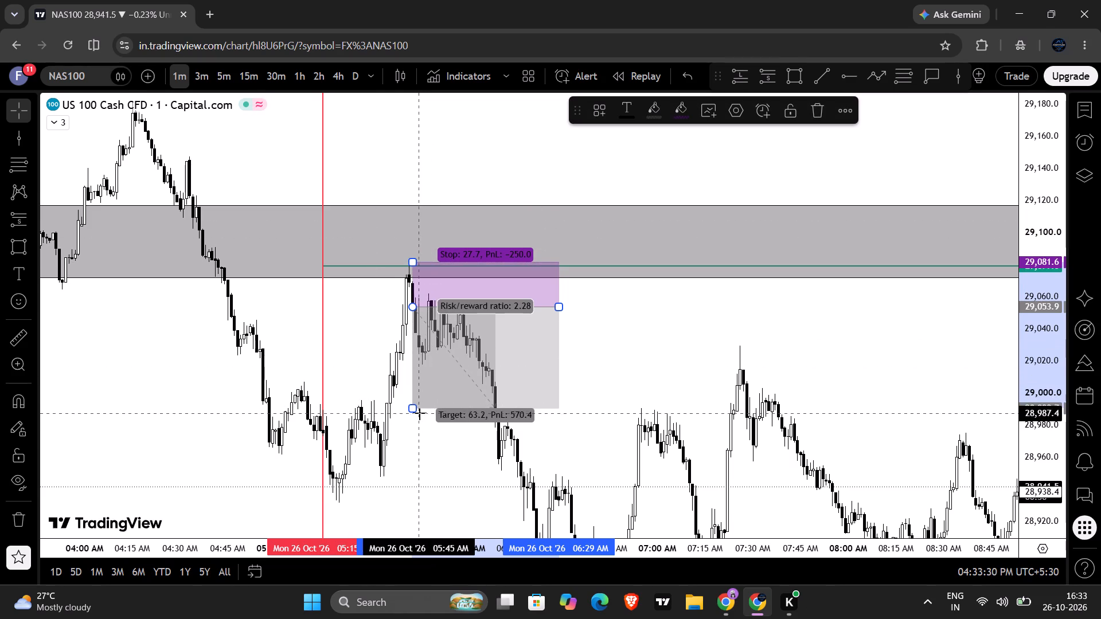
Extend the short position's target down to about 28,930 and shorten its width to just past the target-hit candle.
left_click_drag(415, 408, 424, 473)
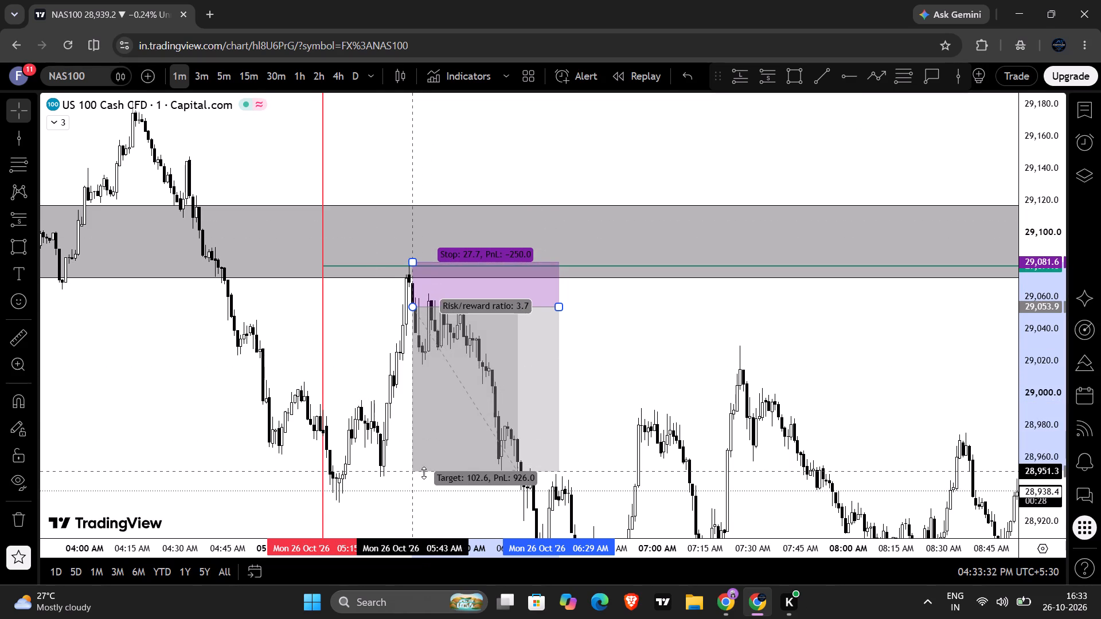
left_click_drag(424, 473, 423, 504)
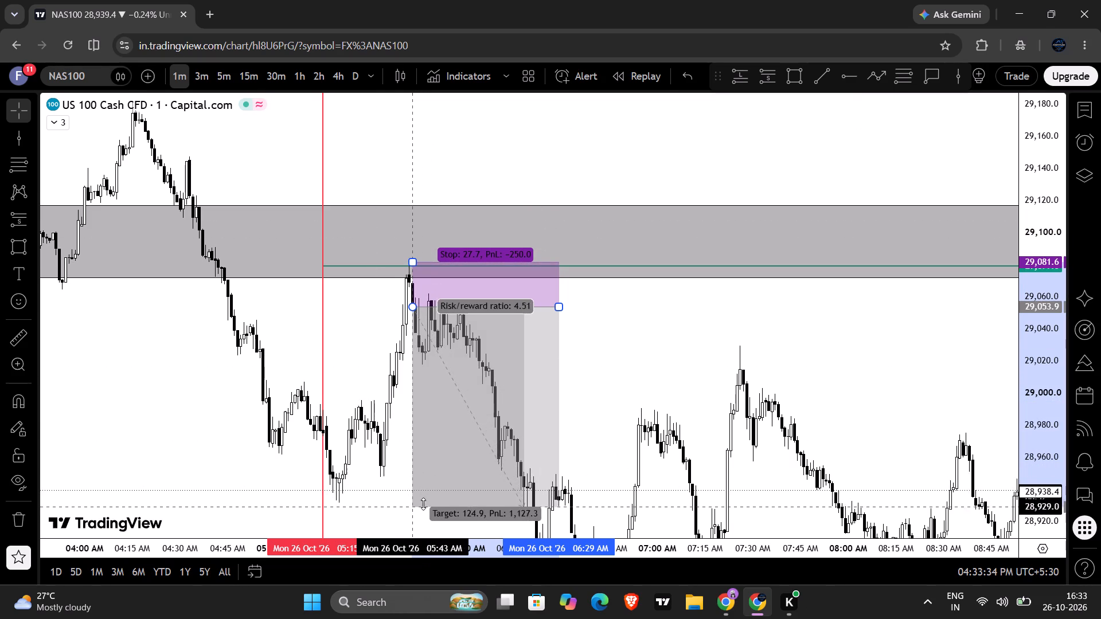
left_click_drag(423, 504, 424, 503)
left_click_drag(564, 308, 534, 311)
left_click(549, 323)
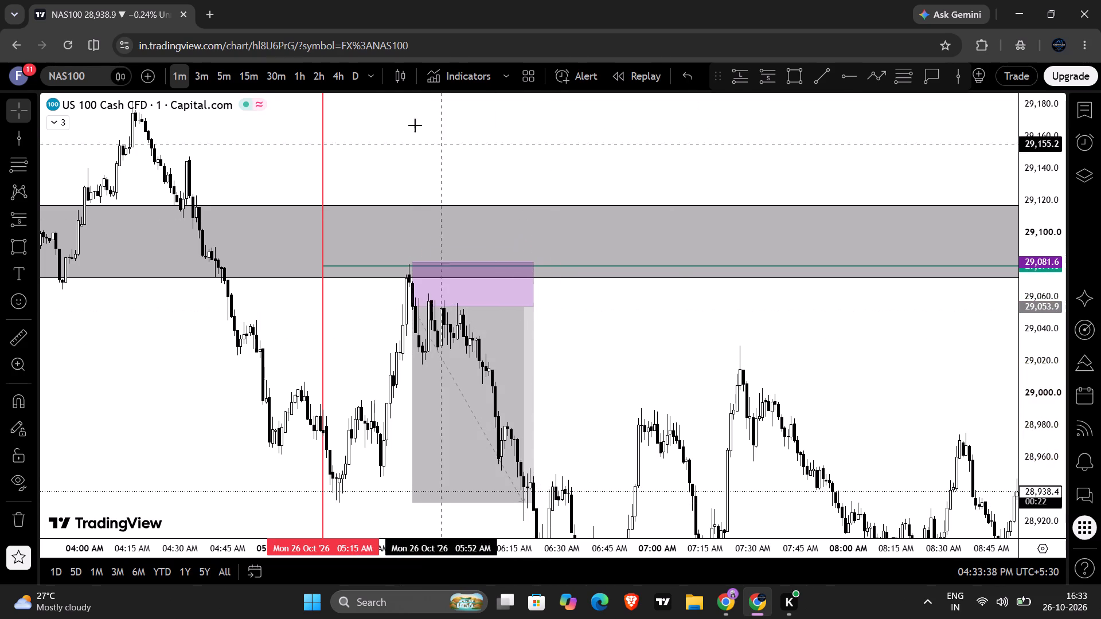
Return the chart to 15 minutes and reset its view to the latest candles.
left_click(248, 78)
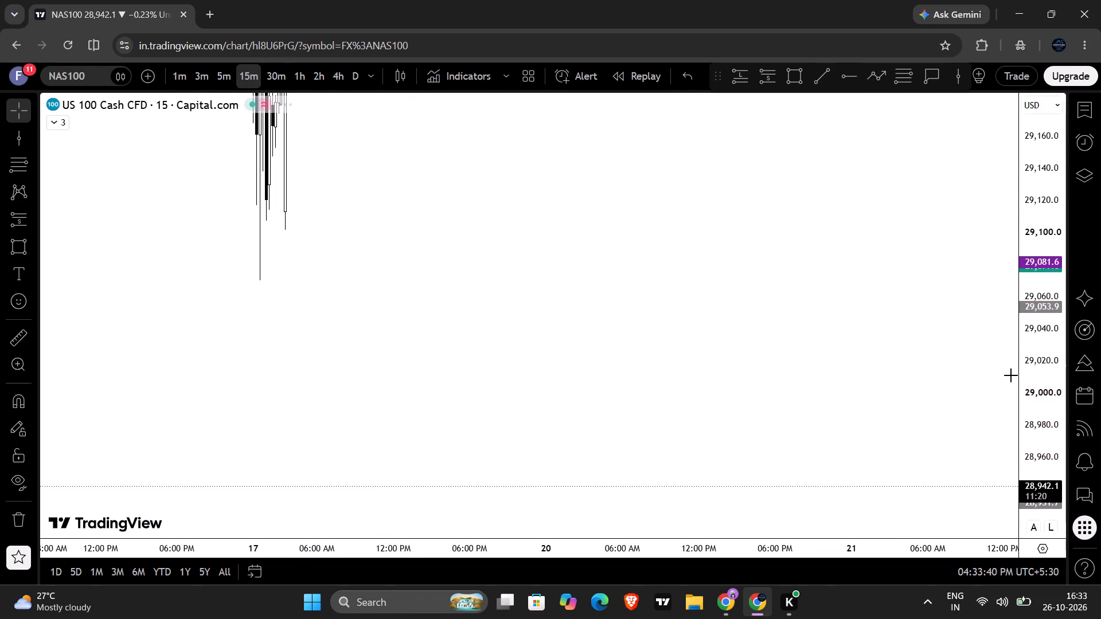
left_click(599, 503)
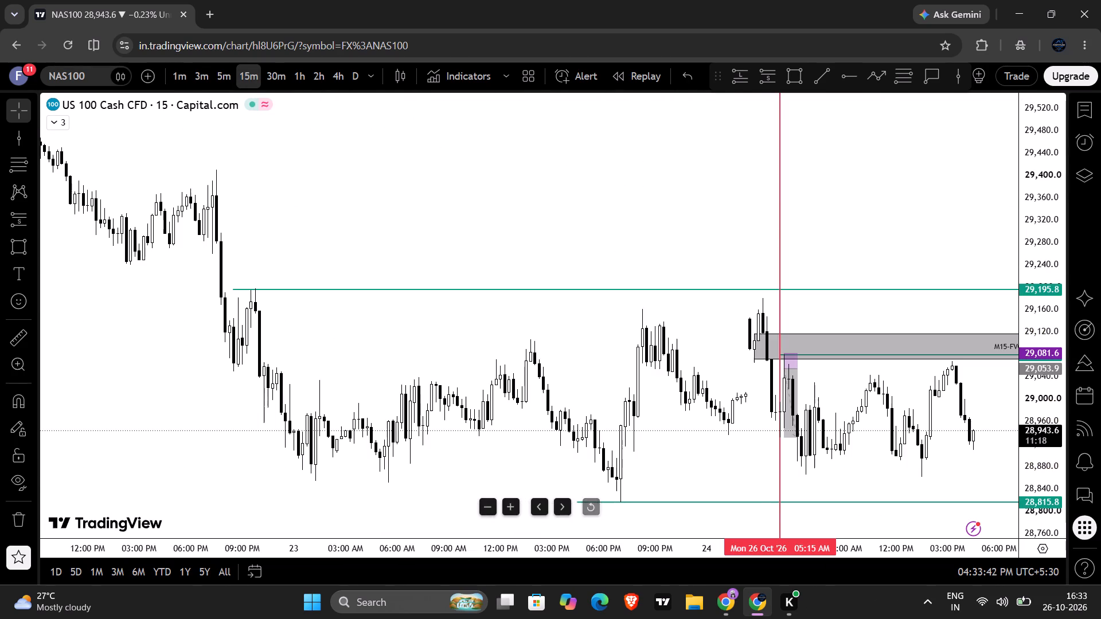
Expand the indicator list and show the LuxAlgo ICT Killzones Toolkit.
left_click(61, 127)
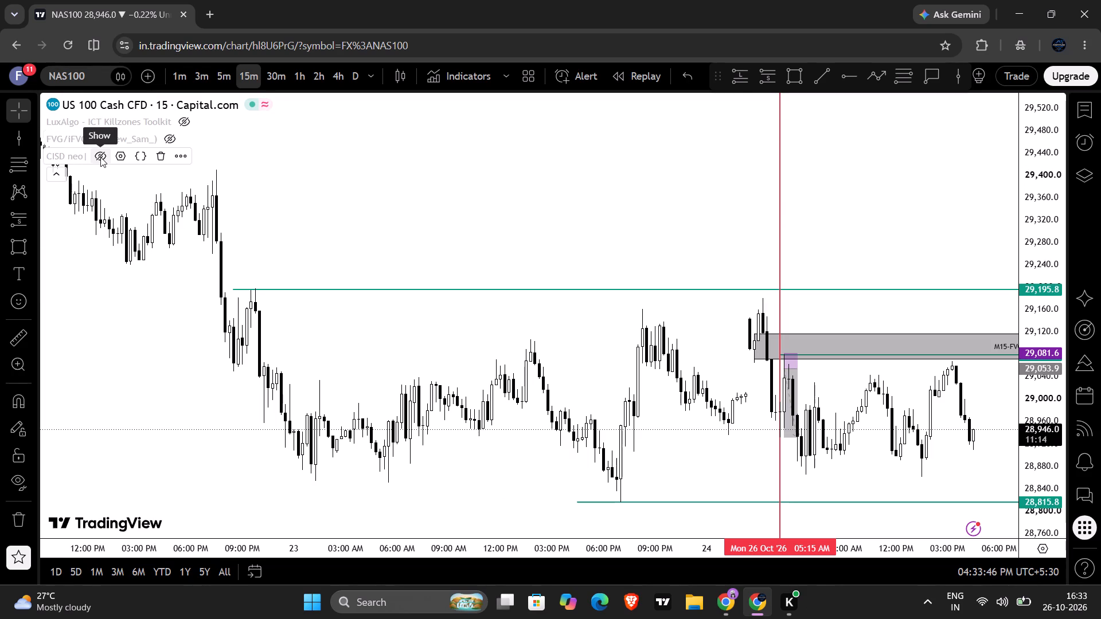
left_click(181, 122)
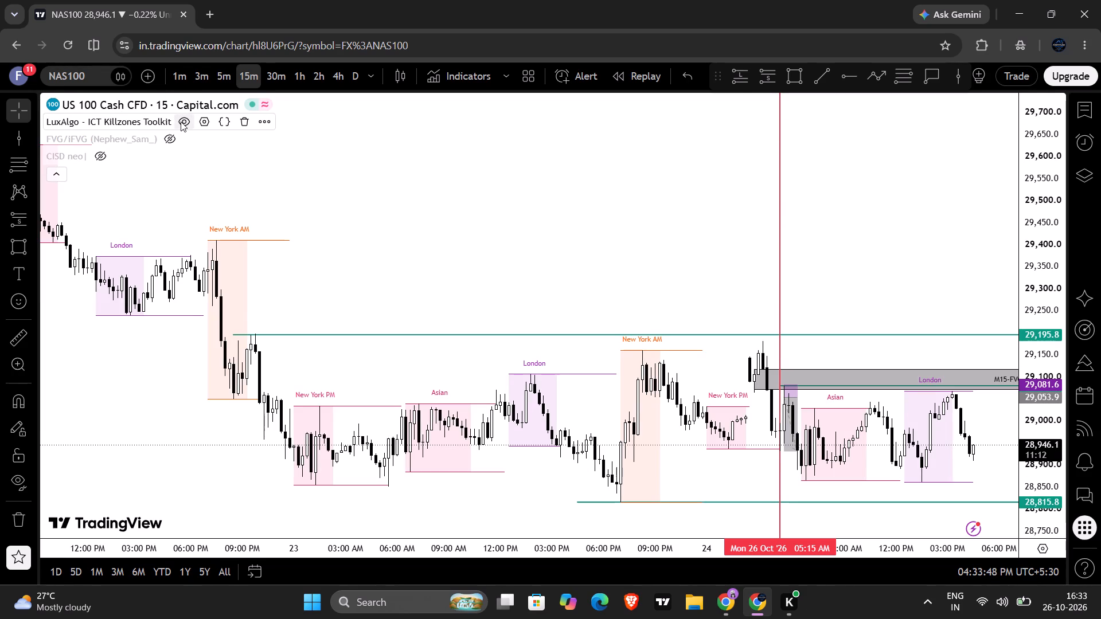
Check the indicator list on the original NAS100 chart in the other Chrome window, and come back to the new chart.
left_click(725, 609)
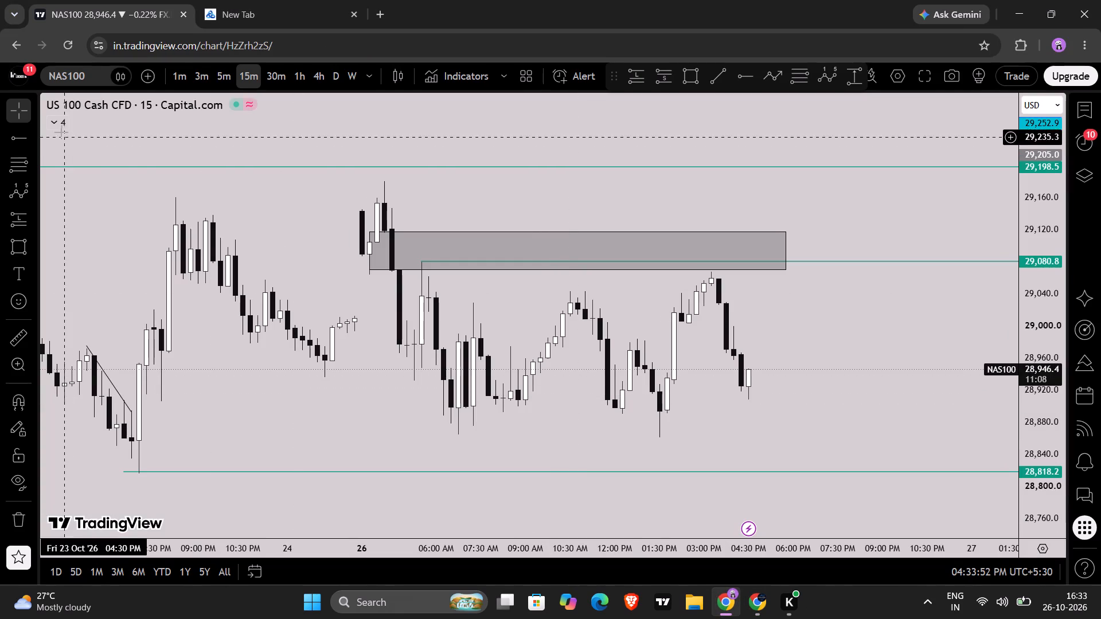
left_click(62, 129)
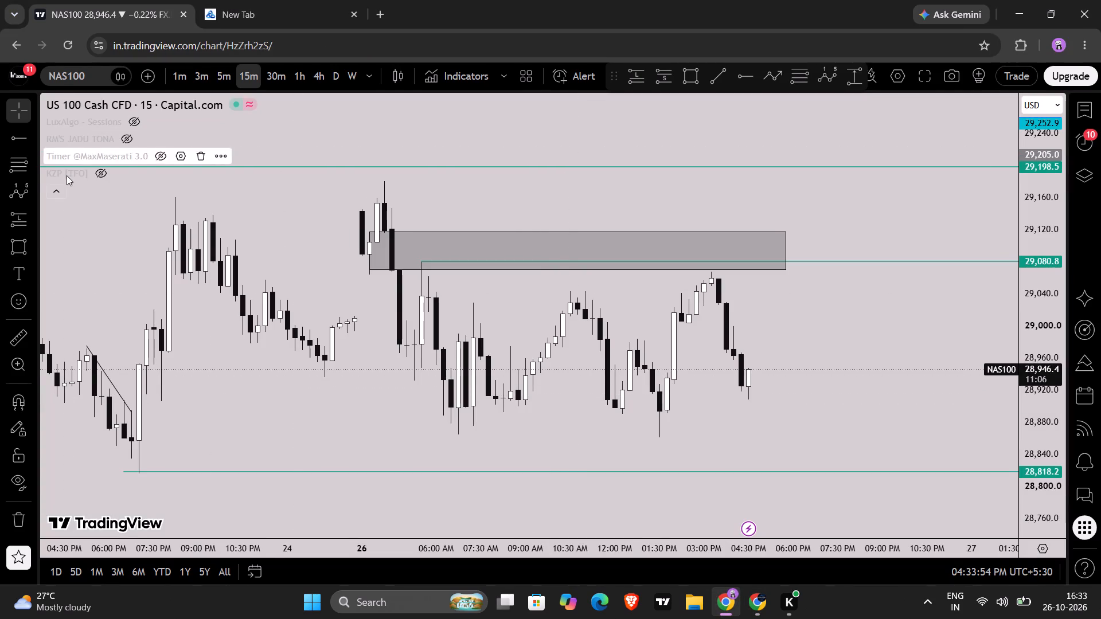
left_click(63, 193)
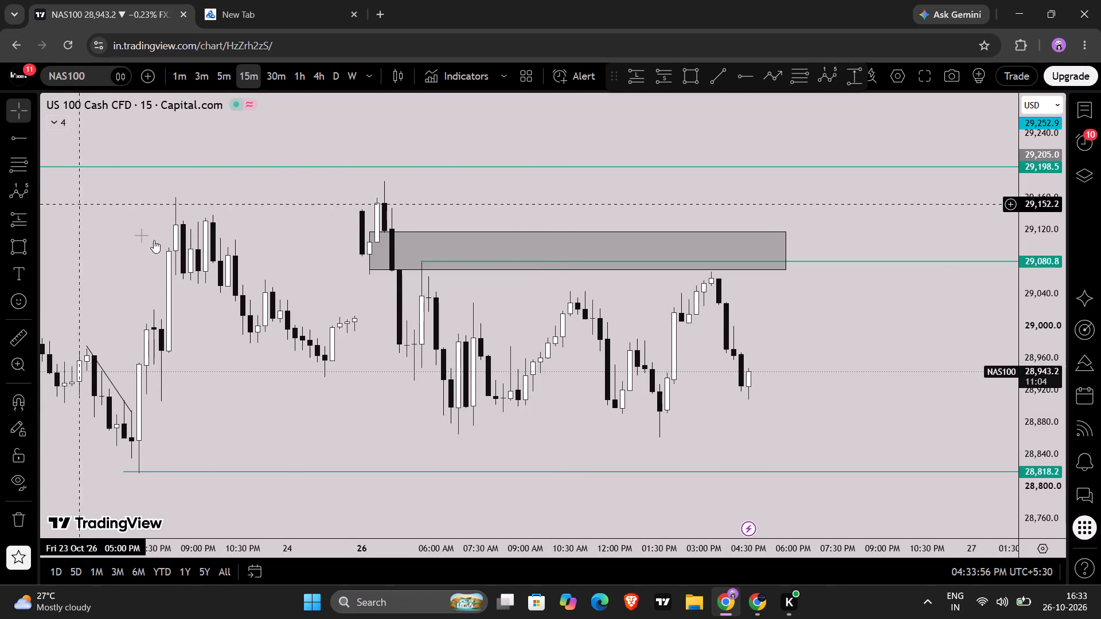
left_click(759, 614)
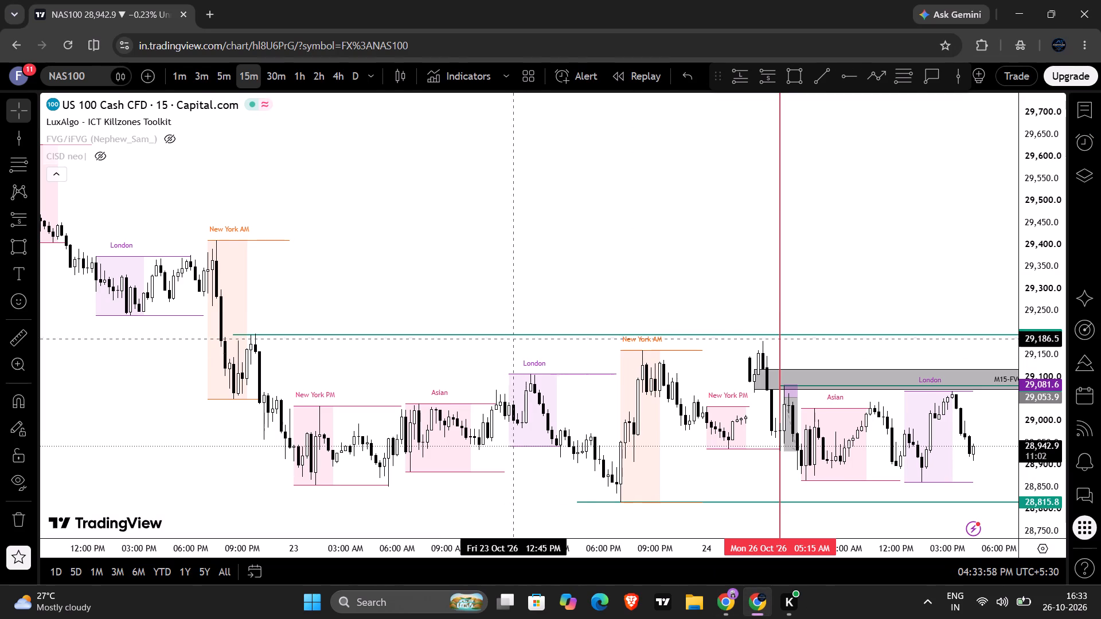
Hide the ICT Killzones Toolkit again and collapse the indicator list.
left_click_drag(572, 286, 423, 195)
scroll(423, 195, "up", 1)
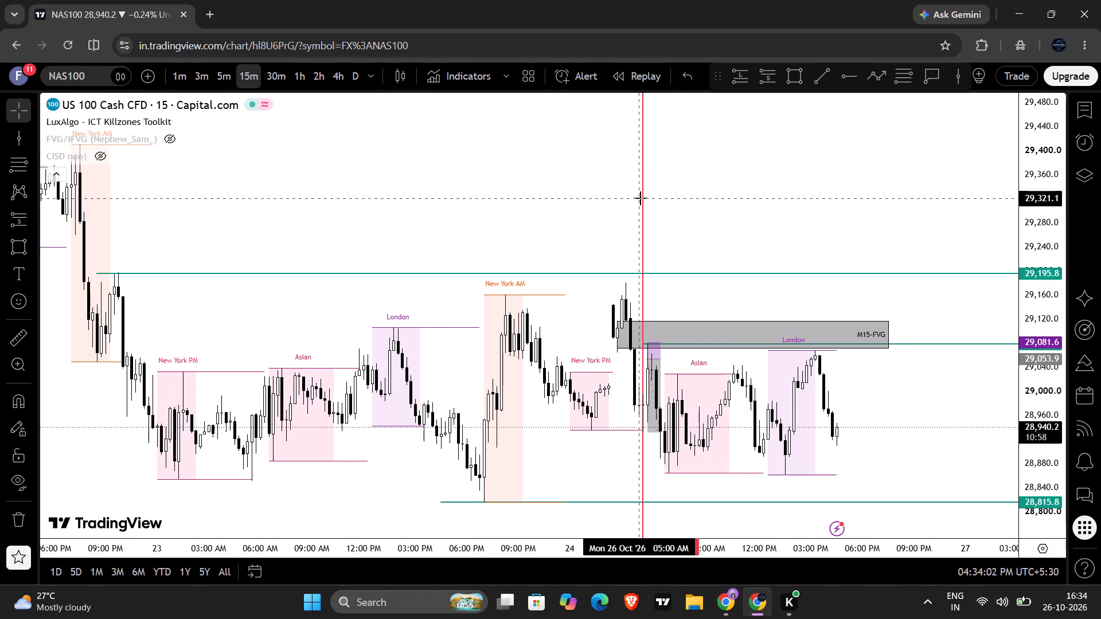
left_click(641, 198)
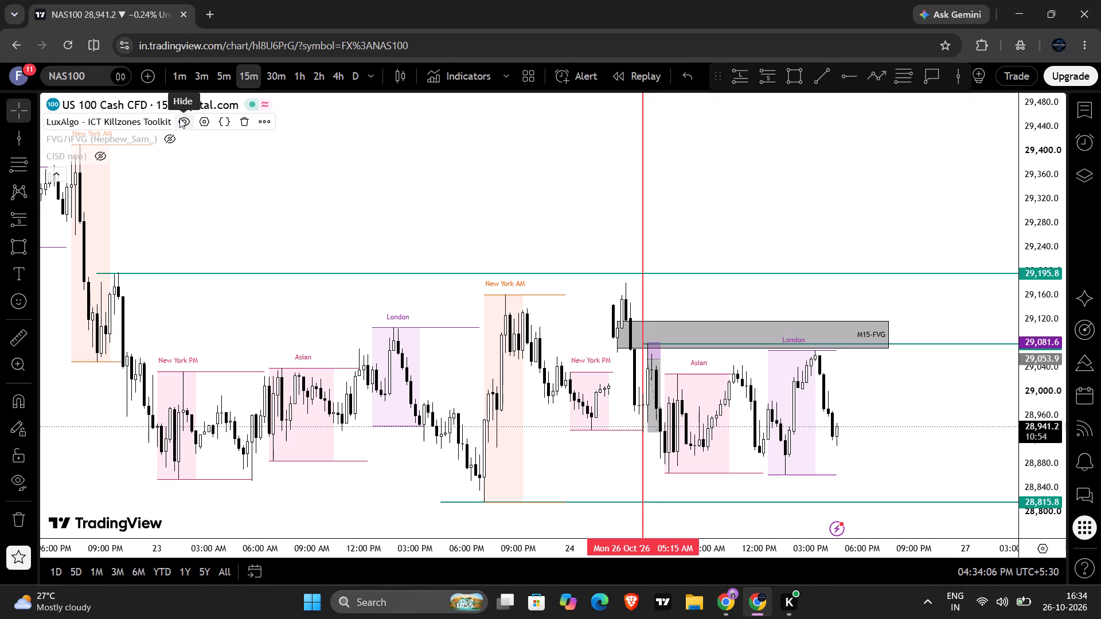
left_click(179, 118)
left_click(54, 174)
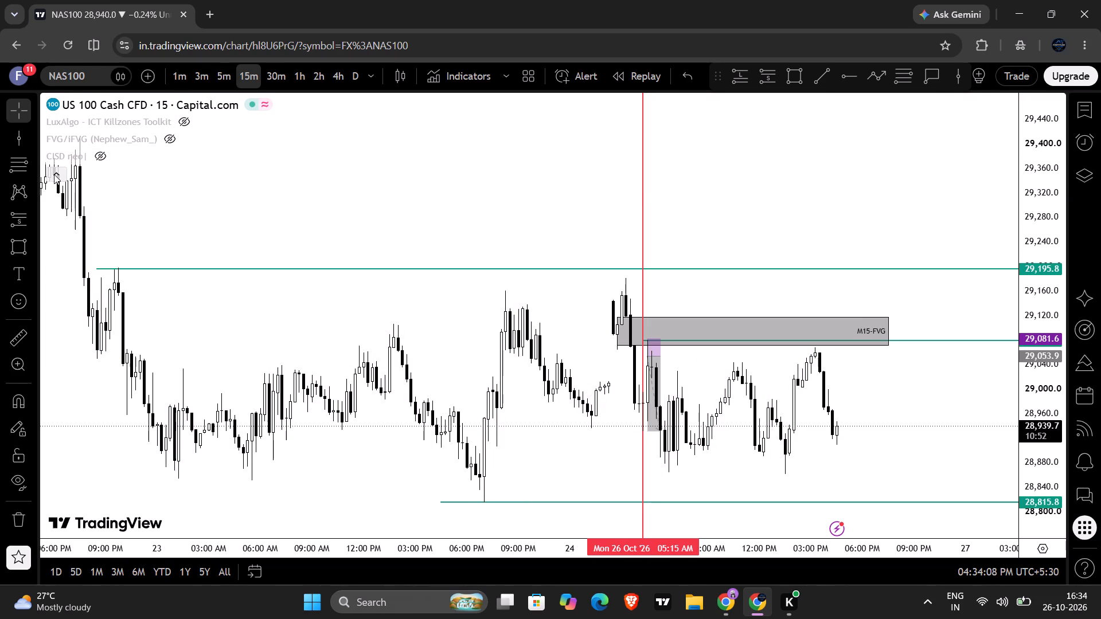
Switch to the original chart's Chrome window and delete the grey gap rectangle near 29,100.
left_click(723, 609)
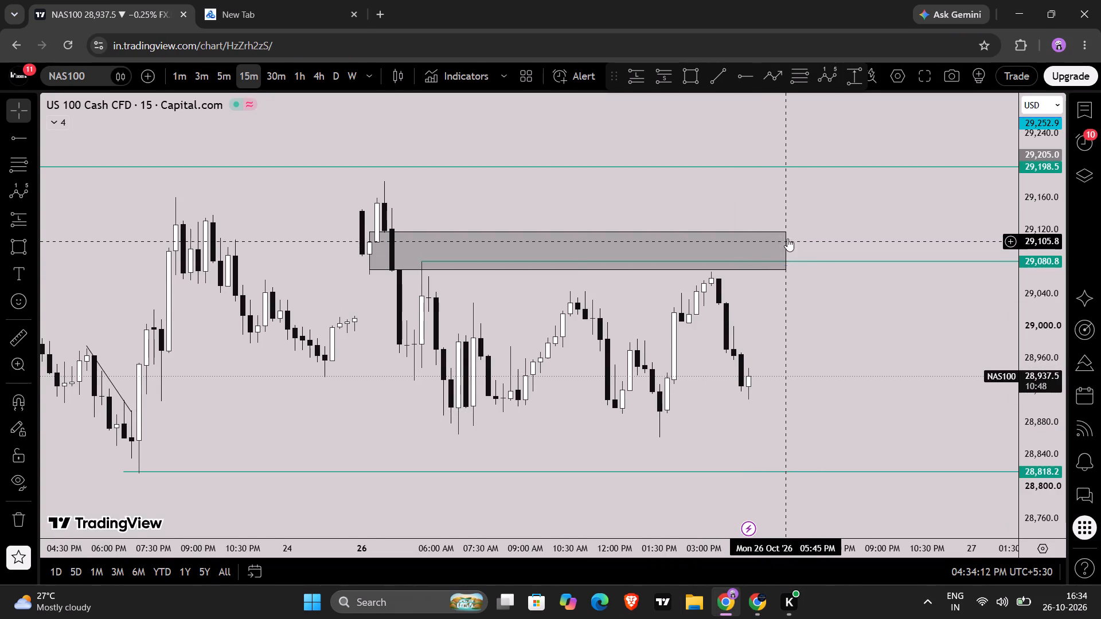
left_click(786, 232)
key("BackSpace")
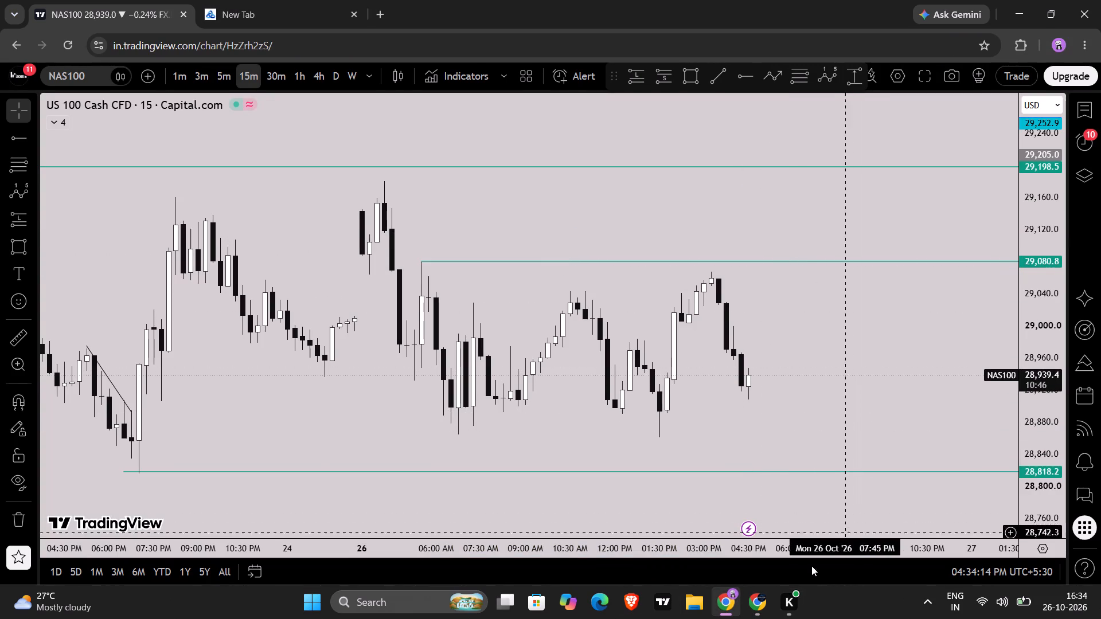
Check the NAS100 markup on the new chart in the other Chrome window, and come back to the original chart.
left_click(757, 603)
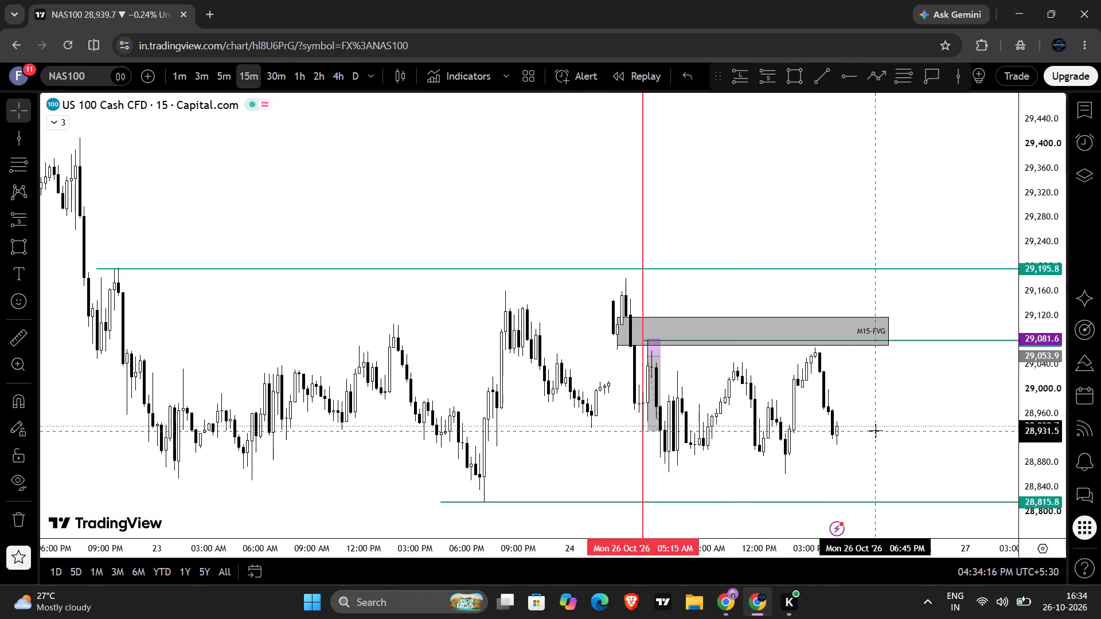
left_click_drag(876, 431, 740, 335)
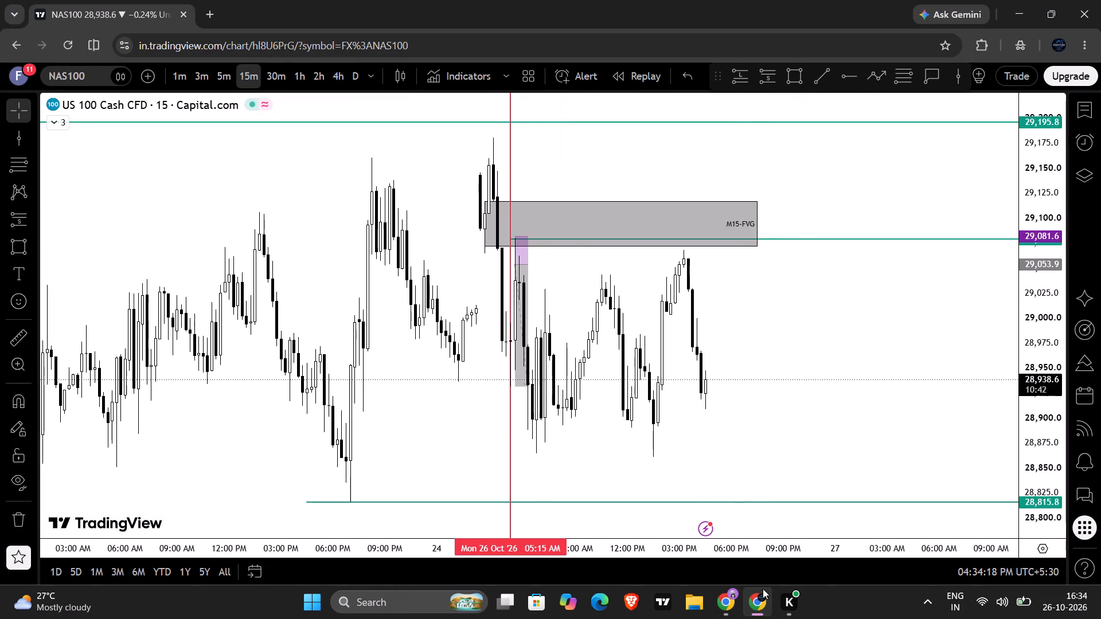
left_click(729, 605)
Delete the black diagonal trend line starting near 28,975 on 23 Oct from the original NAS100 chart.
scroll(671, 428, "up", 1)
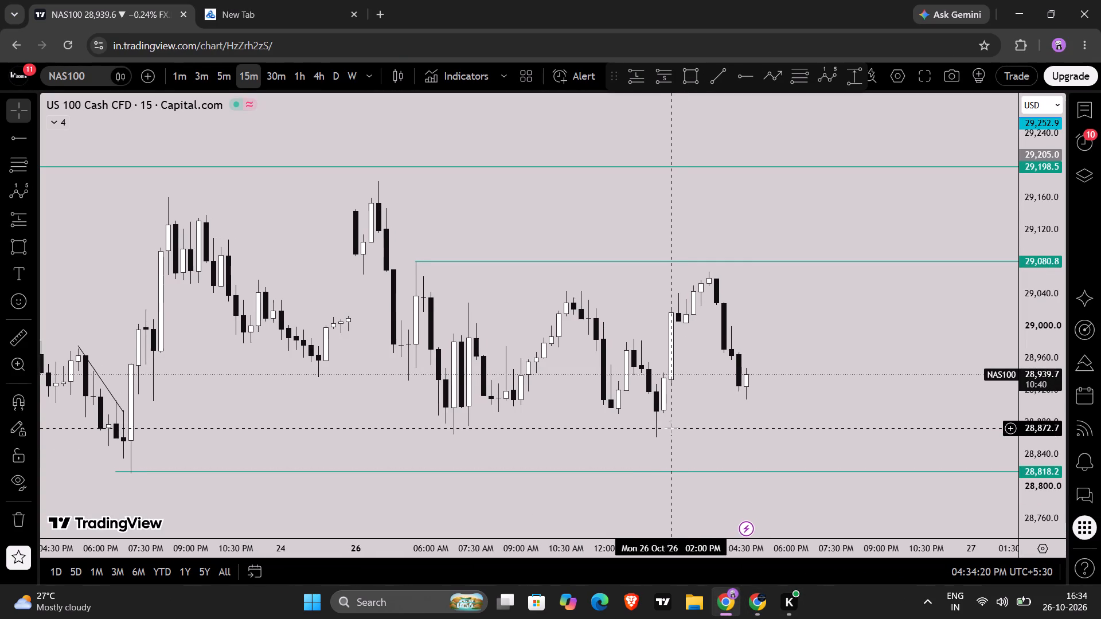
scroll(671, 428, "up", 1)
scroll(536, 421, "down", 1)
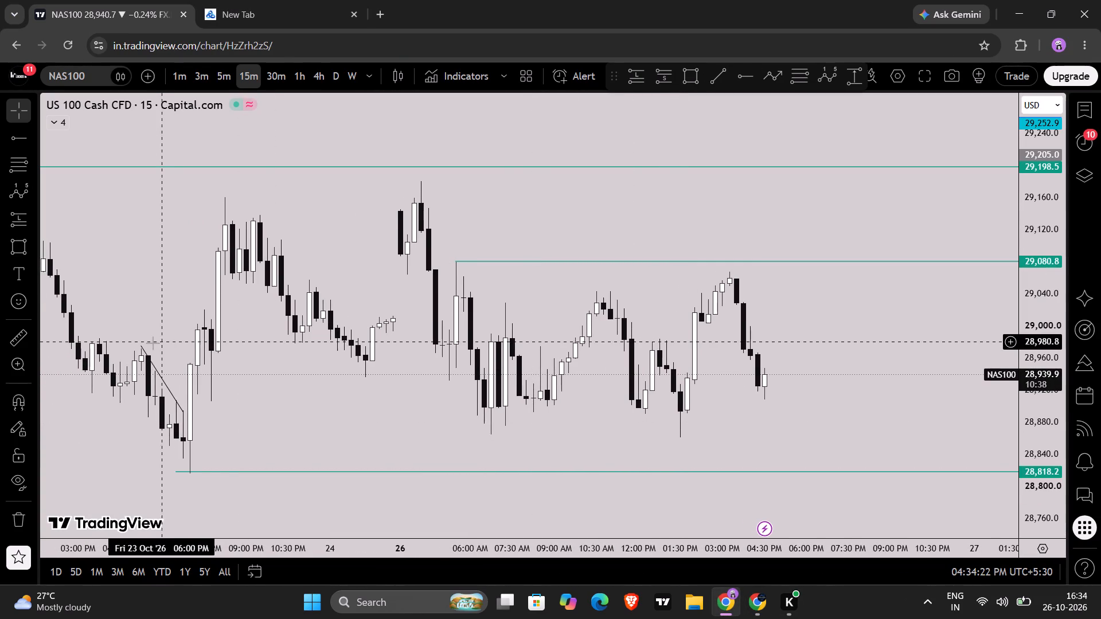
left_click(139, 347)
key("BackSpace")
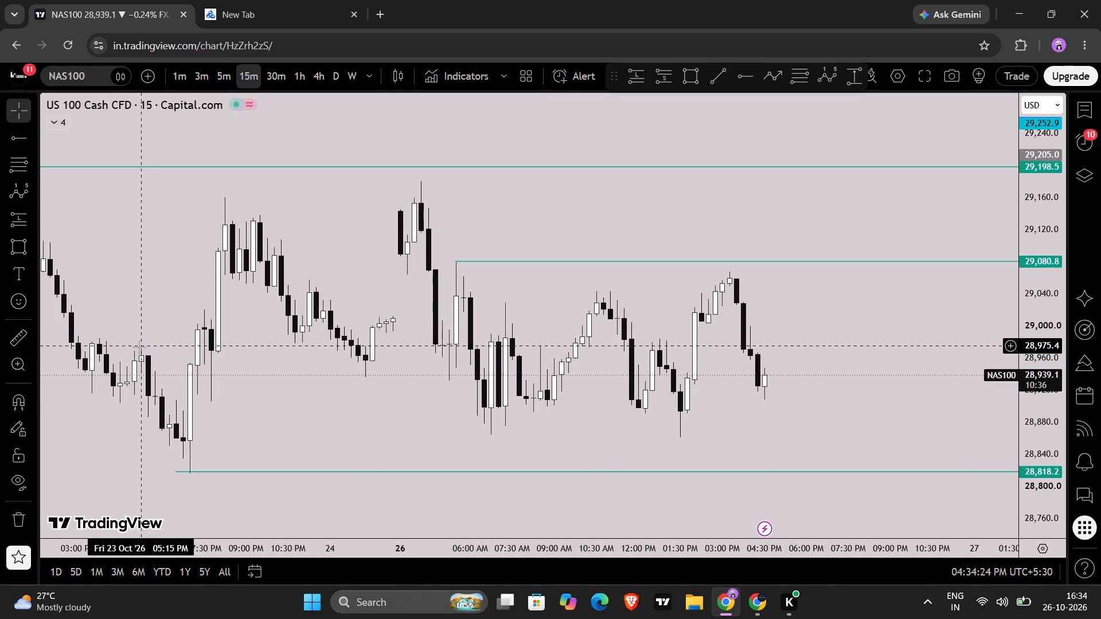
Switch the original chart from NAS100 to the XAUUSD symbol.
scroll(318, 417, "down", 2)
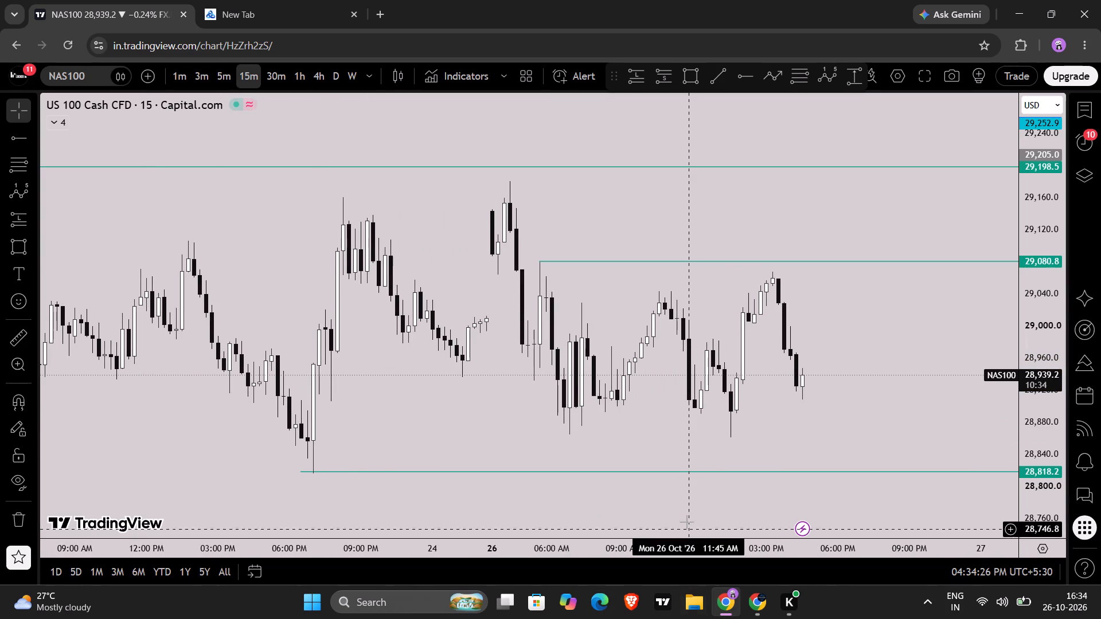
key("Down")
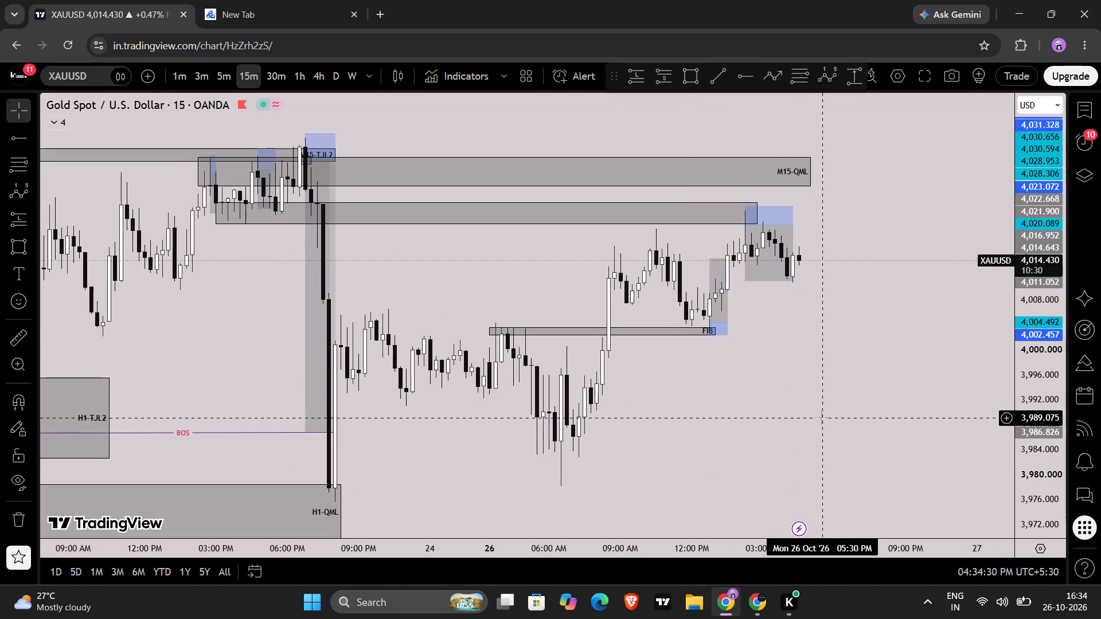
Examine the XAUUSD 15-minute price action around the marked M15-QML, H1-TJL2 and FIB zones and the recent trade positions.
scroll(822, 418, "down", 1)
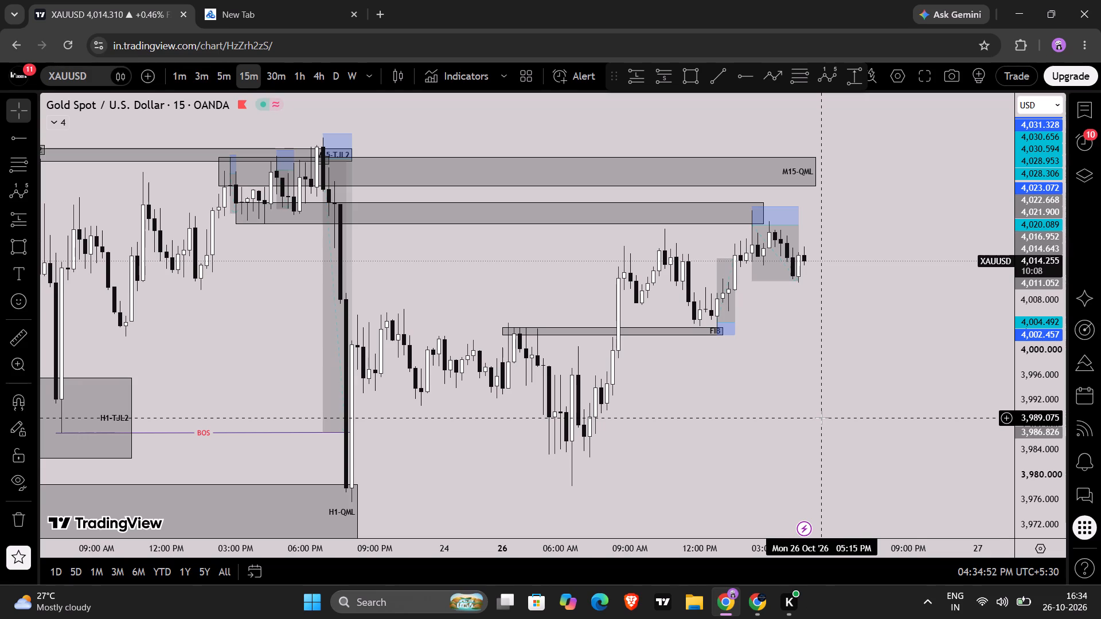
scroll(1024, 386, "up", 3)
scroll(1024, 386, "down", 1)
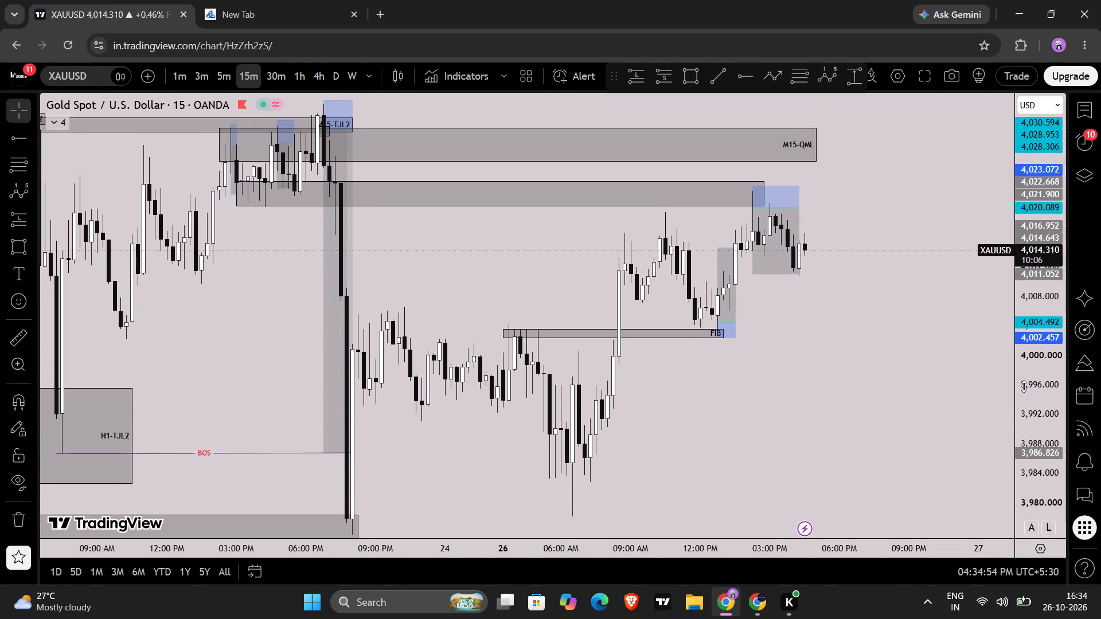
scroll(1024, 386, "down", 1)
scroll(849, 392, "down", 1)
scroll(795, 401, "down", 1)
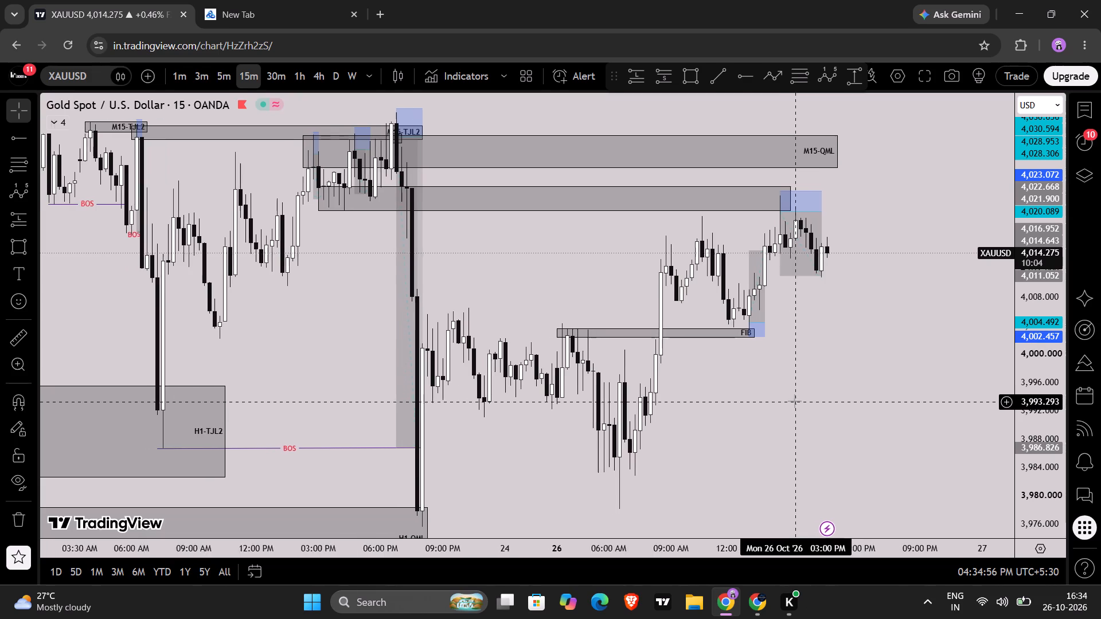
scroll(795, 401, "down", 1)
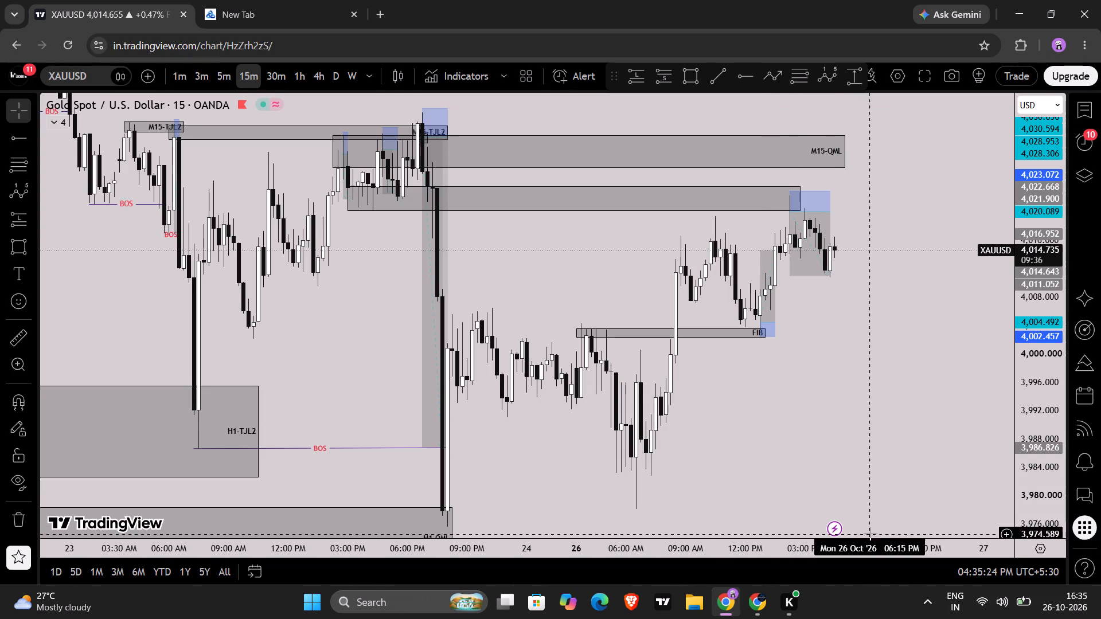
scroll(860, 495, "up", 1)
left_click_drag(774, 469, 1010, 483)
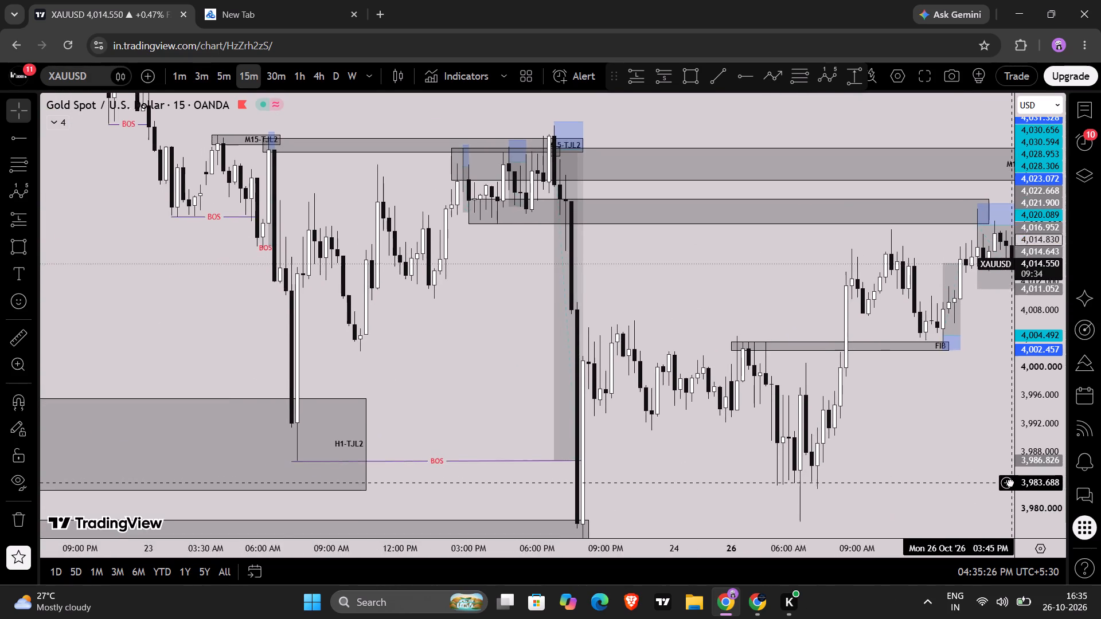
left_click_drag(1010, 483, 935, 474)
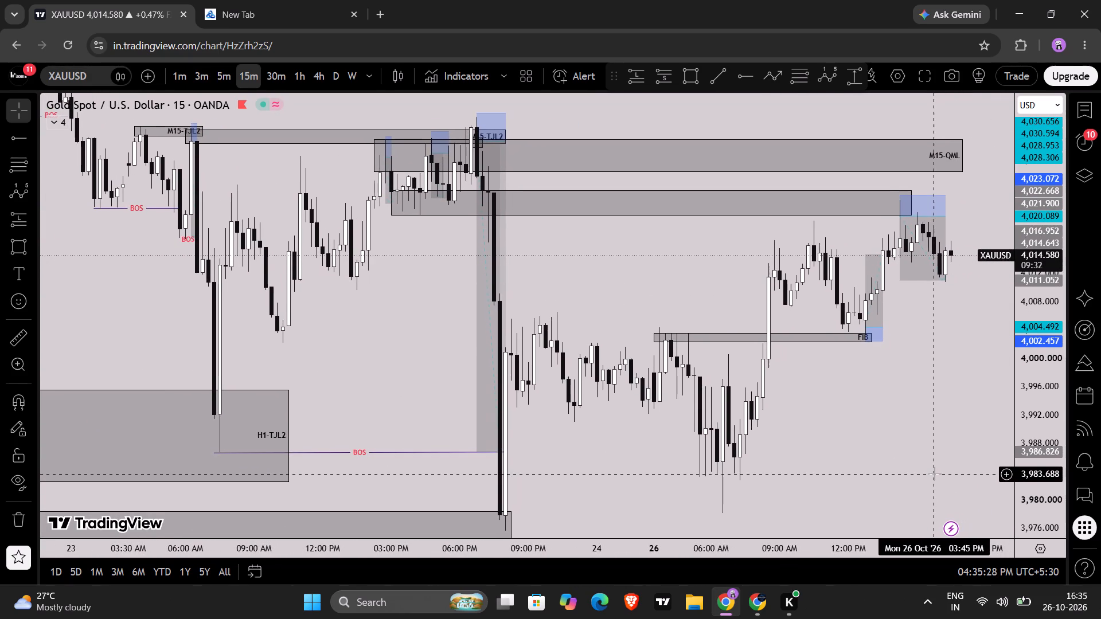
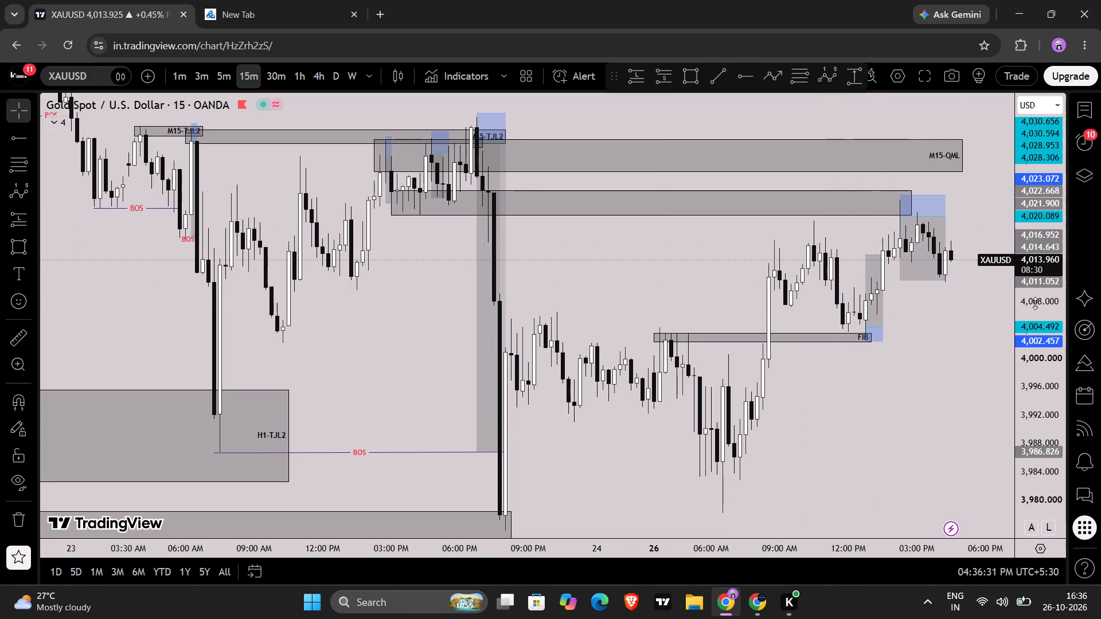
Examine the wider XAUUSD 15-minute price action around the M15-TJL2, M15-QML, H1-TJL2 and H1-QML zones.
scroll(1039, 307, "down", 8)
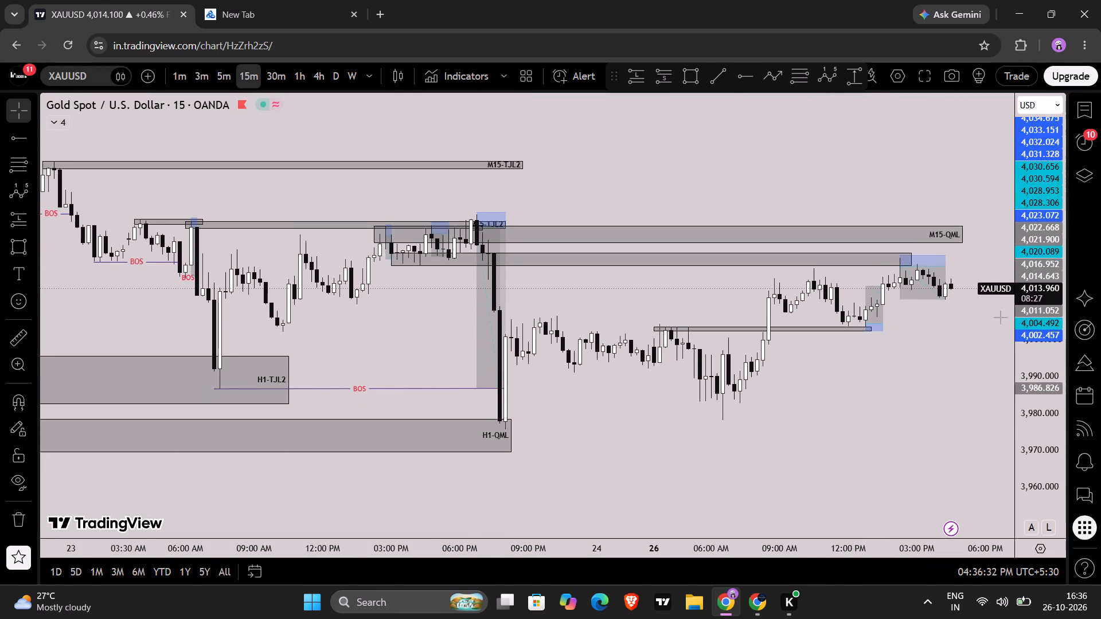
scroll(897, 353, "down", 1)
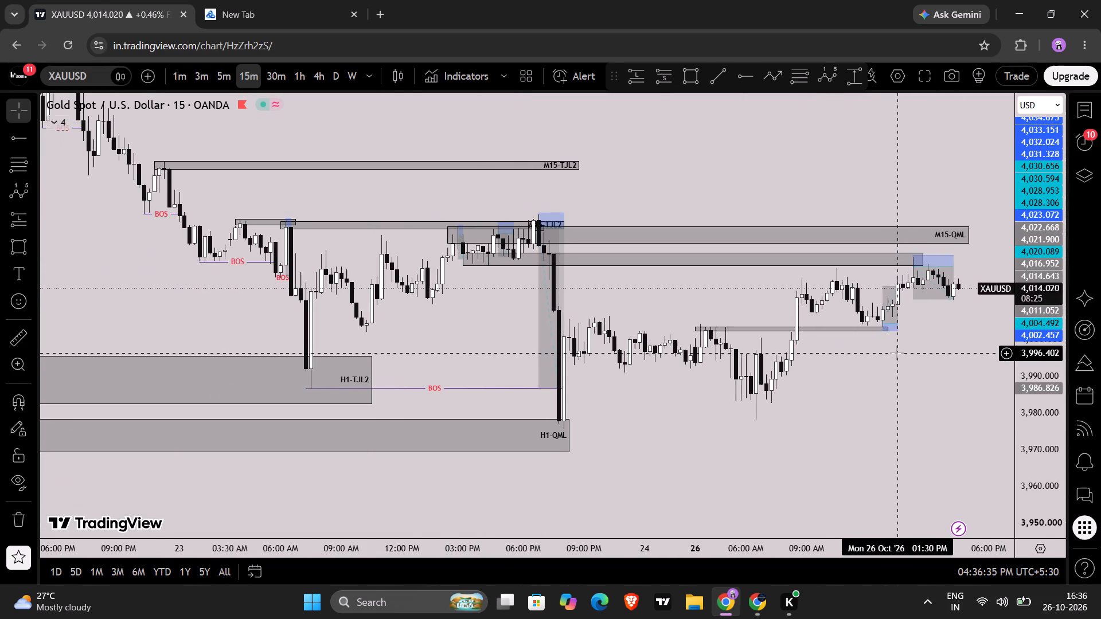
scroll(897, 353, "down", 1)
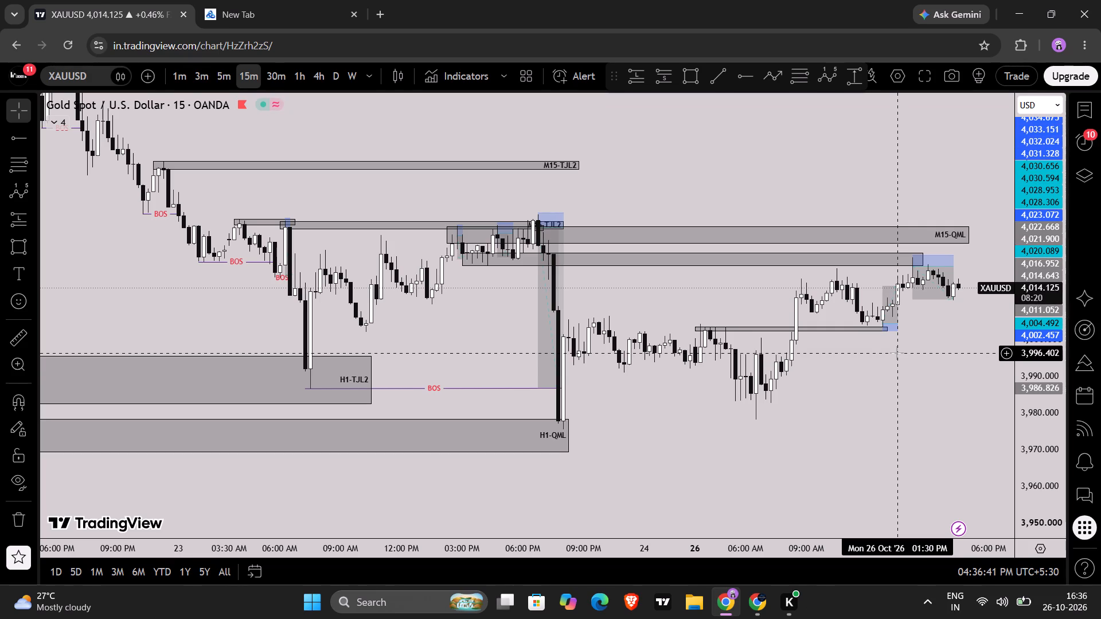
scroll(897, 353, "up", 4)
scroll(822, 460, "down", 2)
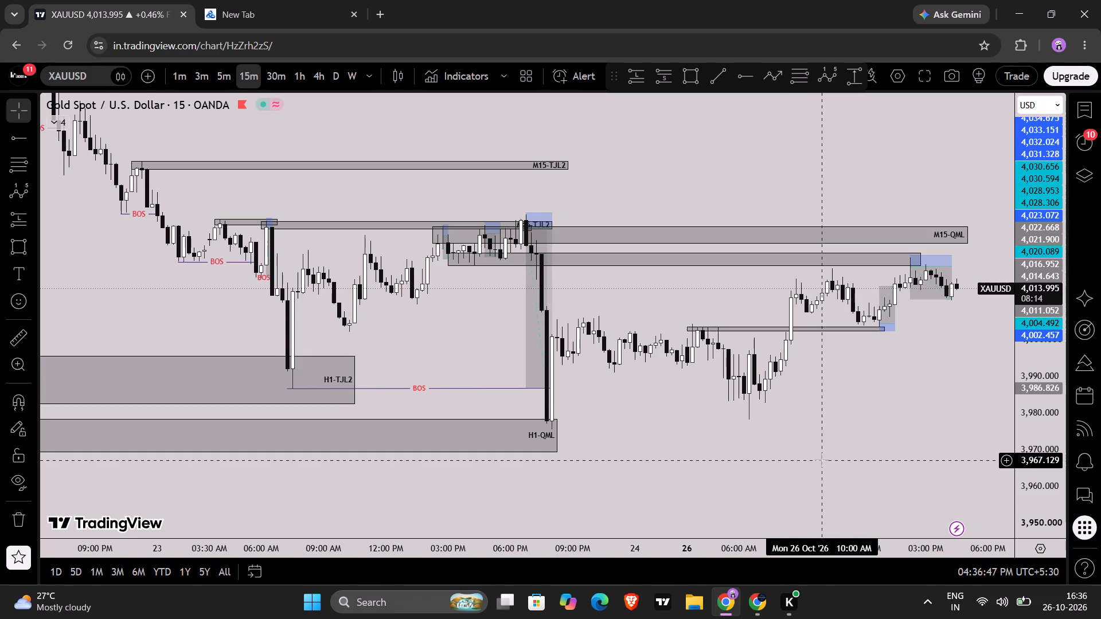
scroll(822, 460, "down", 1)
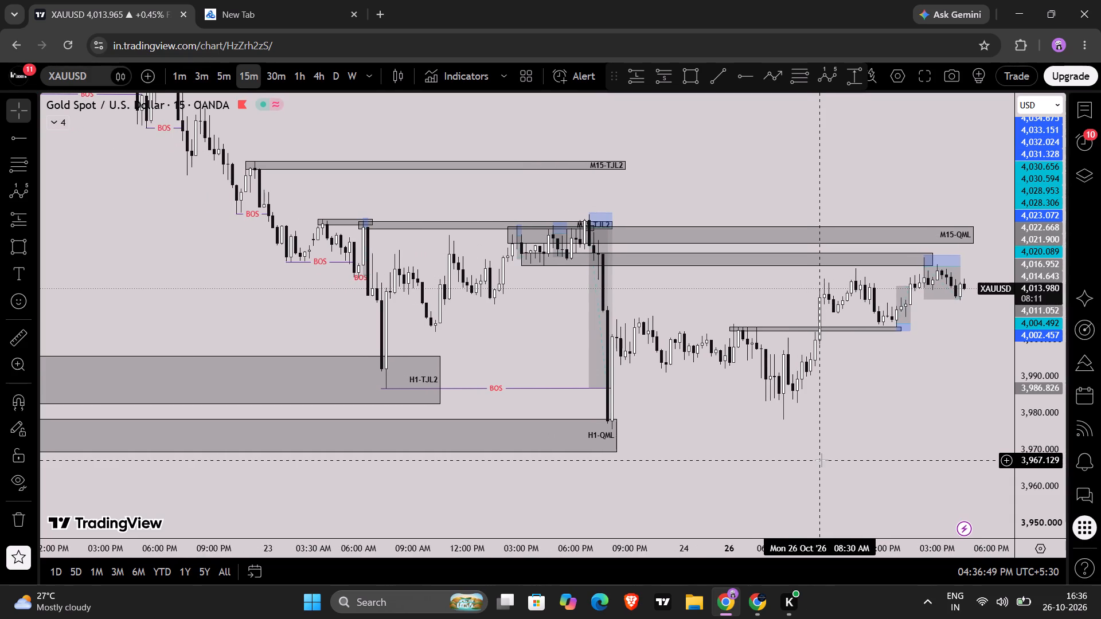
scroll(822, 460, "down", 1)
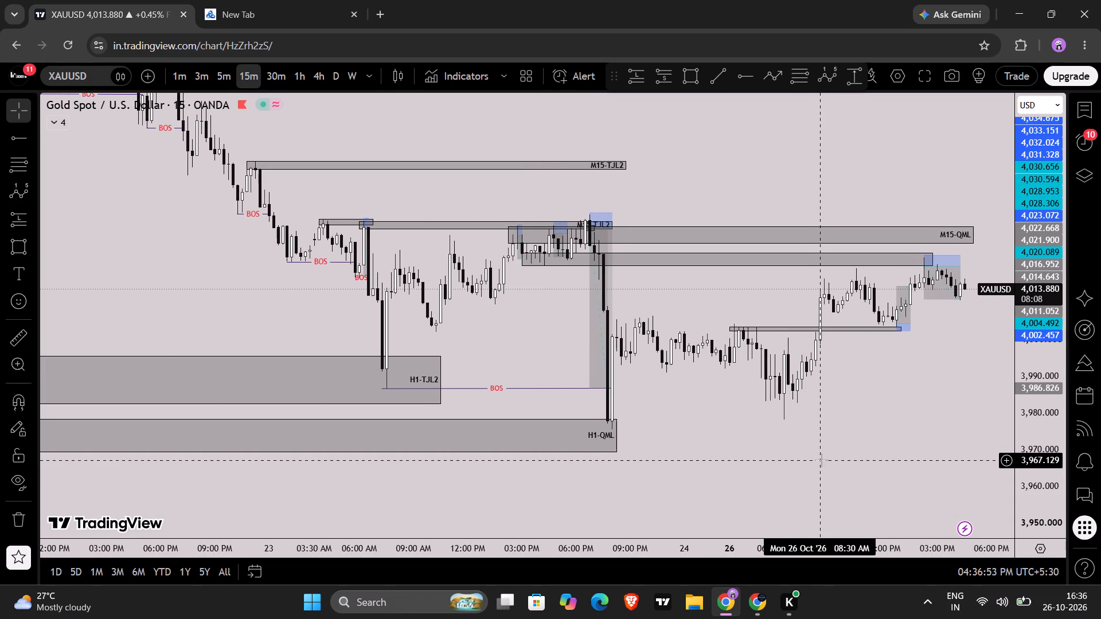
scroll(822, 460, "down", 1)
scroll(822, 460, "up", 1)
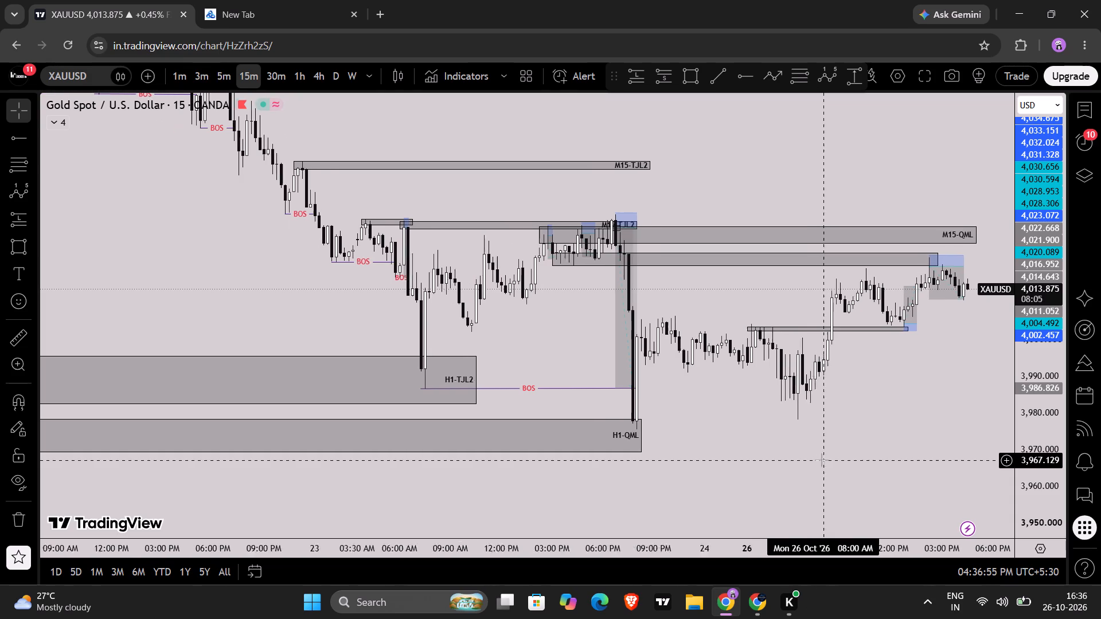
scroll(822, 460, "up", 1)
Switch the chart from XAUUSD back to NAS100 on the 1-hour timeframe.
key("Up")
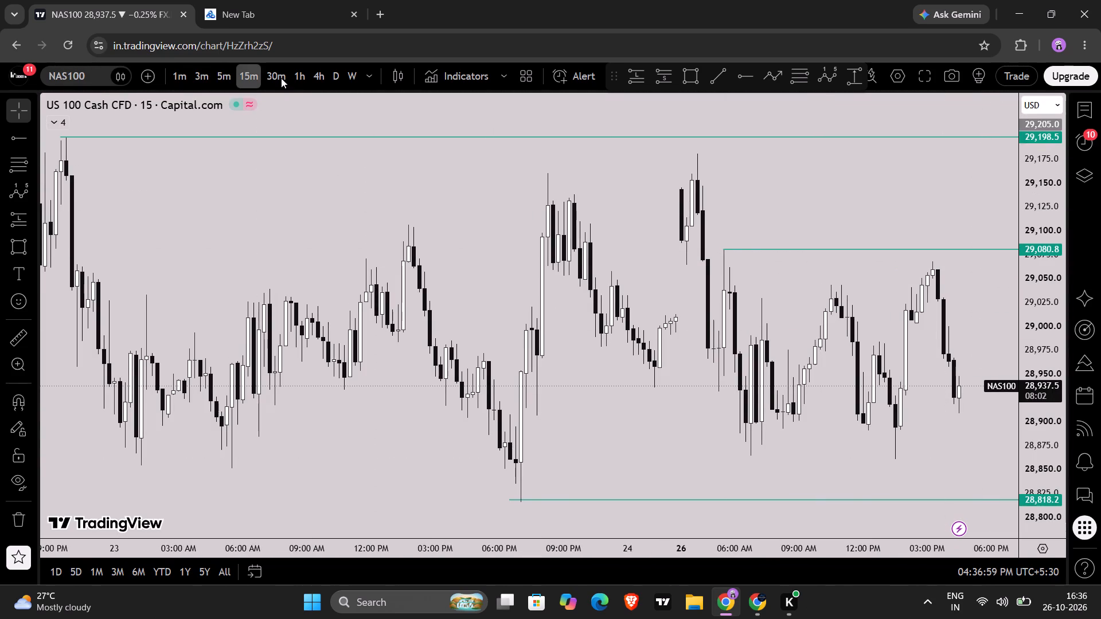
left_click(298, 73)
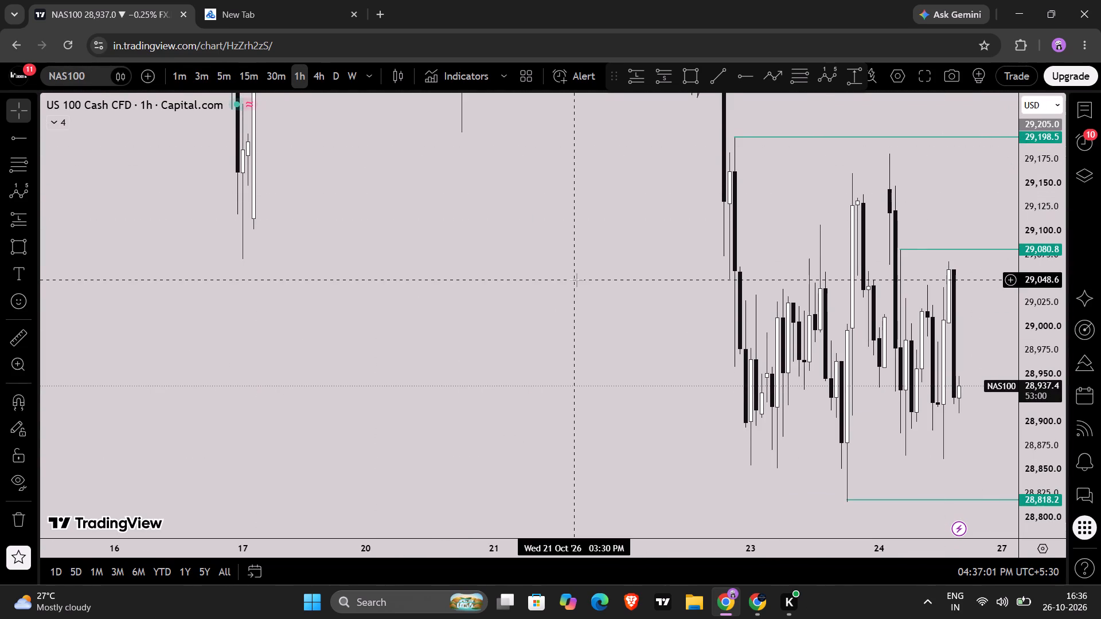
Turn on the visibility of the hidden RM'S JADU TONA indicator on the NAS100 chart.
left_click(60, 122)
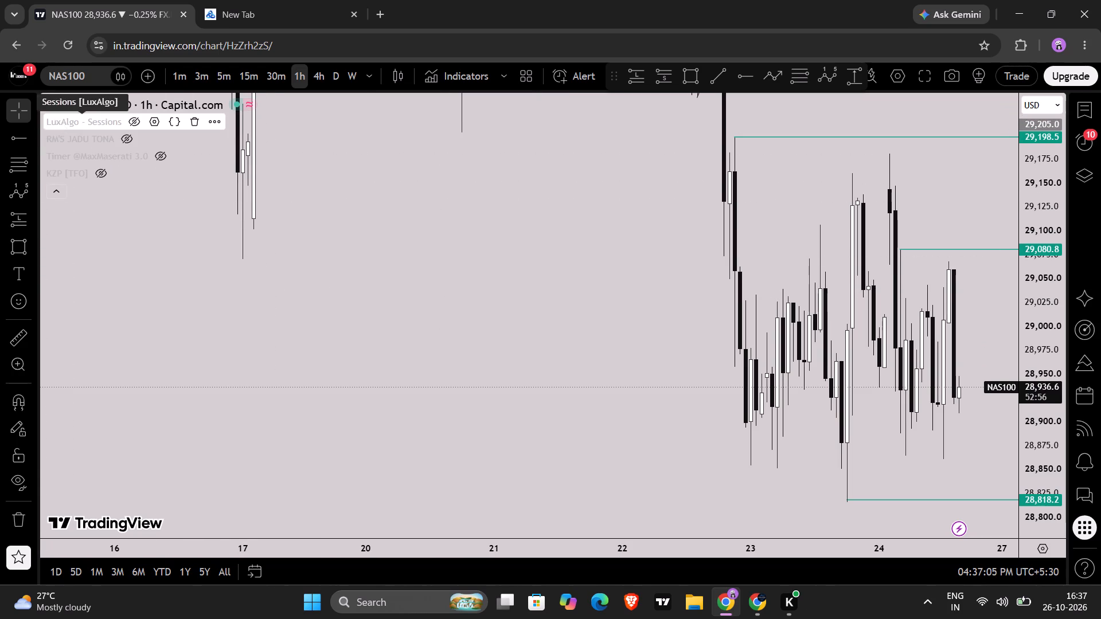
left_click(130, 140)
left_click(63, 194)
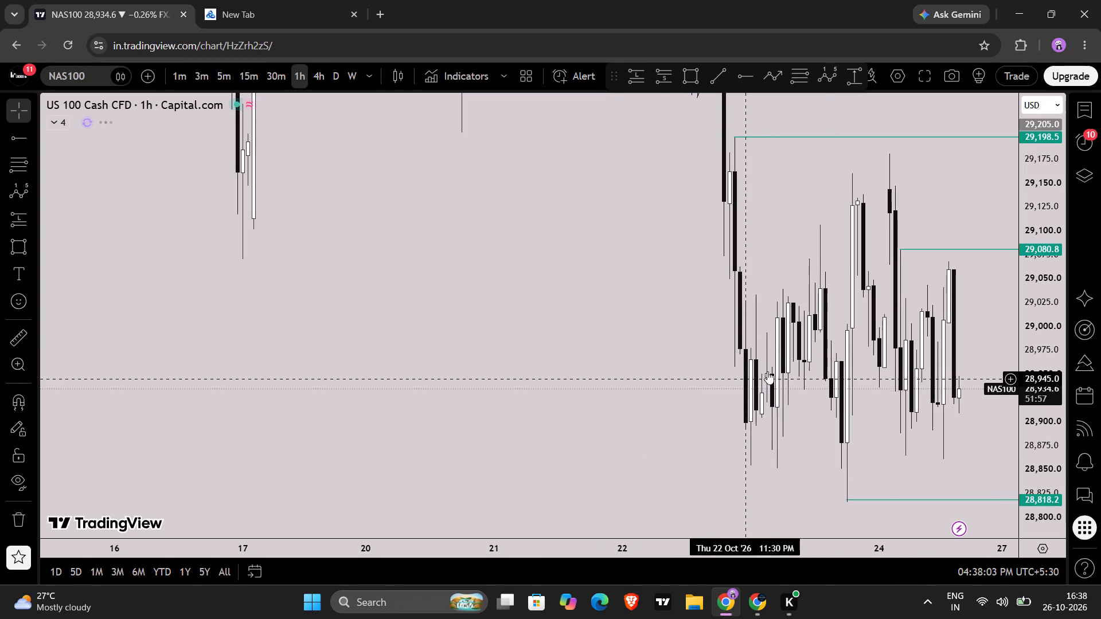
Examine the NAS100 1-hour price action around the 29,198.5, 29,080.8 and 28,818.2 levels.
scroll(765, 379, "up", 2)
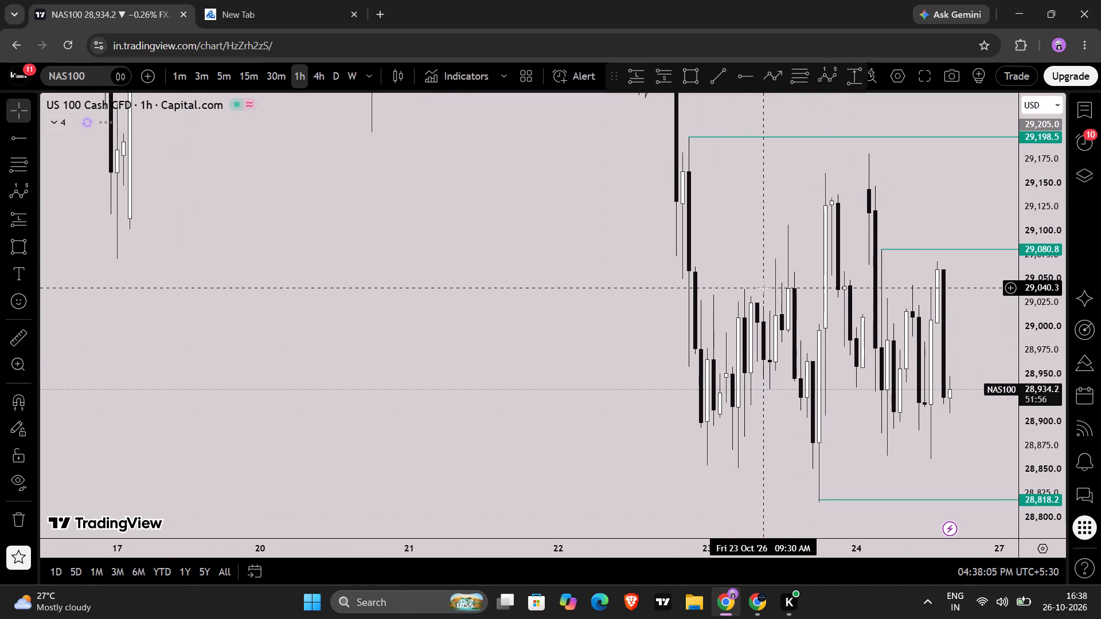
left_click_drag(764, 288, 657, 339)
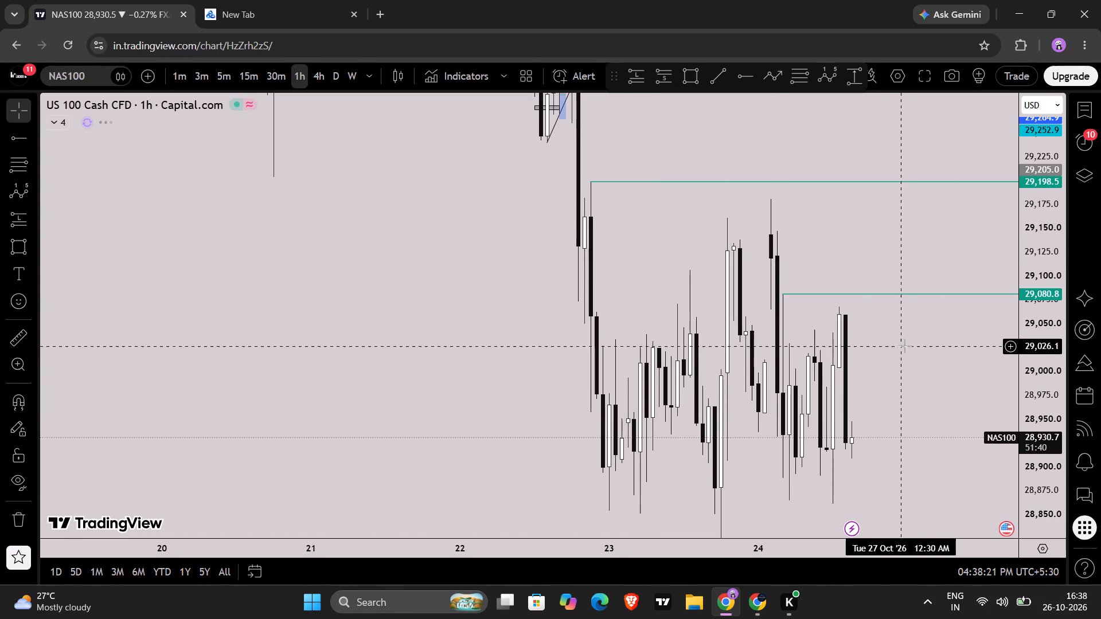
scroll(899, 411, "up", 3)
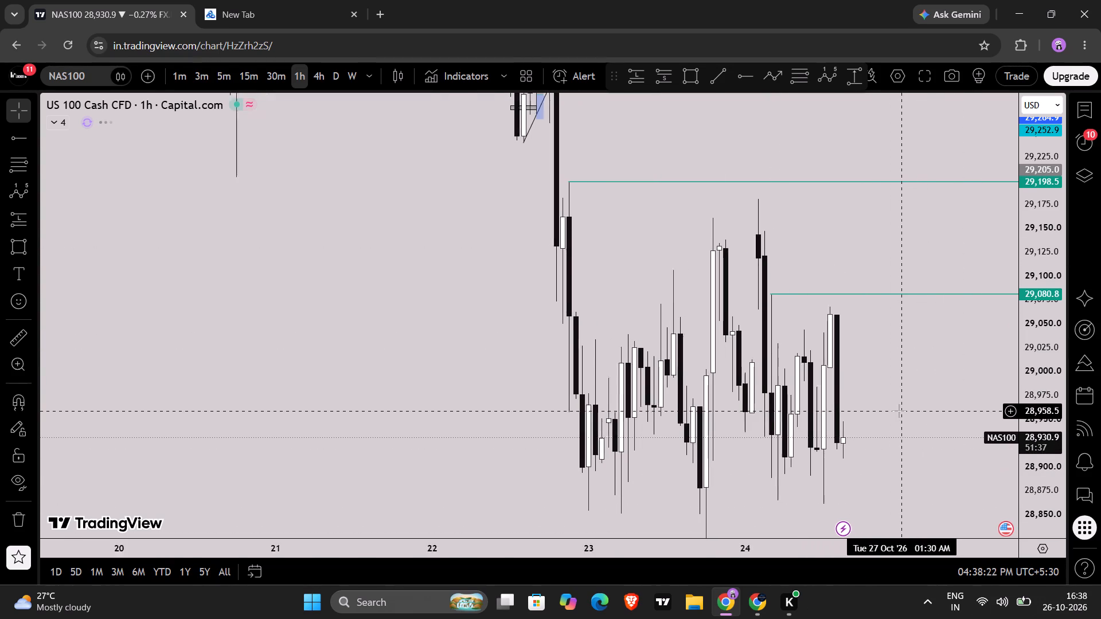
scroll(1035, 378, "down", 3)
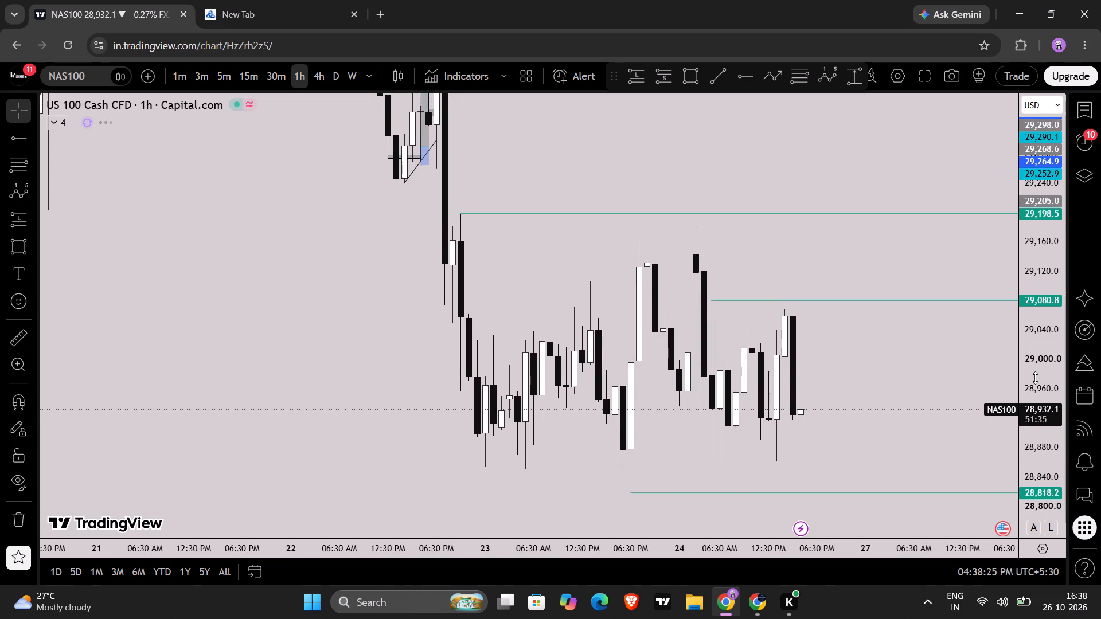
scroll(1035, 378, "down", 2)
scroll(925, 369, "up", 1)
left_click_drag(916, 373, 802, 372)
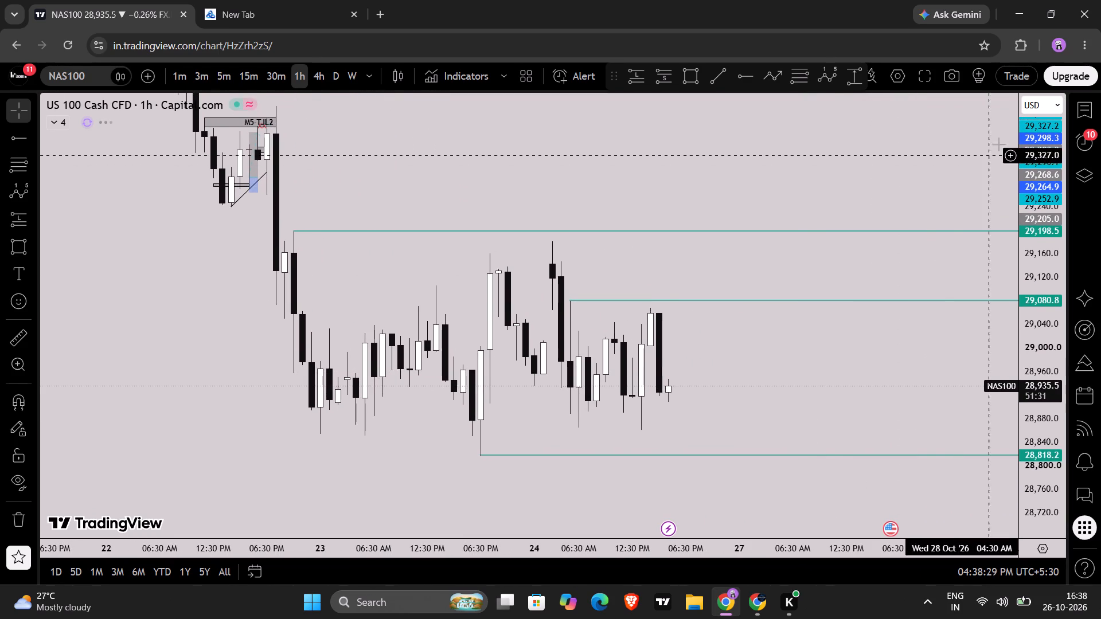
Load the EURUSD symbol from the watchlist into the chart.
left_click(1086, 111)
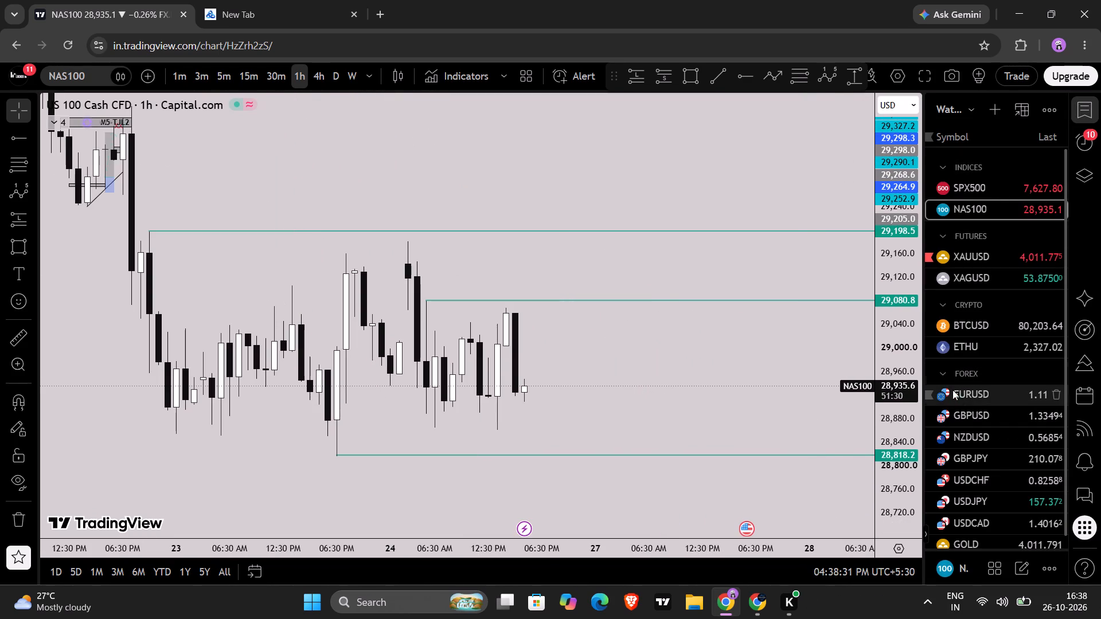
left_click(966, 398)
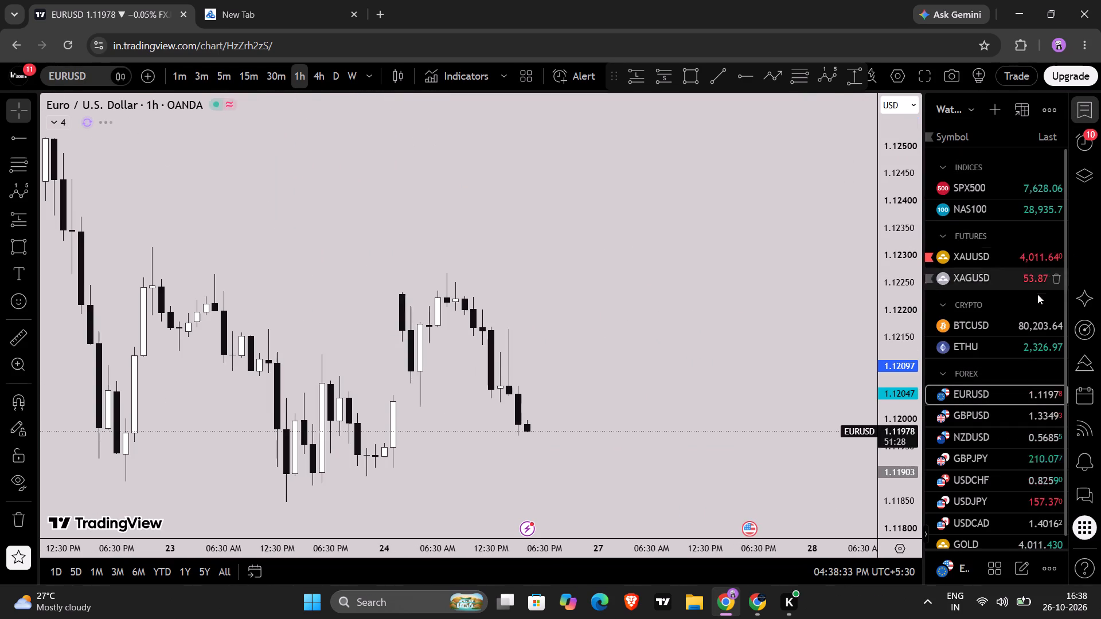
Remove GOLD, ETHU and XAGUSD from the watchlist and hide the list.
scroll(1029, 312, "down", 3)
scroll(1029, 312, "up", 1)
scroll(1063, 548, "down", 1)
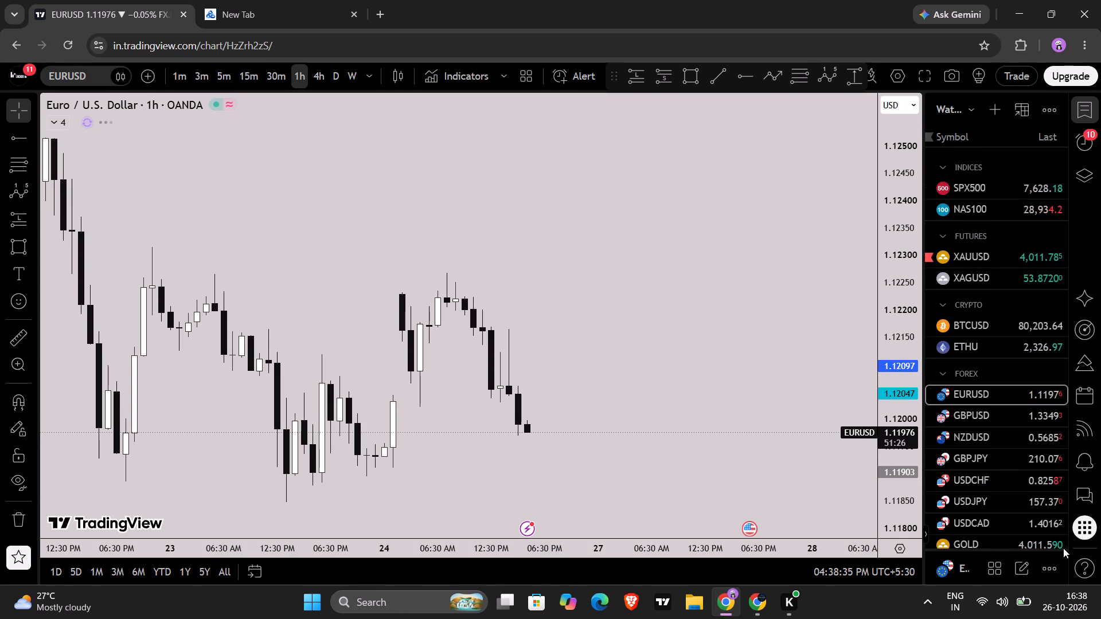
scroll(1063, 548, "down", 2)
left_click(1058, 533)
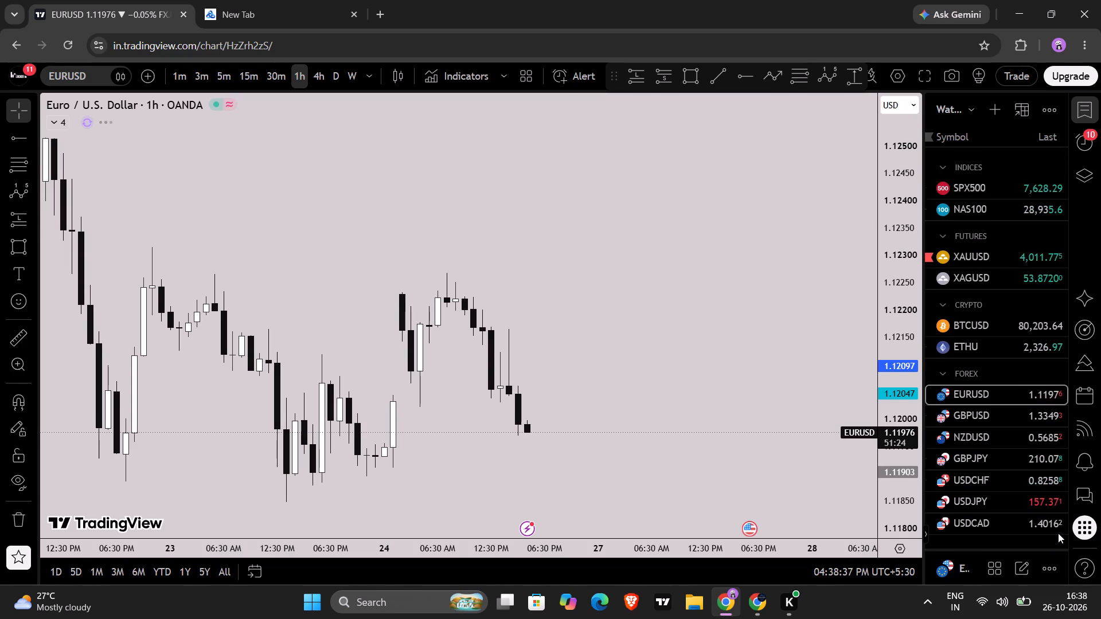
scroll(1007, 420, "up", 2)
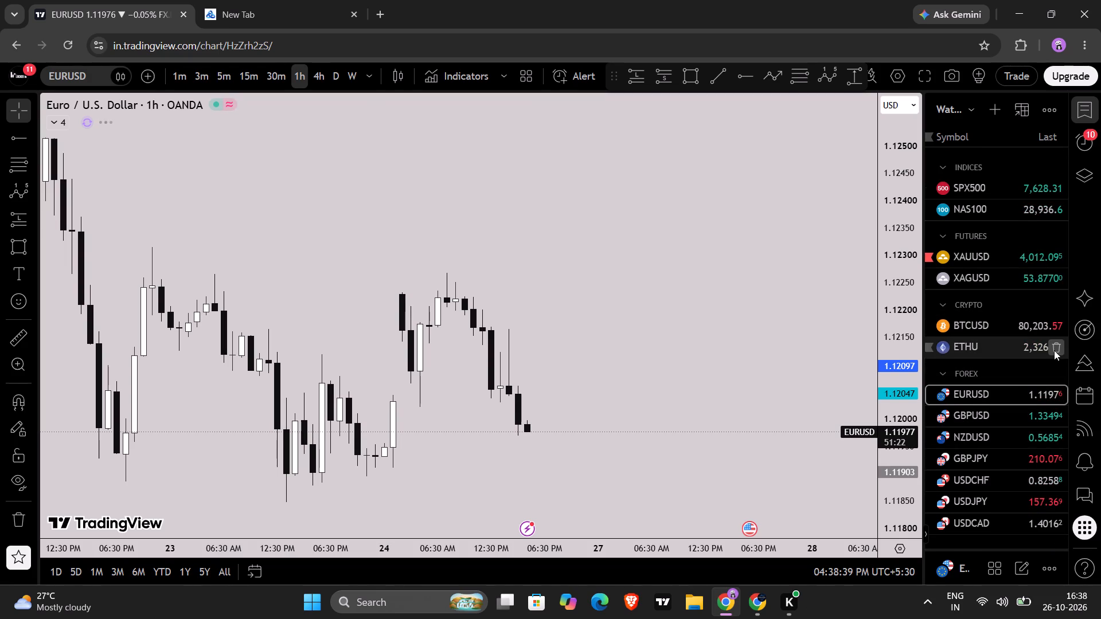
left_click(1059, 347)
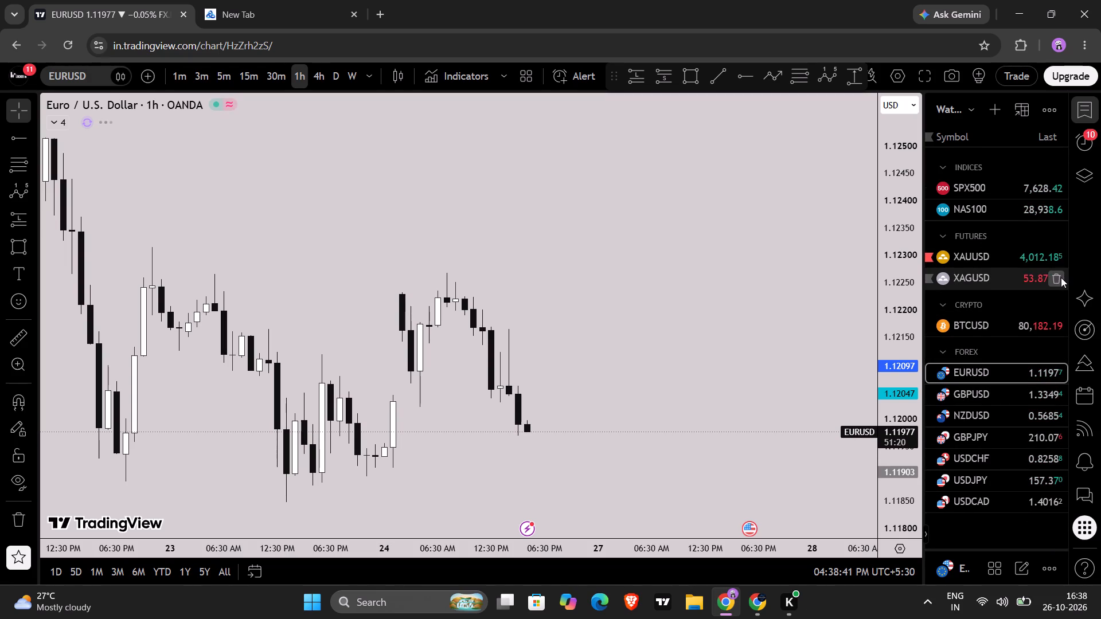
left_click(1061, 277)
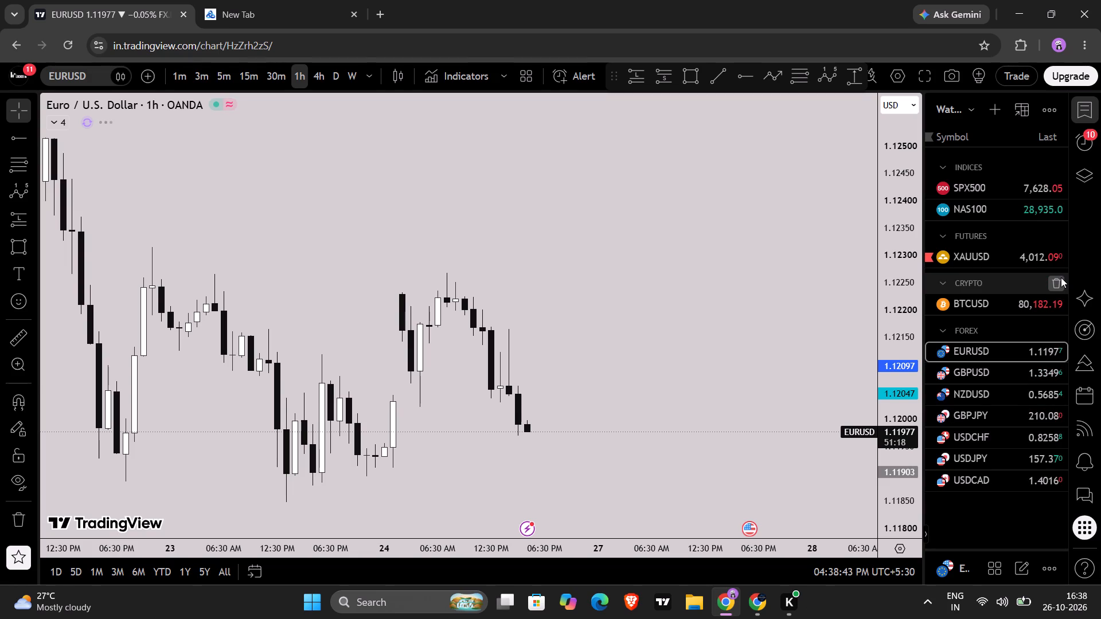
left_click(1090, 112)
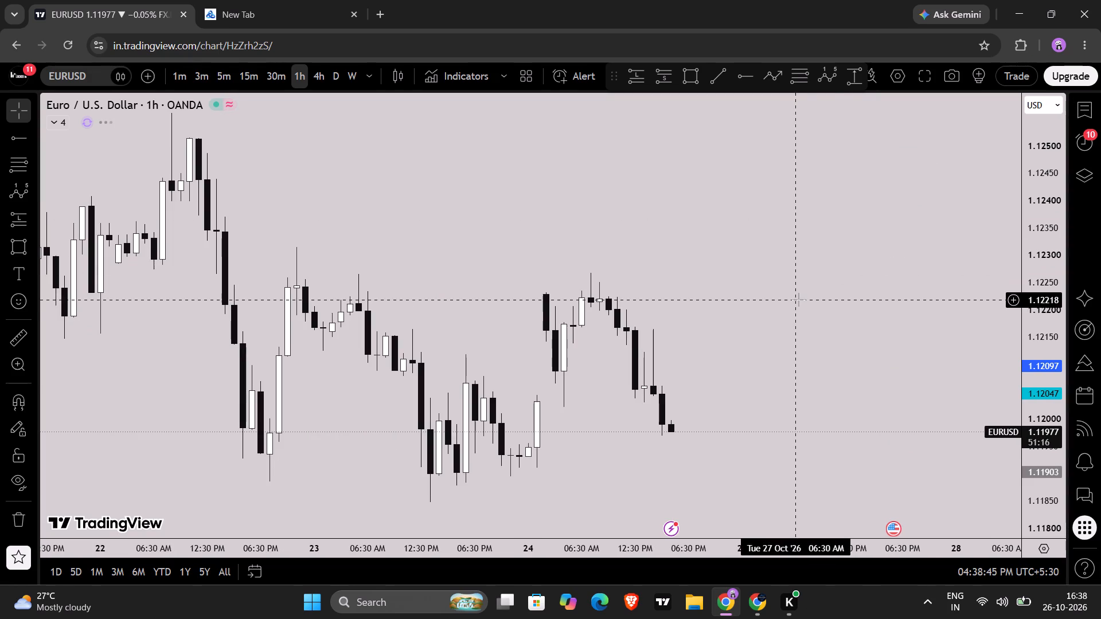
Extend the end of the EURUSD H1-TJL2 zone forward past current price to about 27 Oct.
scroll(799, 300, "down", 2)
scroll(515, 185, "down", 2)
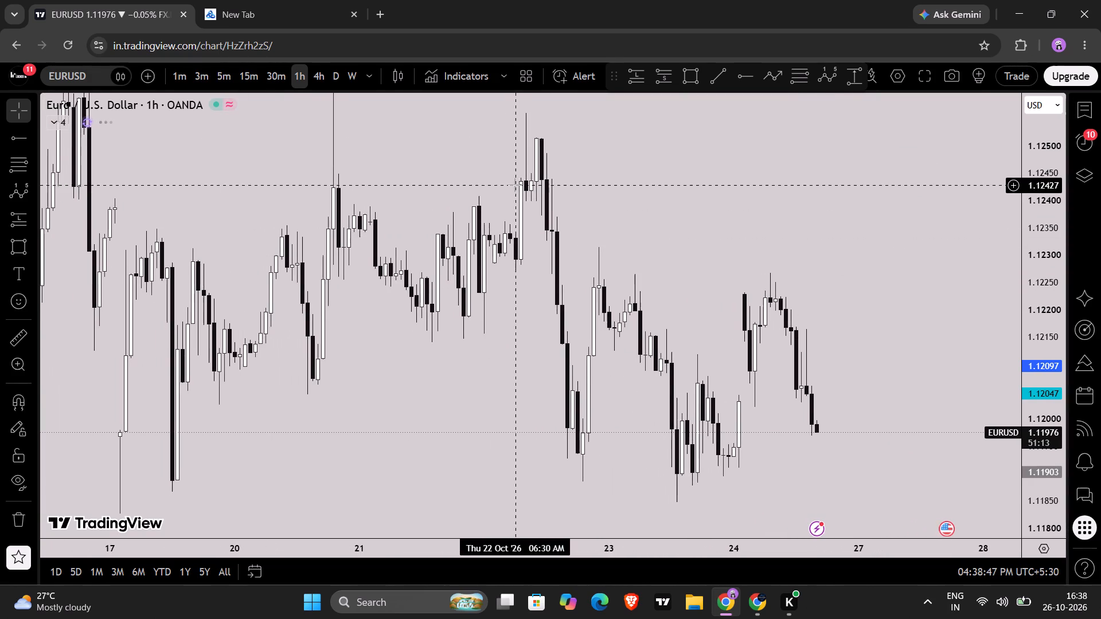
scroll(1047, 356, "down", 4)
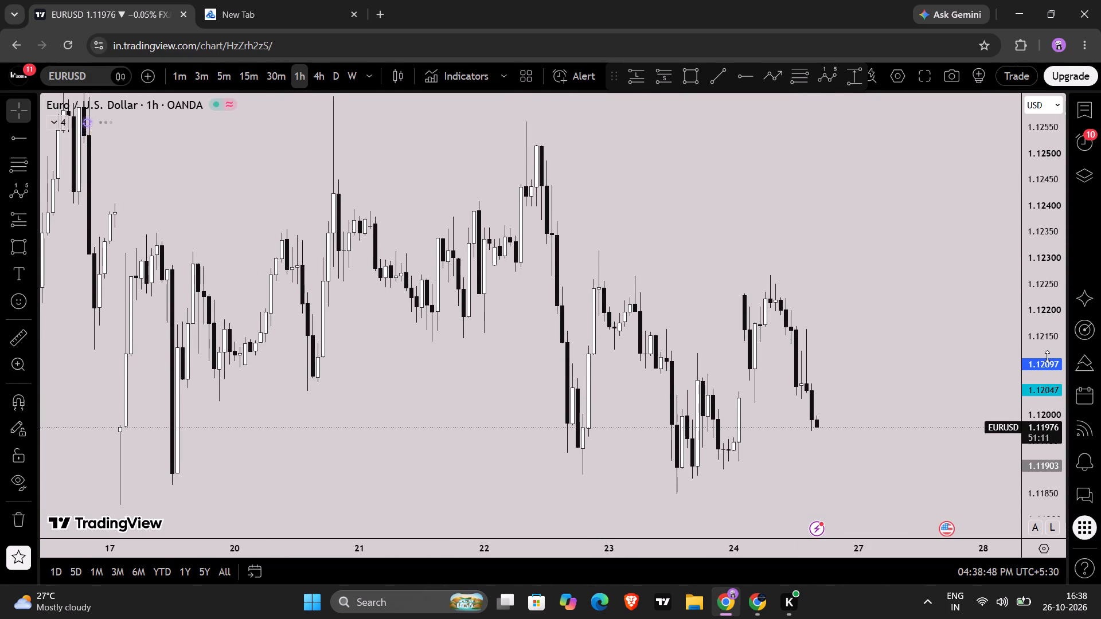
scroll(1047, 356, "down", 3)
scroll(916, 377, "down", 2)
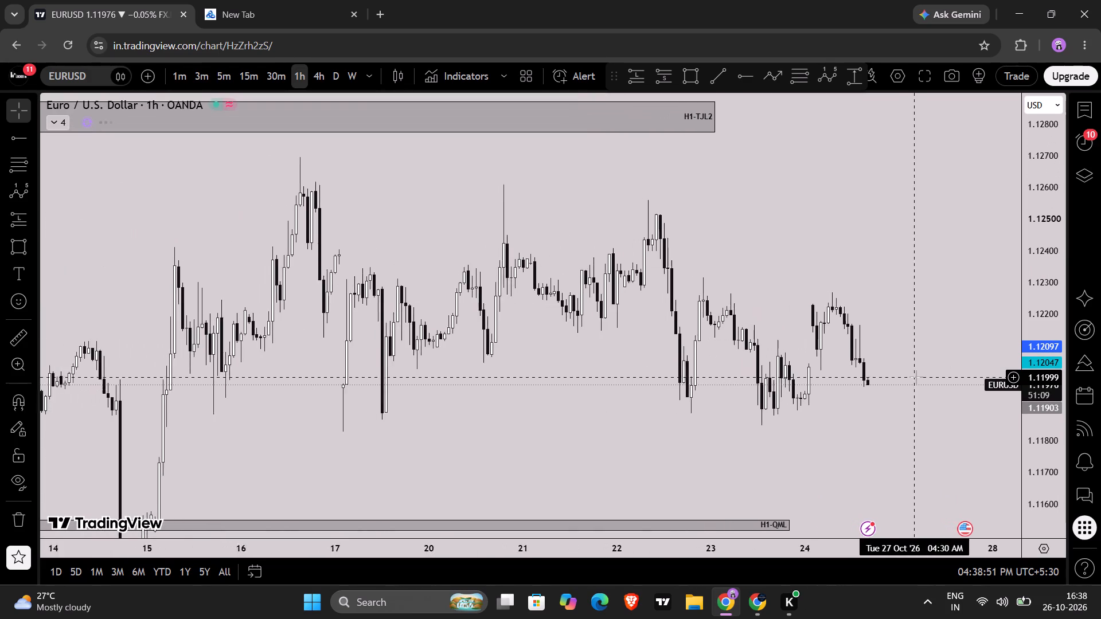
scroll(916, 377, "down", 3)
scroll(1053, 402, "down", 4)
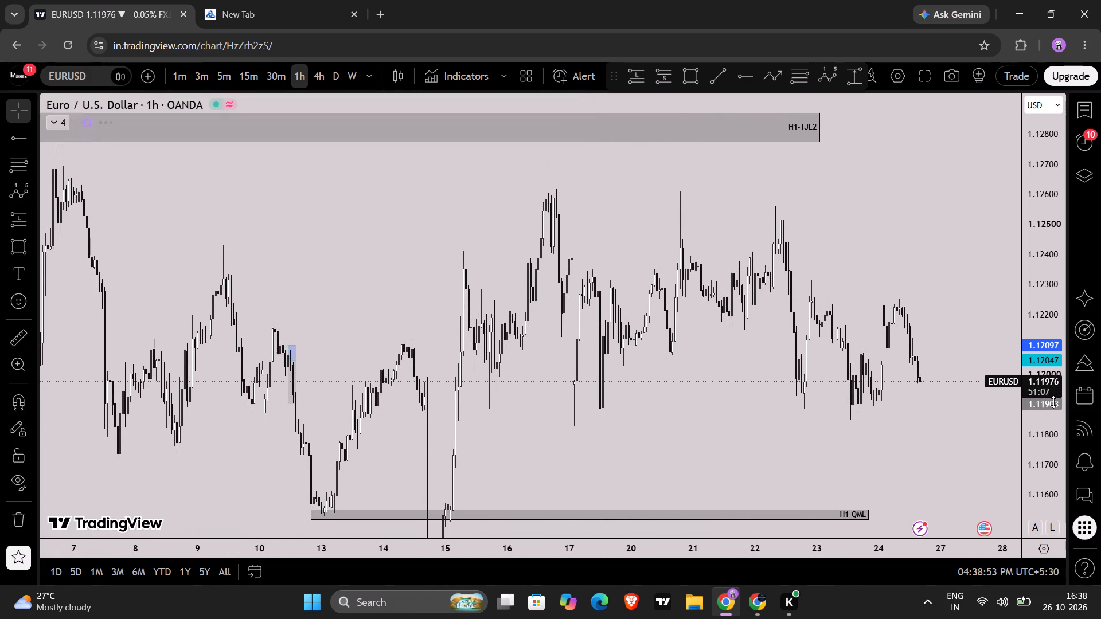
scroll(1053, 402, "down", 1)
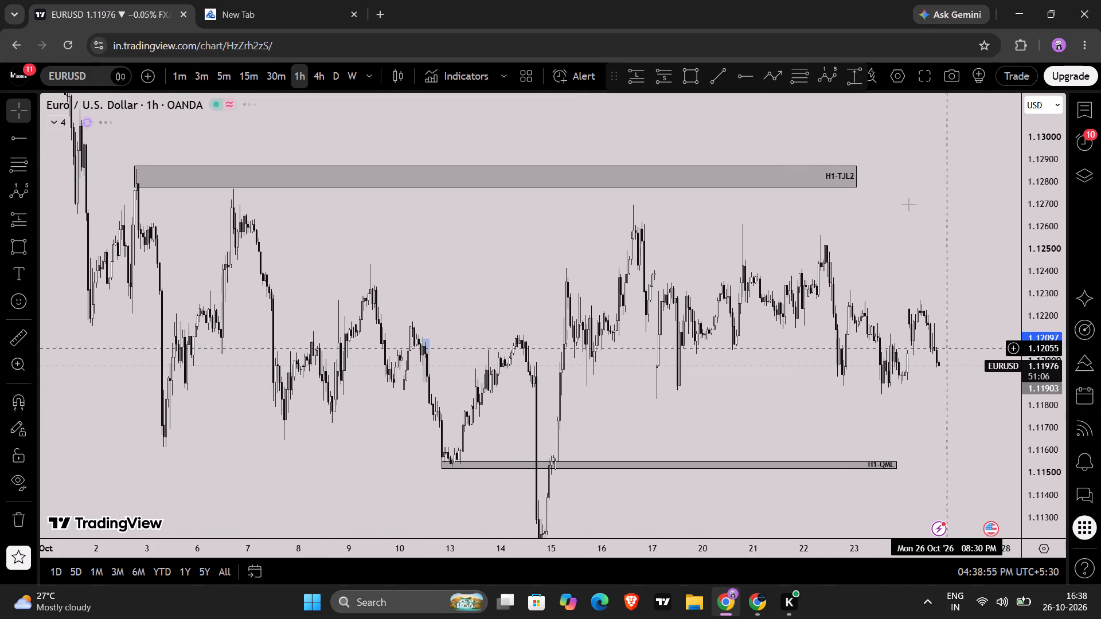
left_click_drag(857, 173, 965, 156)
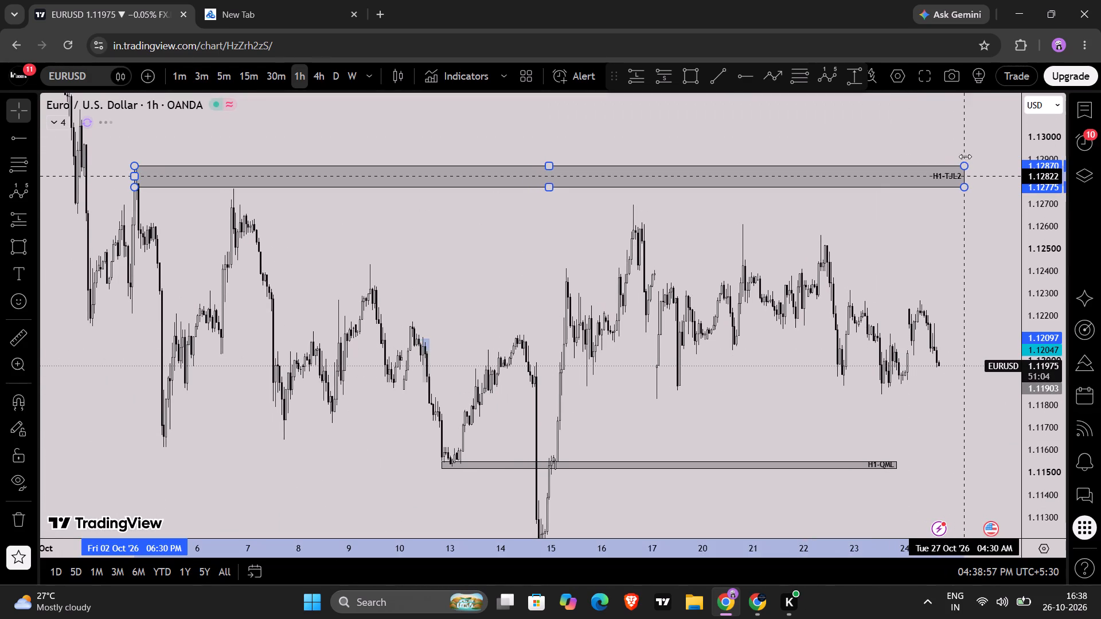
left_click_drag(965, 156, 976, 154)
Extend the end of the EURUSD H1-QML zone forward to about 28 Oct and deselect it.
left_click_drag(965, 455, 932, 243)
scroll(1036, 242, "up", 11)
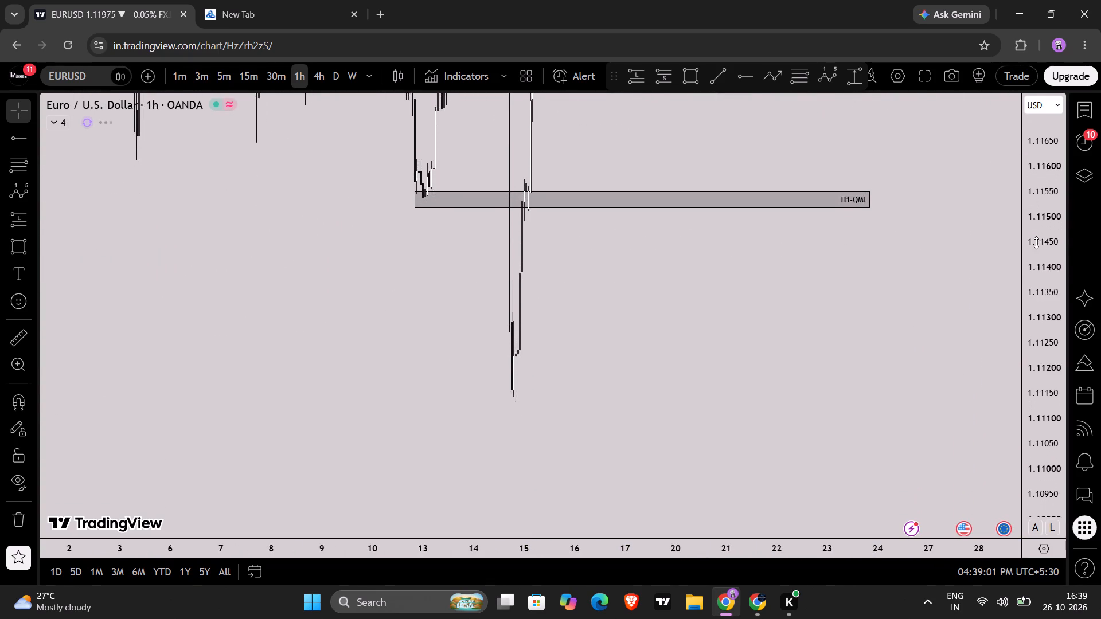
scroll(927, 253, "up", 3)
left_click_drag(923, 211, 919, 251)
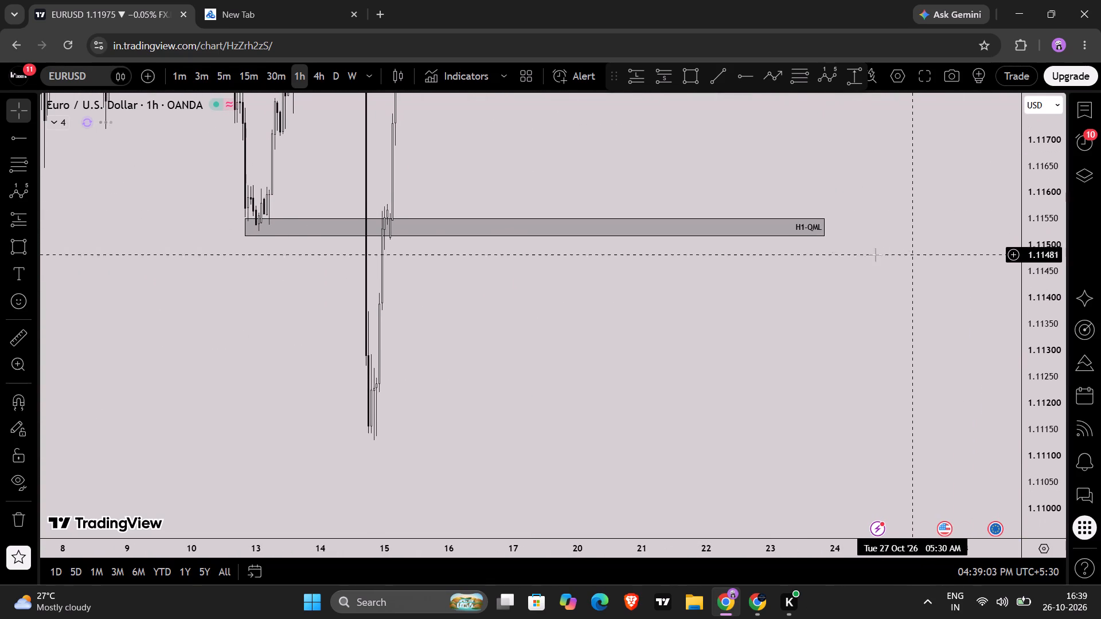
left_click_drag(823, 227, 1100, 194)
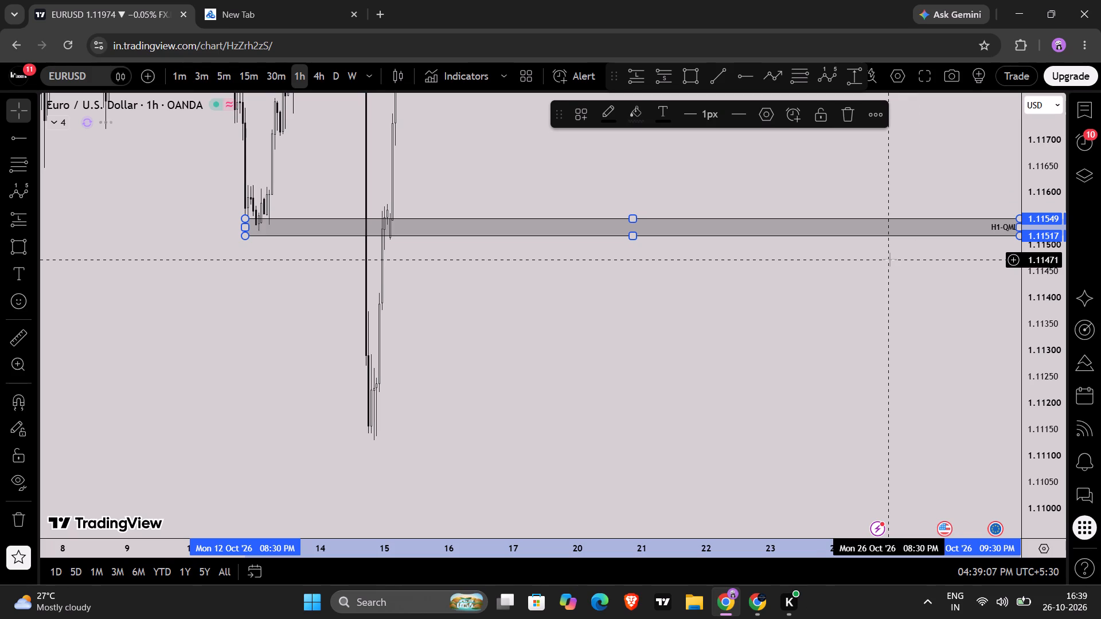
left_click(846, 323)
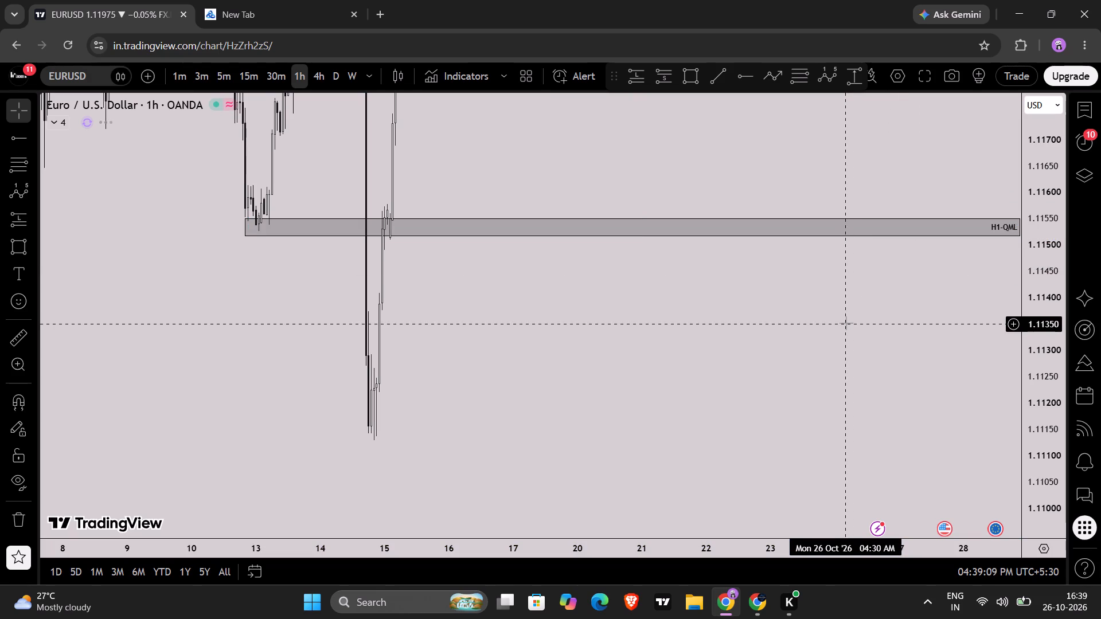
Switch the chart from EURUSD to the GBPUSD symbol.
key("Down")
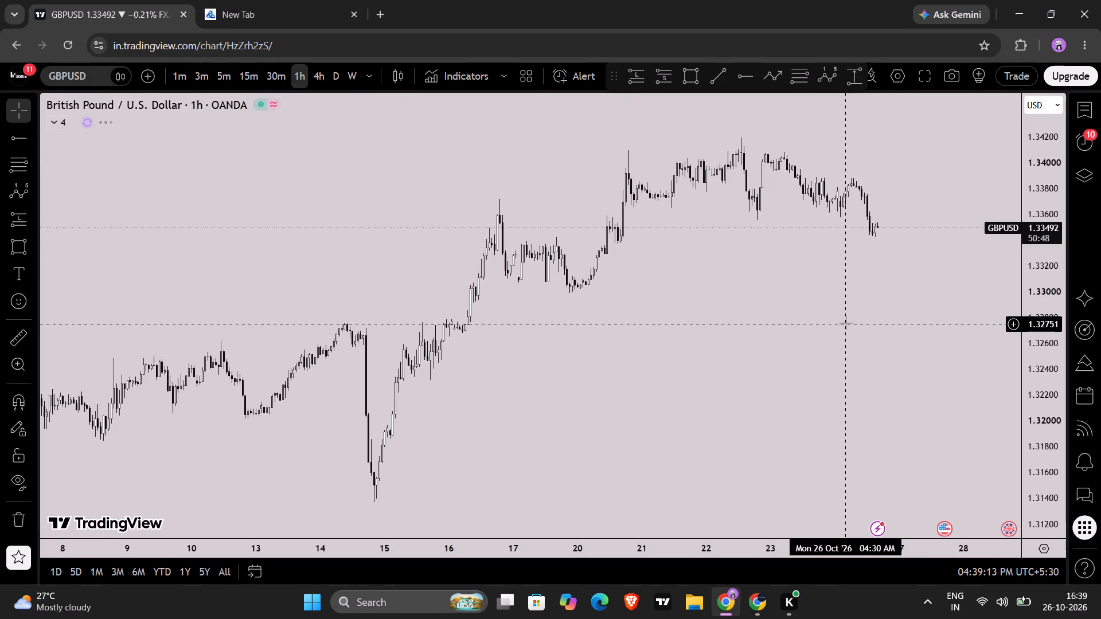
Examine the recent GBPUSD price action on the 1-hour chart.
scroll(846, 323, "up", 2)
scroll(1059, 295, "up", 2)
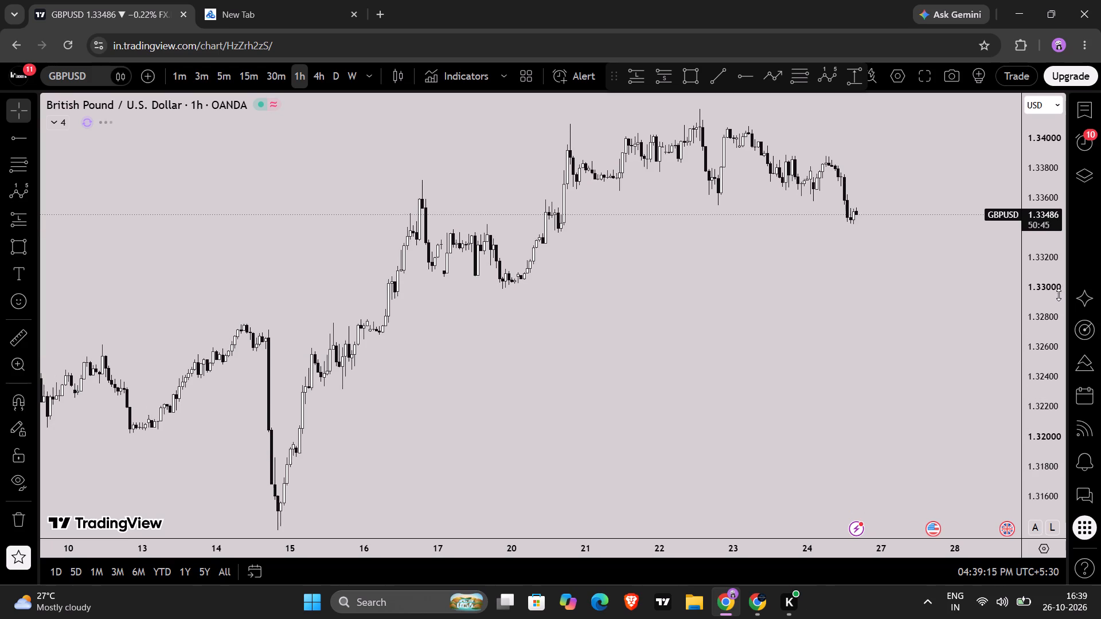
scroll(1059, 295, "up", 1)
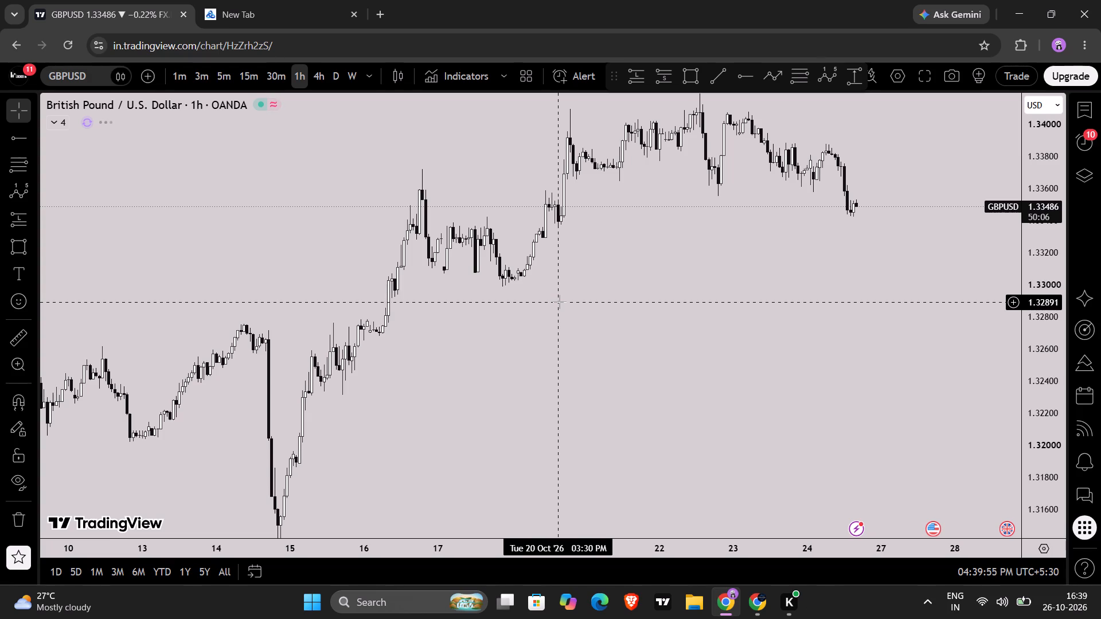
Open YouTube from the favorites in the second browser tab.
left_click(234, 0)
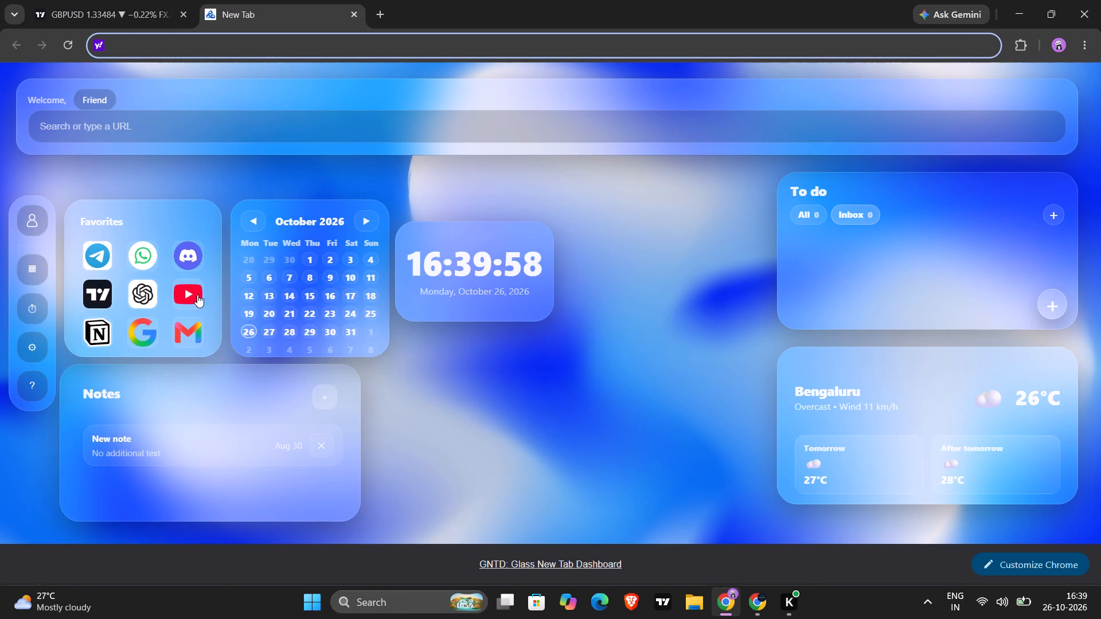
left_click(197, 295)
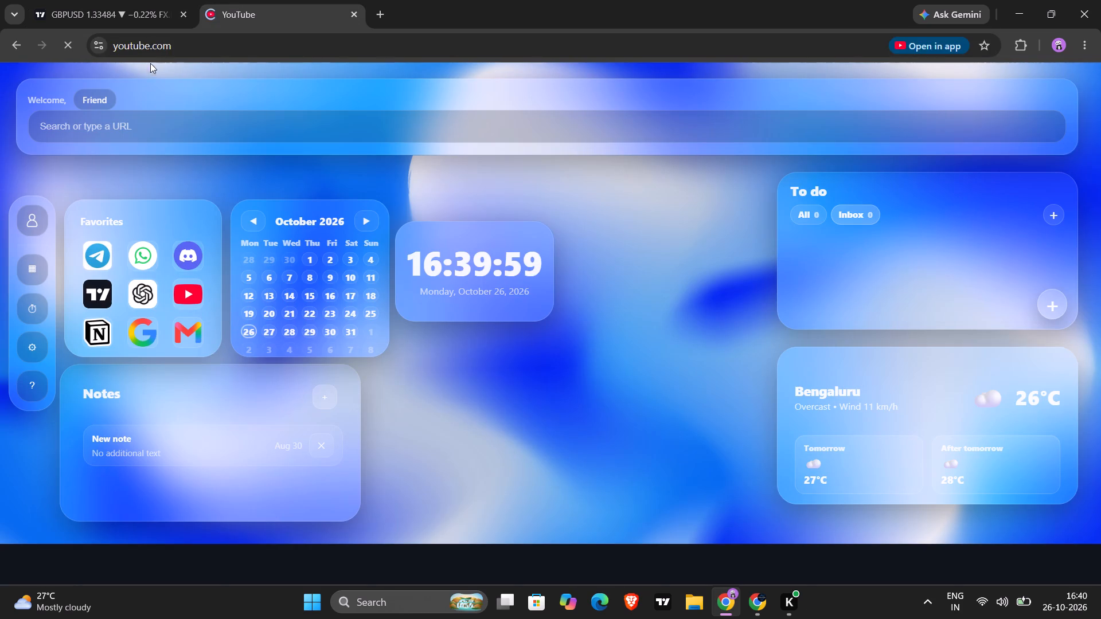
Return to the GBPUSD chart and examine its 1-hour price history from September through October.
left_click(133, 0)
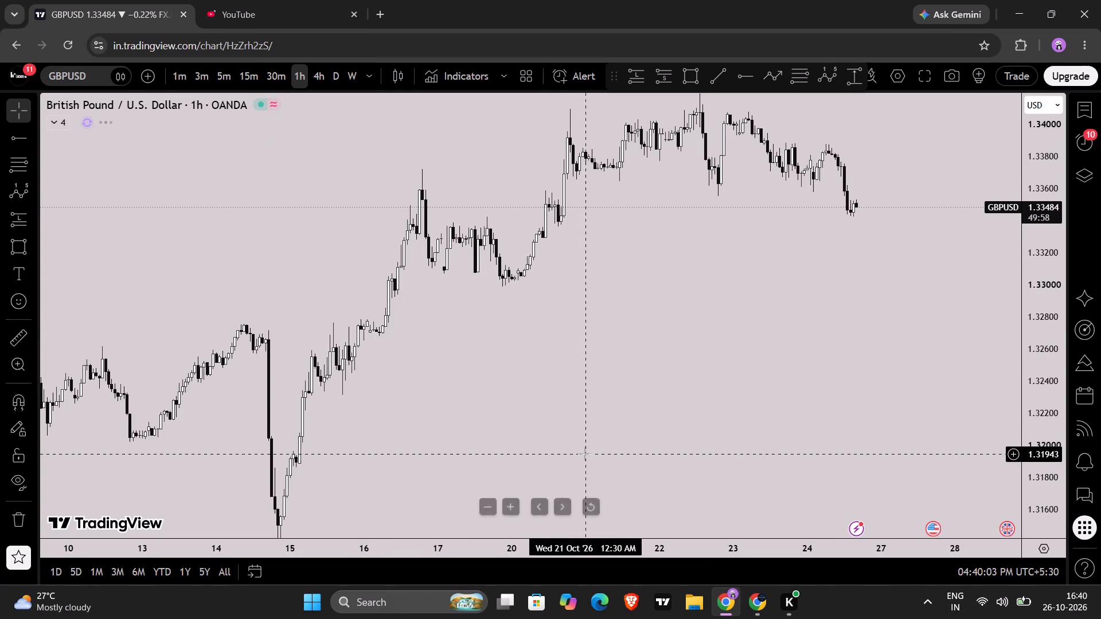
scroll(1023, 489, "down", 5)
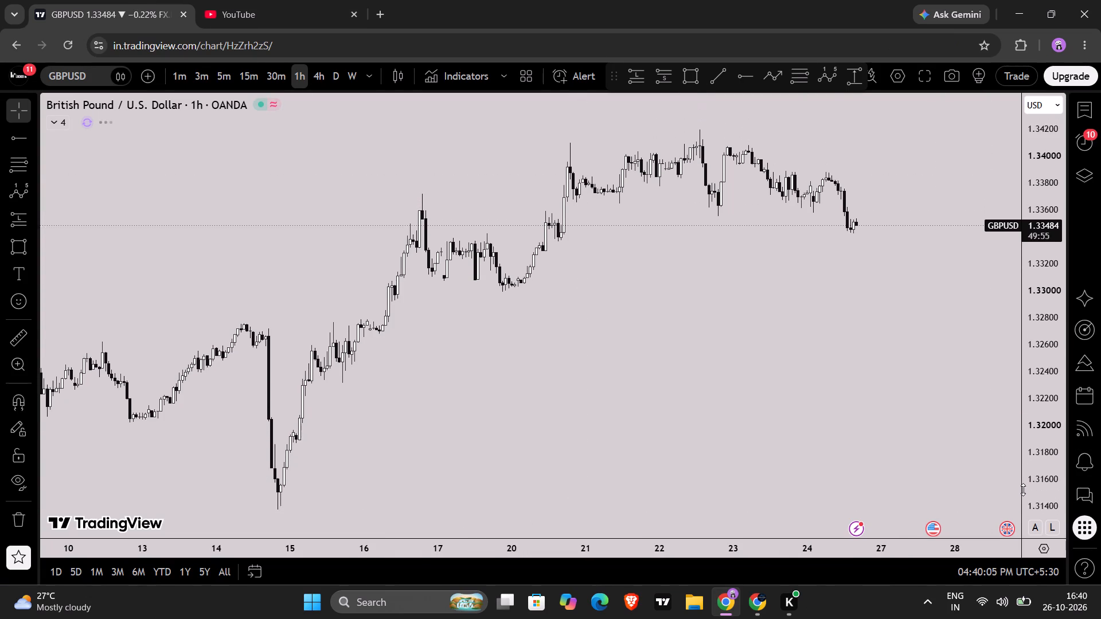
scroll(1023, 489, "down", 2)
scroll(871, 460, "down", 3)
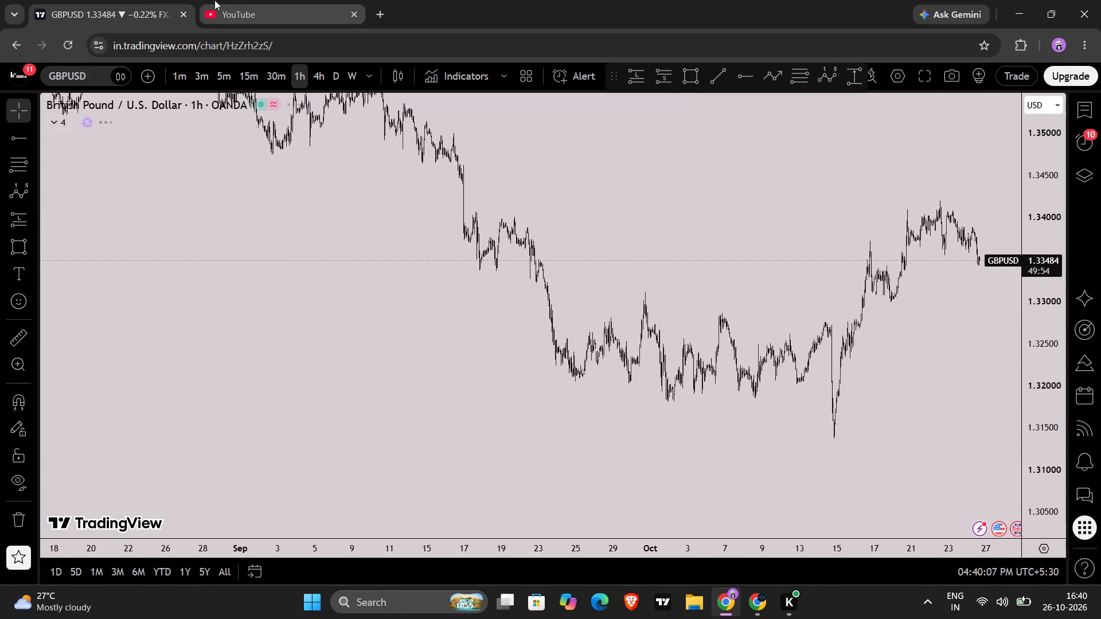
left_click(131, 0)
scroll(719, 232, "up", 4)
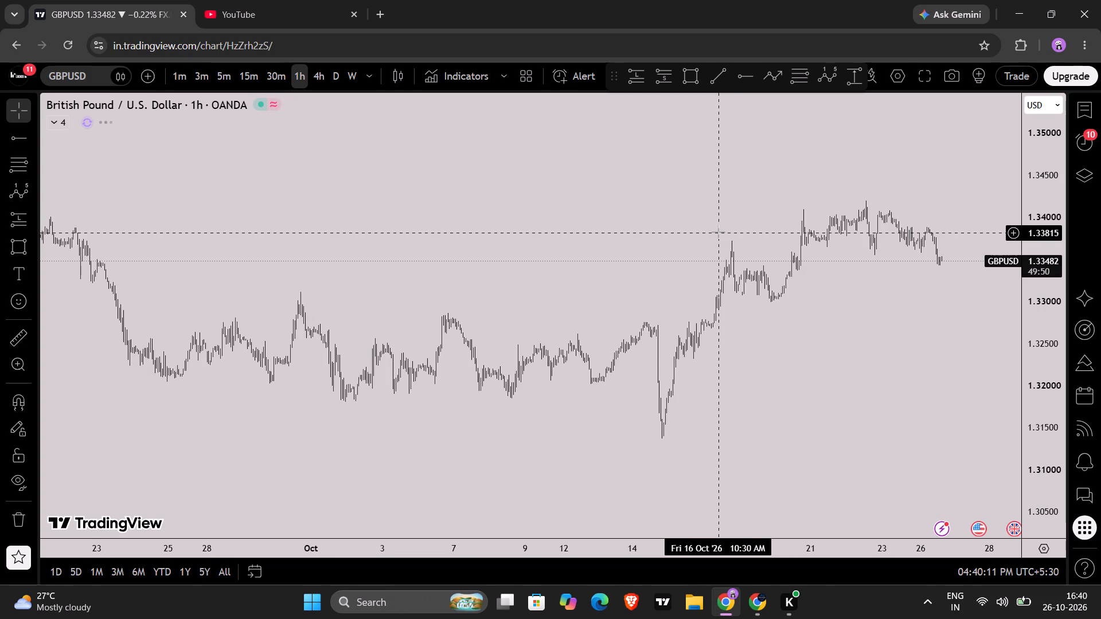
Switch the GBPUSD chart to the 4-hour timeframe and examine the price swings since mid-September.
left_click(326, 80)
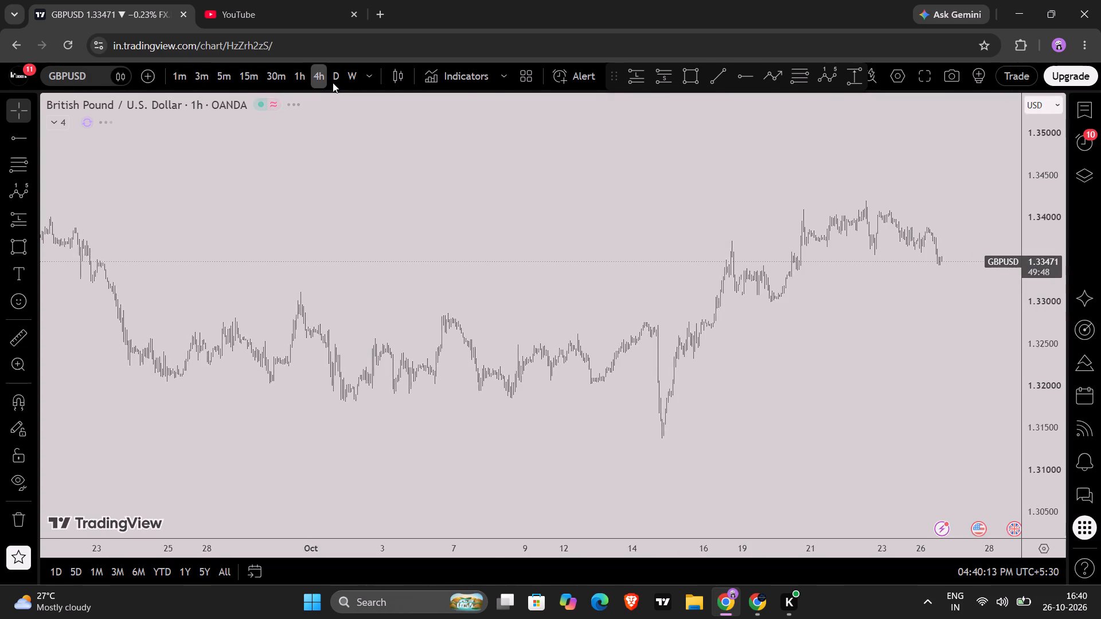
scroll(712, 176, "up", 7)
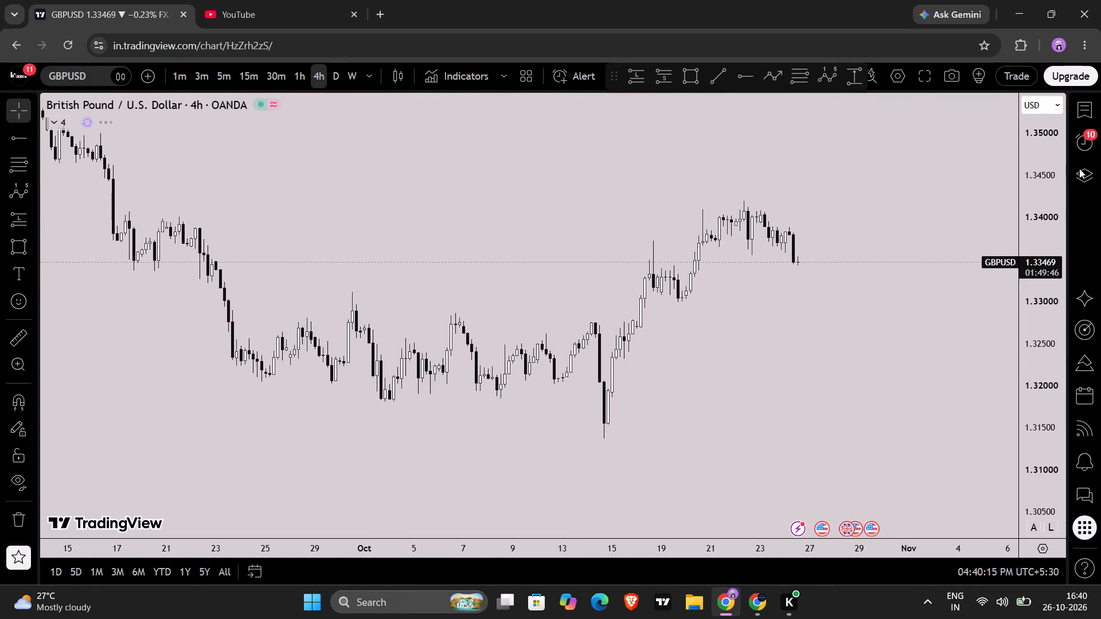
scroll(1060, 221, "up", 7)
scroll(761, 313, "right", 1)
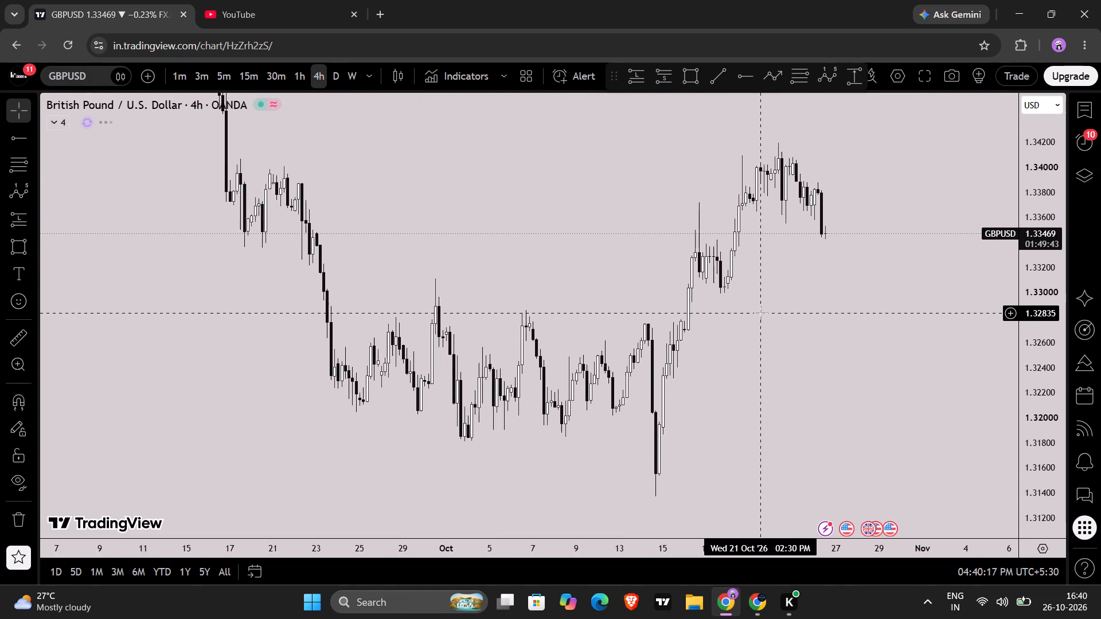
scroll(761, 313, "right", 1)
scroll(761, 313, "down", 2)
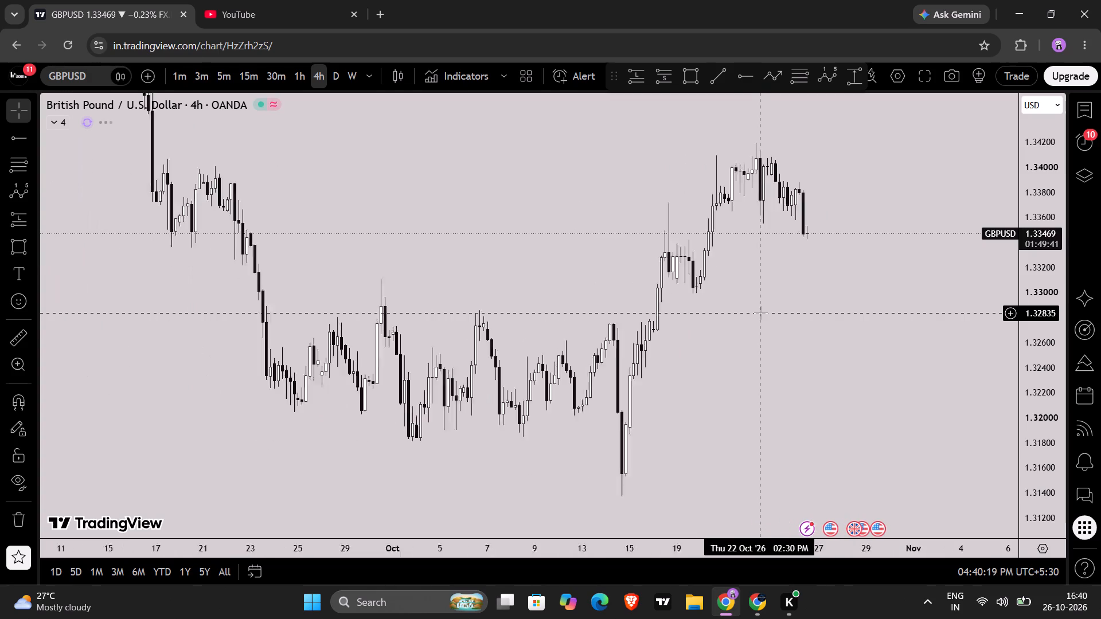
scroll(761, 313, "down", 1)
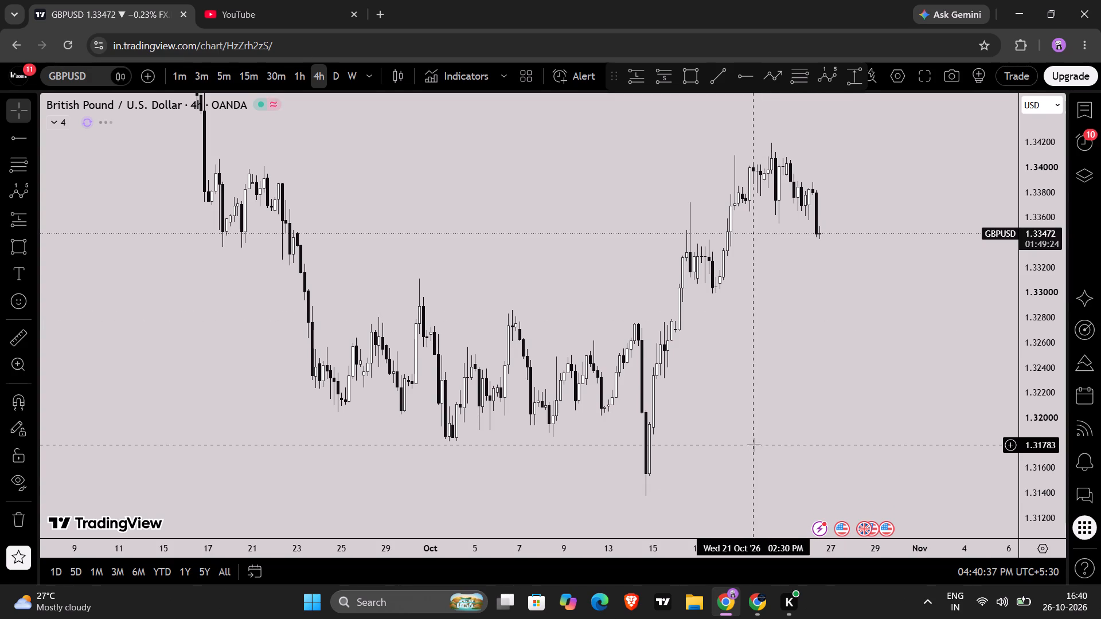
scroll(760, 467, "up", 1)
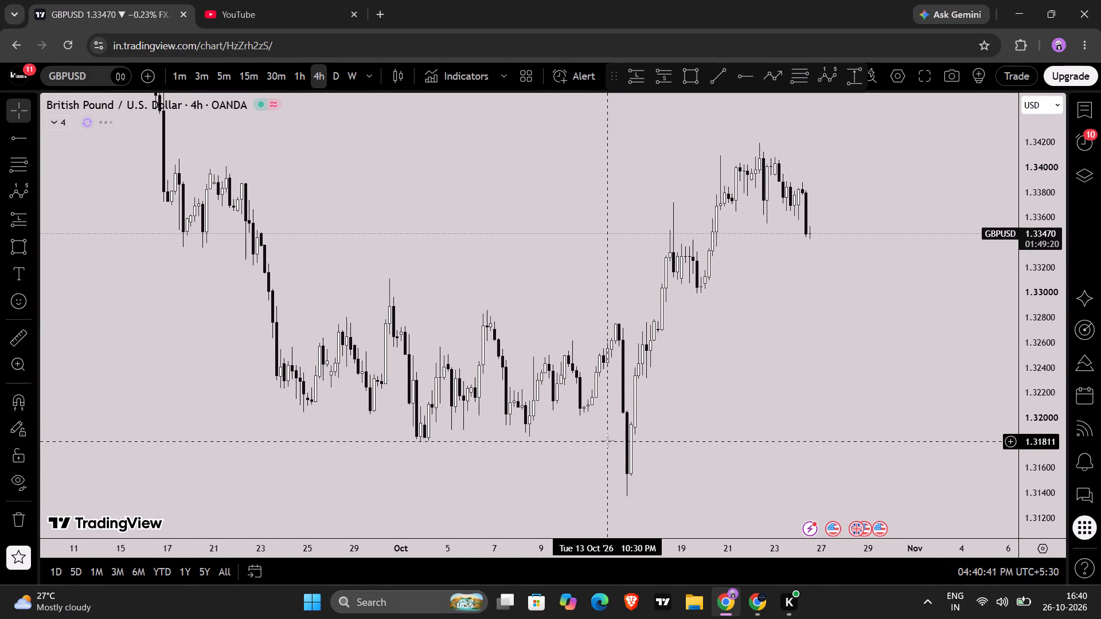
Switch the chart from GBPUSD to the NZDUSD symbol.
key("Down")
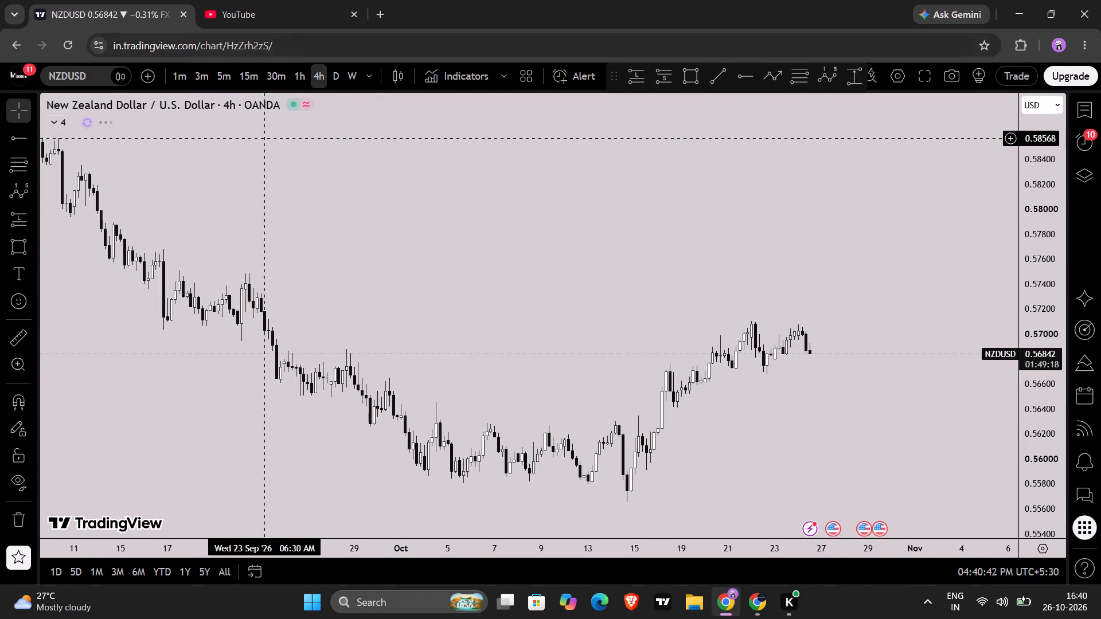
Browse the recommended videos on the YouTube home feed.
left_click(298, 1)
scroll(538, 346, "down", 2)
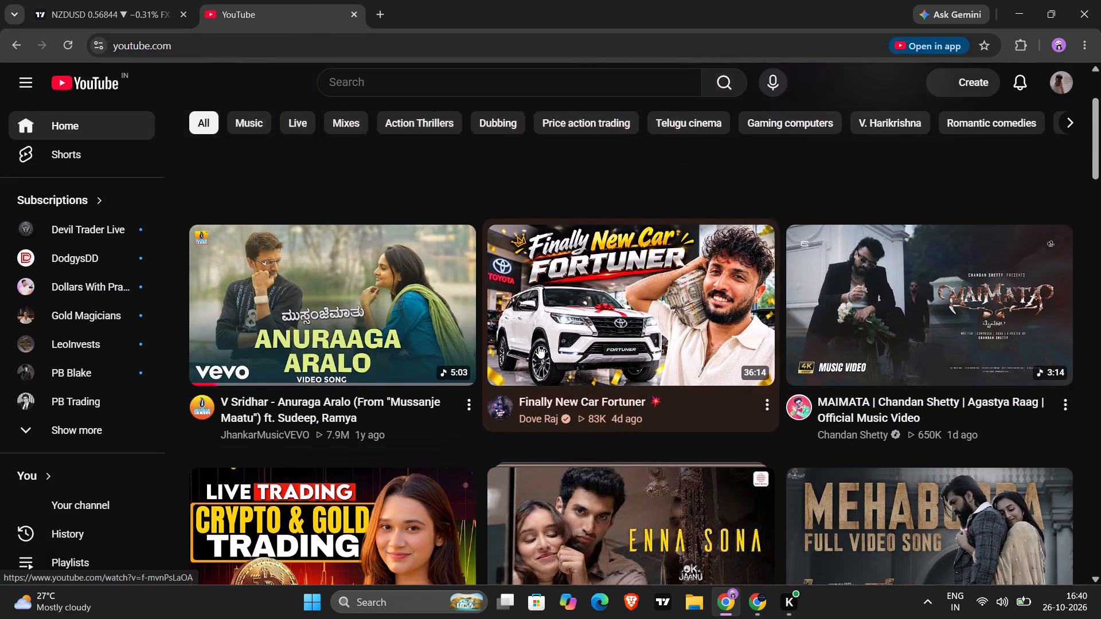
scroll(538, 346, "down", 1)
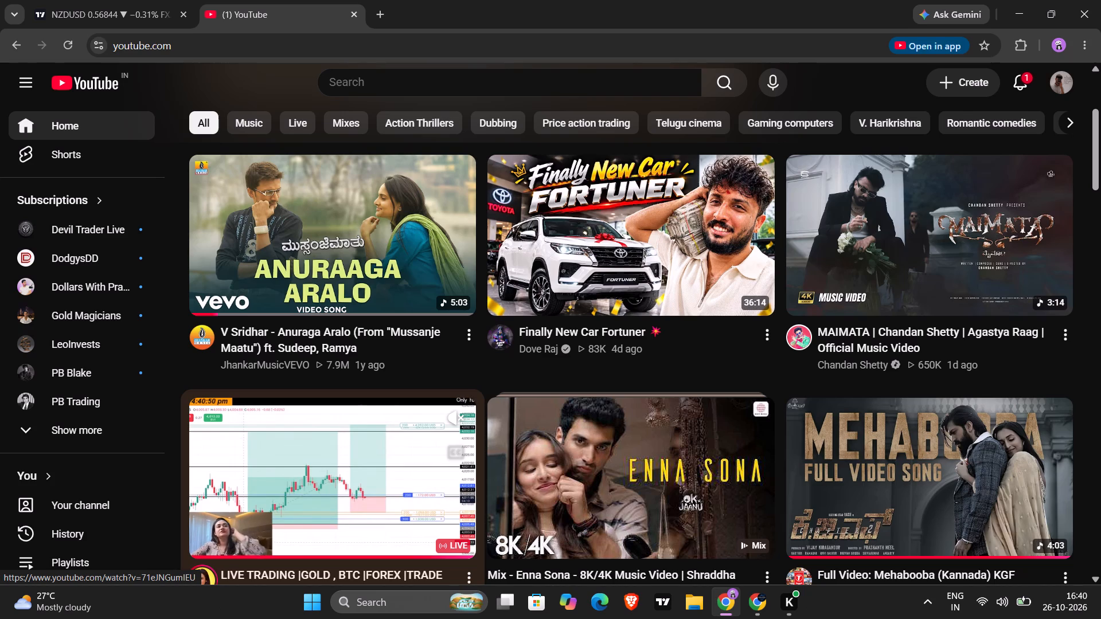
left_click(456, 424)
scroll(456, 424, "down", 1)
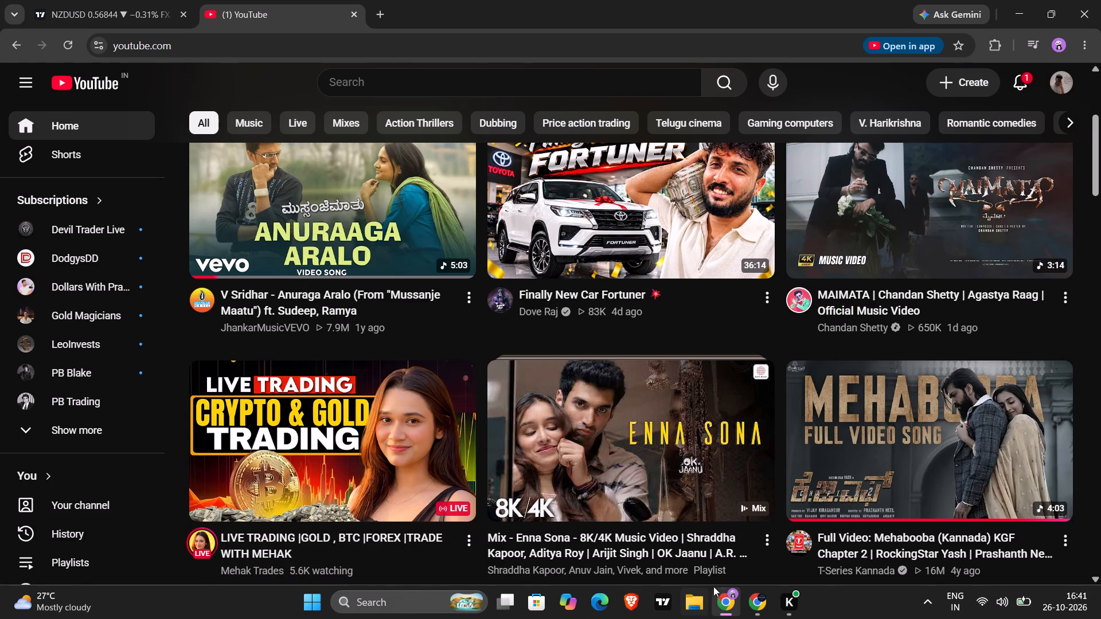
Check the NAS100 15-minute chart in the other Chrome window and dismiss the Delta Exchange advertisement.
left_click(768, 605)
left_click(762, 331)
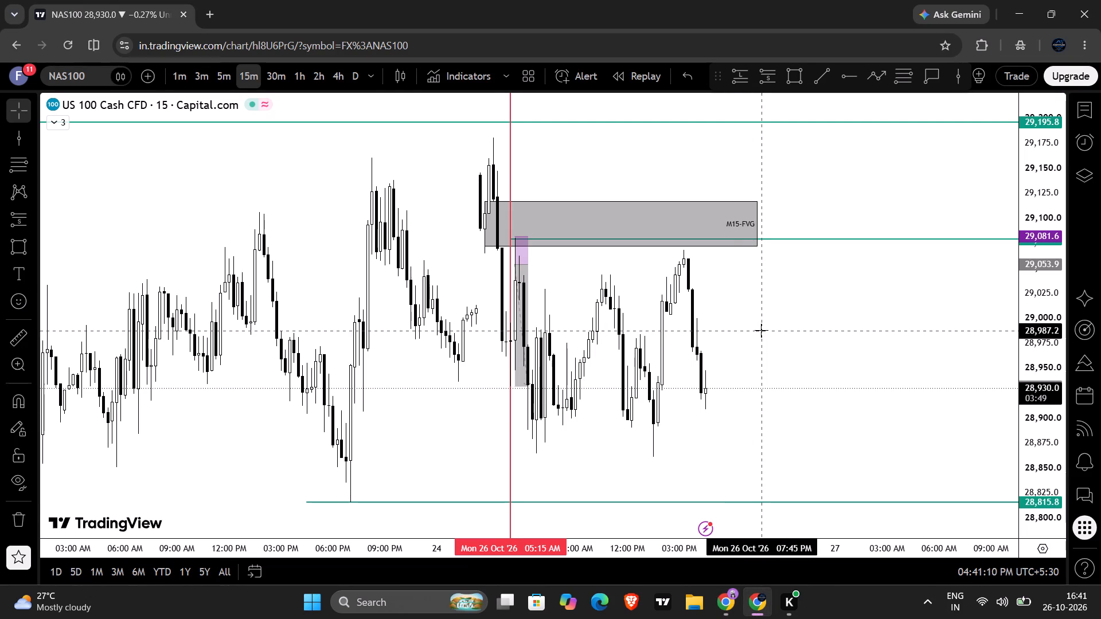
scroll(762, 331, "down", 1)
left_click(365, 442)
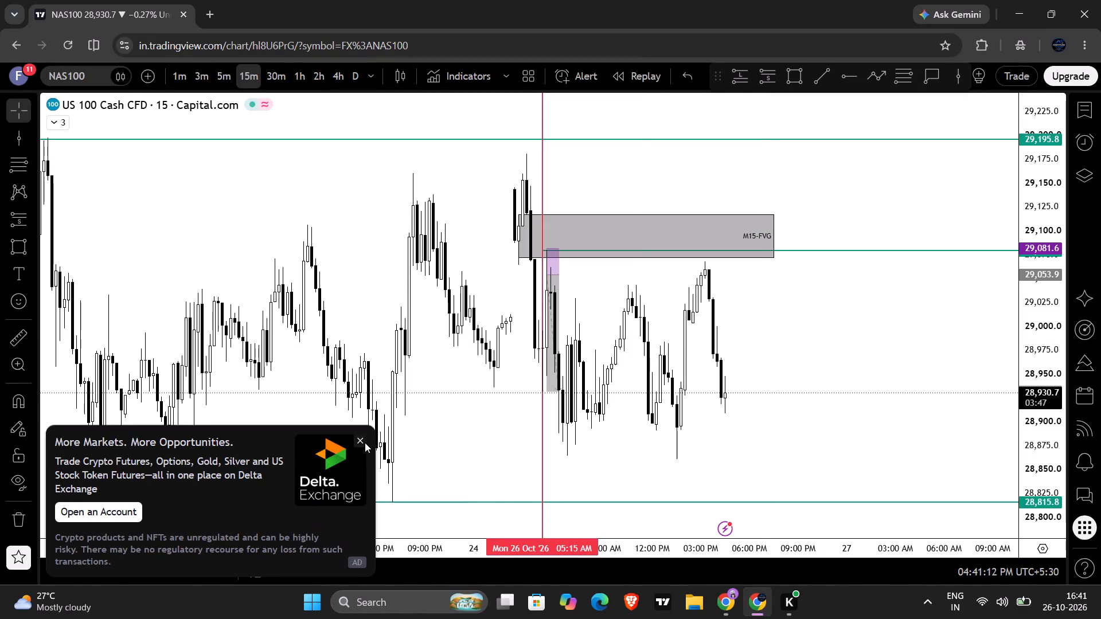
scroll(1024, 418, "down", 2)
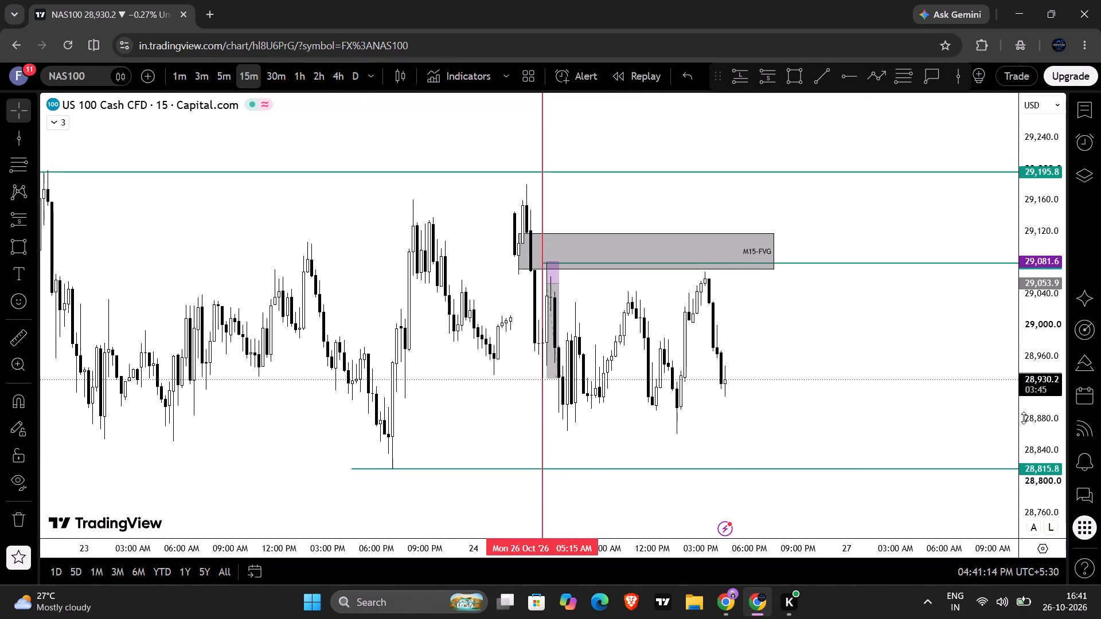
scroll(1024, 418, "down", 1)
Return to the NZDUSD 4-hour chart, expand its indicator list, and toggle RM'S JADU TONA's visibility off and back on.
left_click(722, 599)
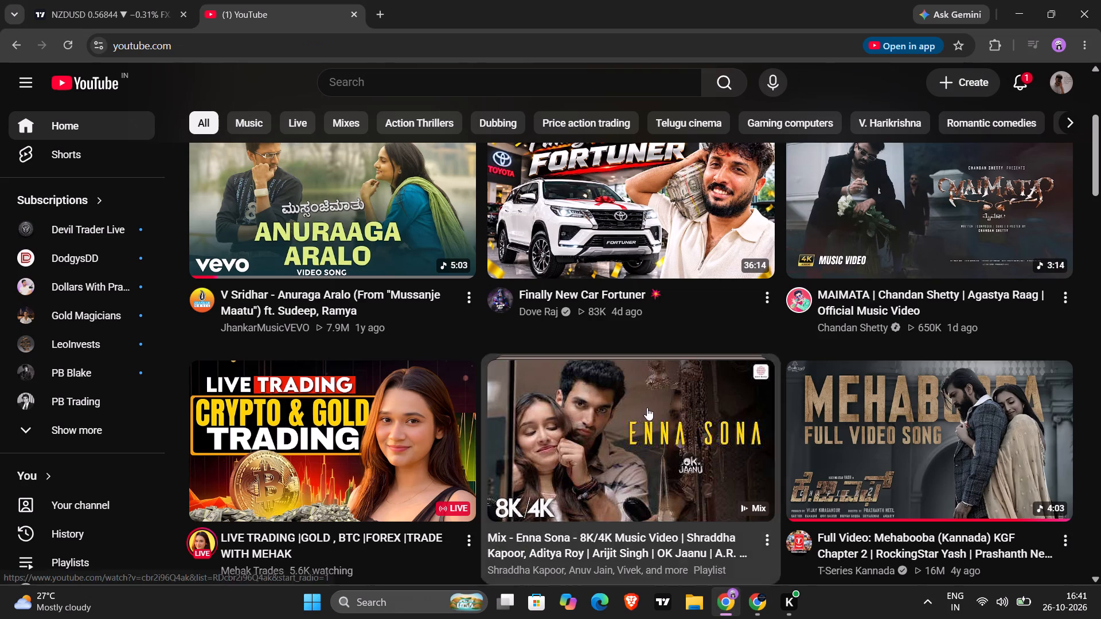
left_click(131, 0)
scroll(666, 367, "down", 3)
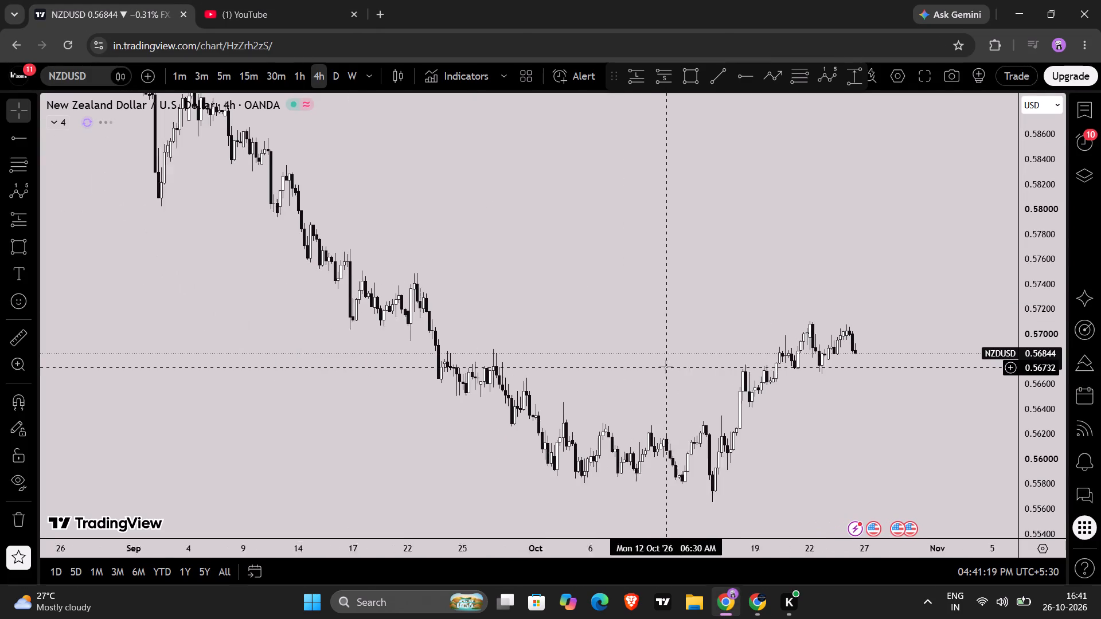
left_click(67, 122)
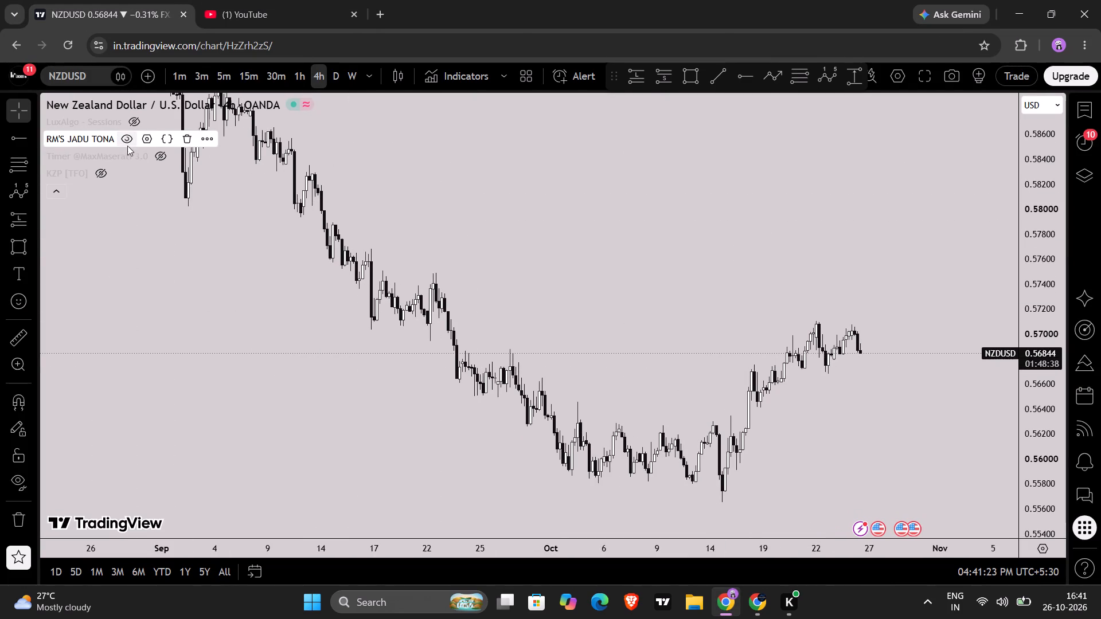
left_click(129, 140)
left_click(129, 140)
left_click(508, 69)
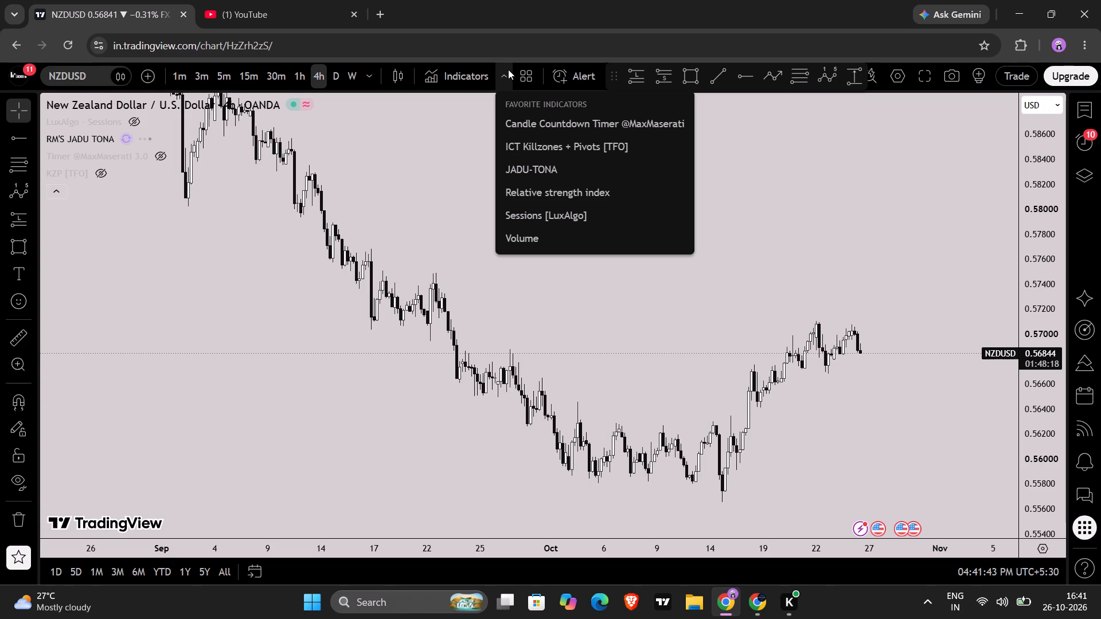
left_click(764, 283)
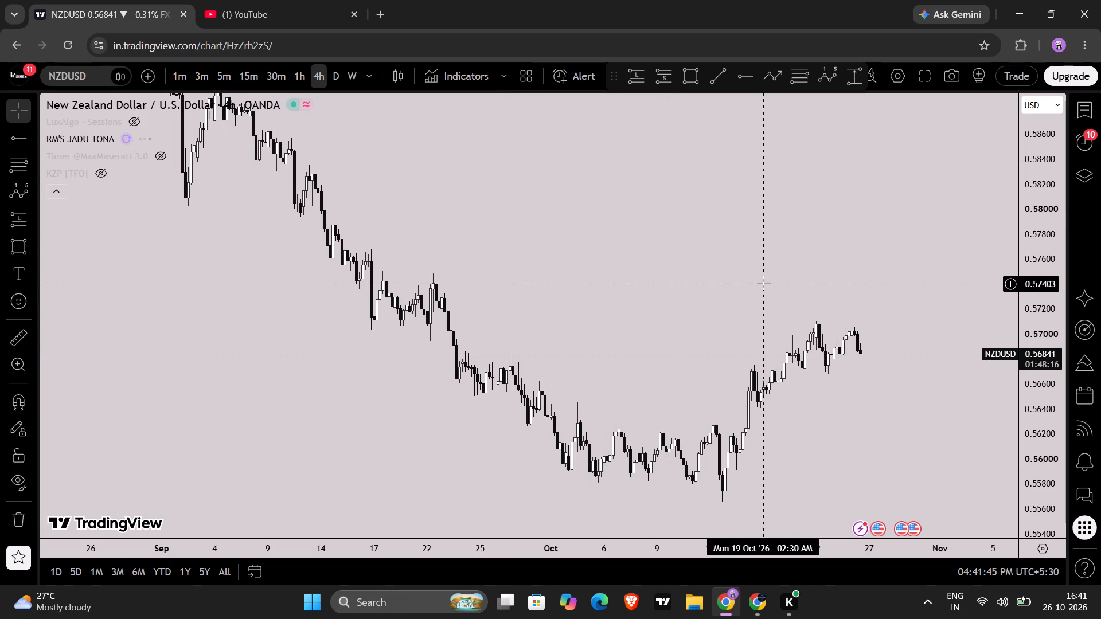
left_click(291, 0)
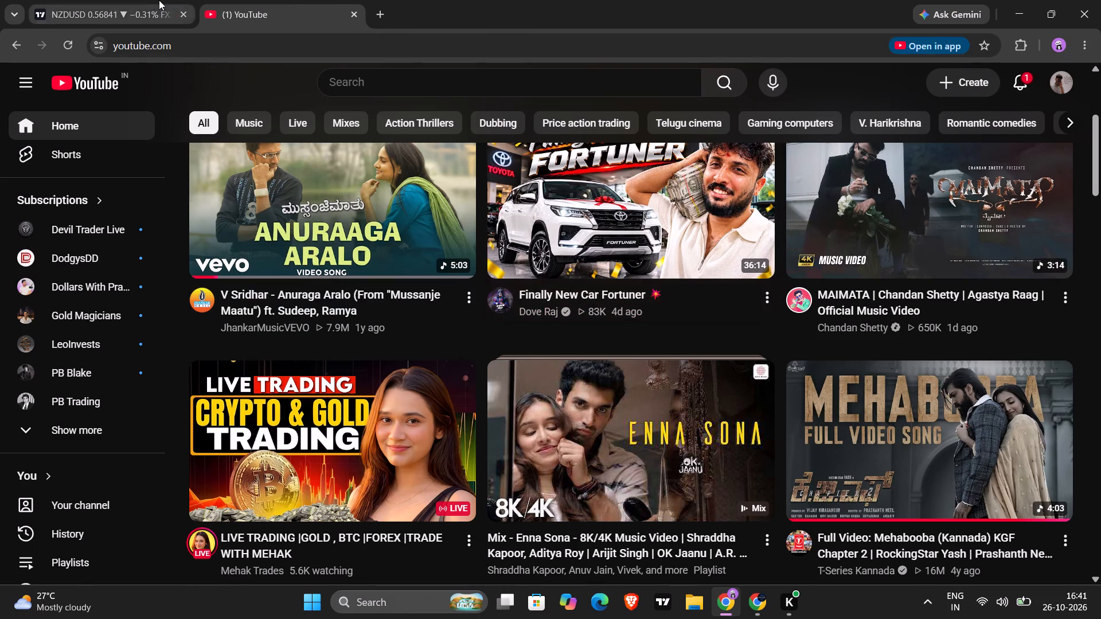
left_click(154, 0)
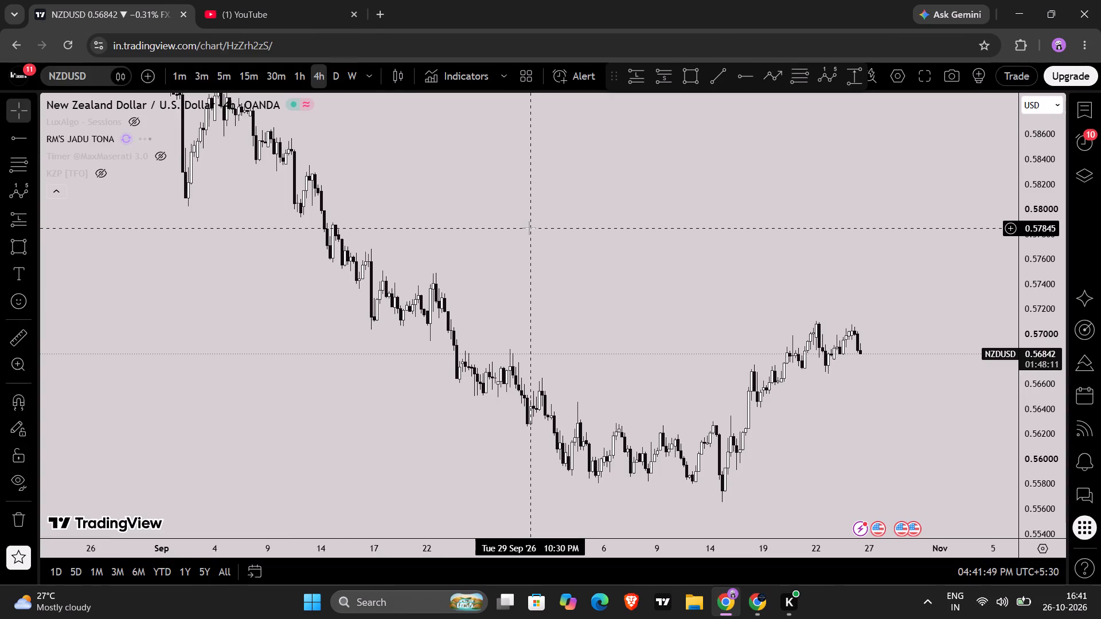
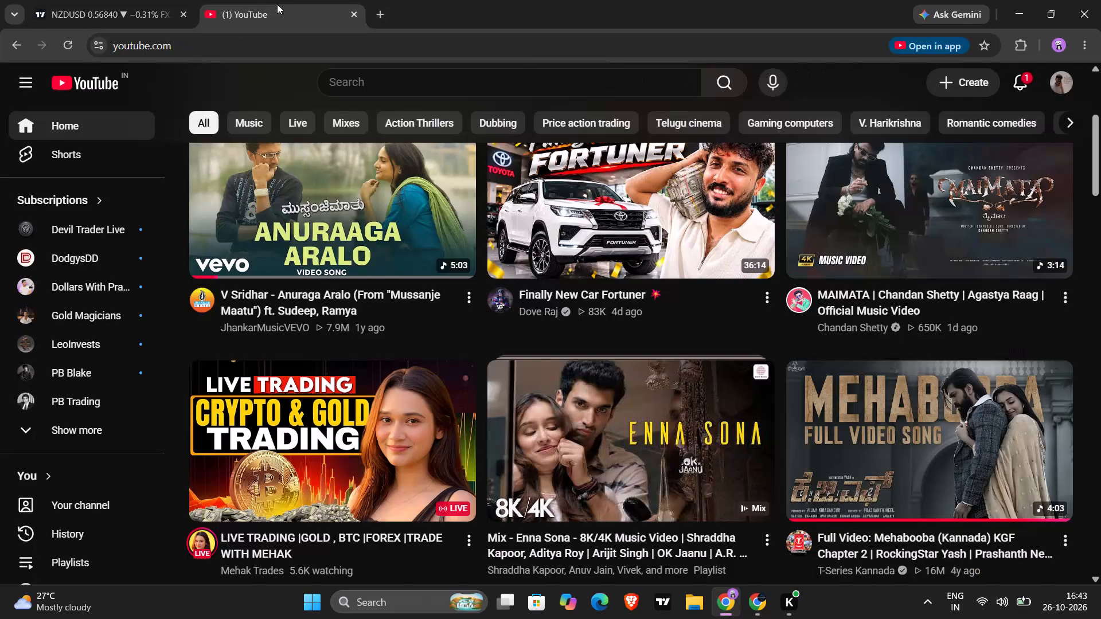
Browse the recommended videos on the YouTube home feed.
scroll(854, 445, "down", 5)
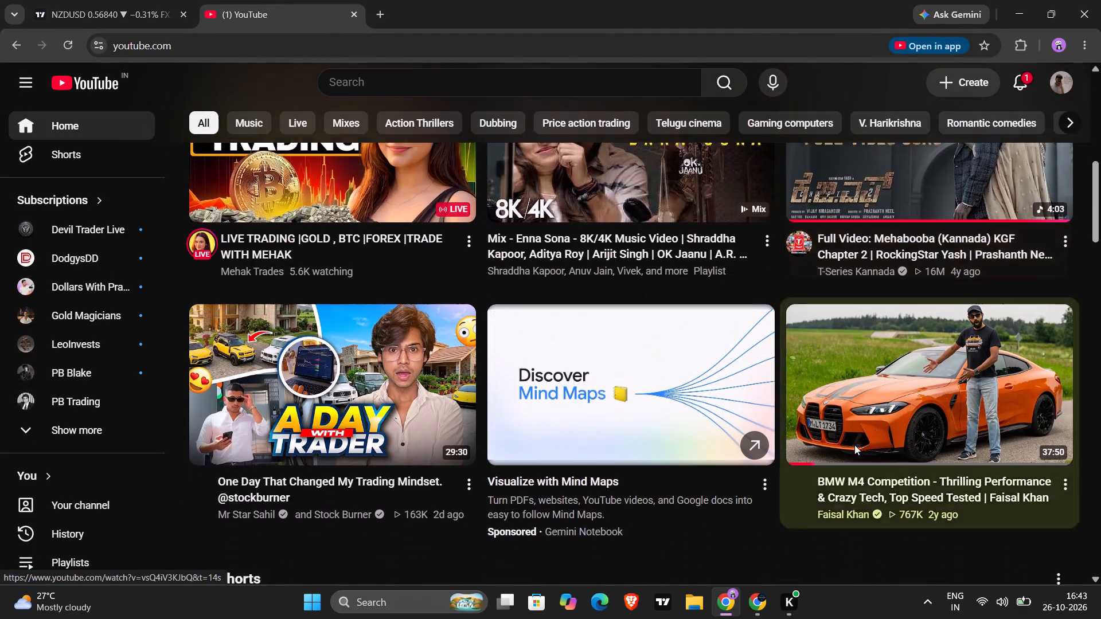
scroll(854, 445, "down", 1)
scroll(664, 388, "down", 2)
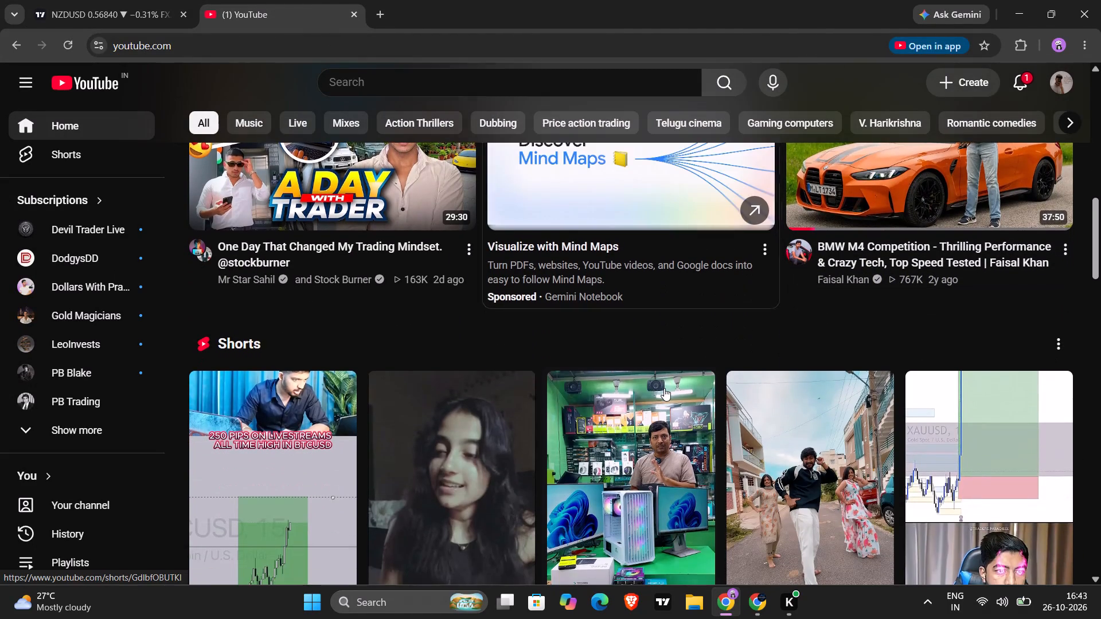
scroll(664, 388, "down", 7)
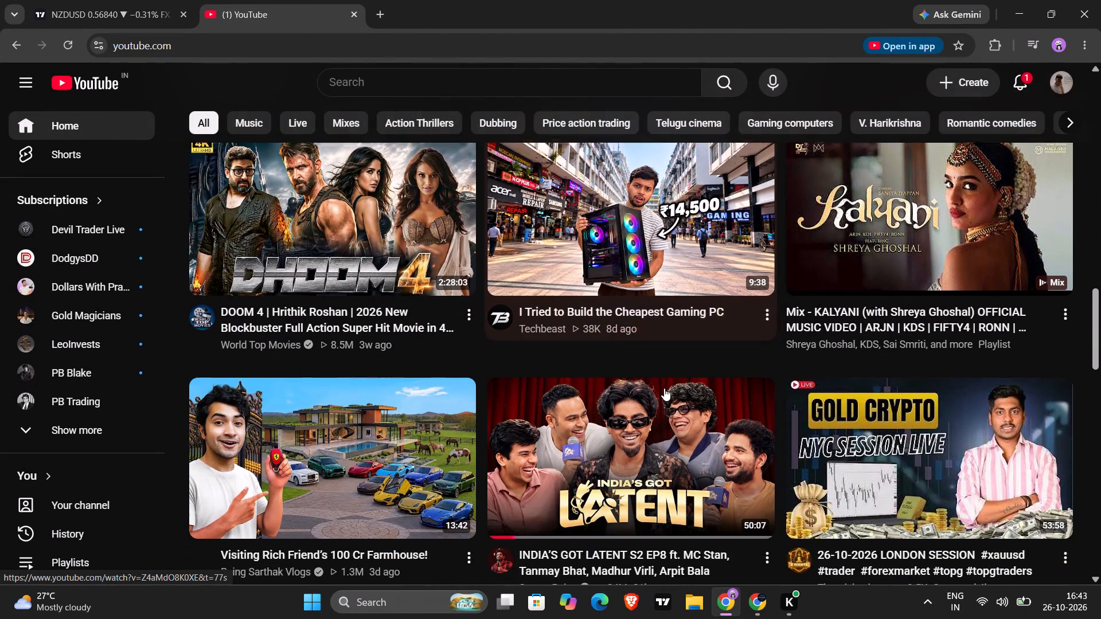
scroll(664, 388, "down", 2)
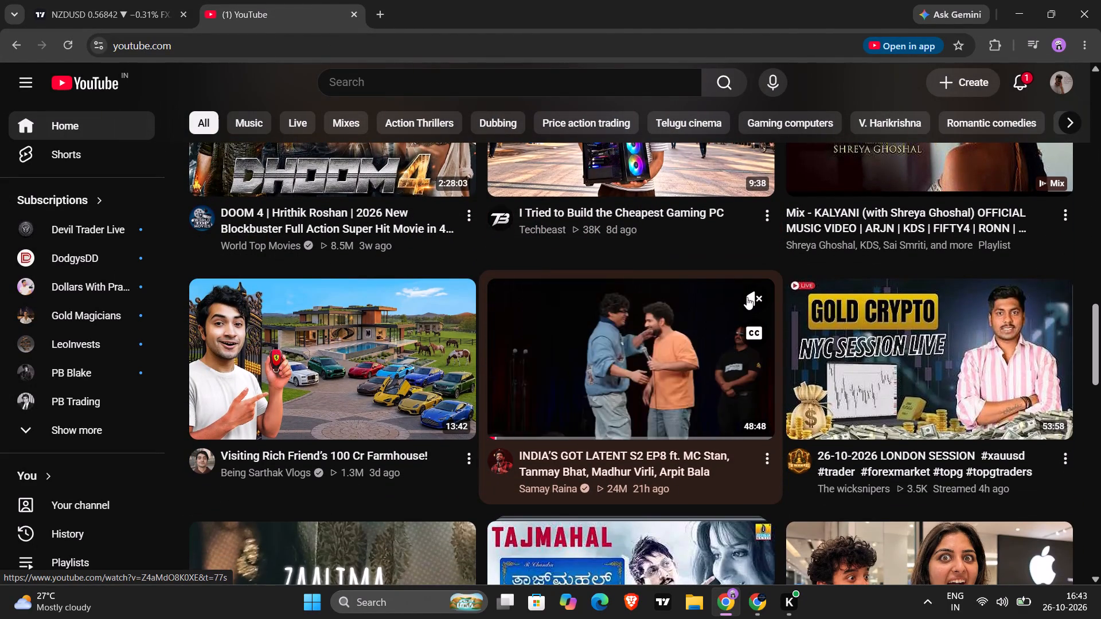
Unmute the "INDIA'S GOT LATENT S2 EP8" preview and browse further through the recommended videos.
left_click(748, 297)
scroll(659, 353, "down", 5)
scroll(659, 353, "up", 1)
scroll(659, 353, "down", 3)
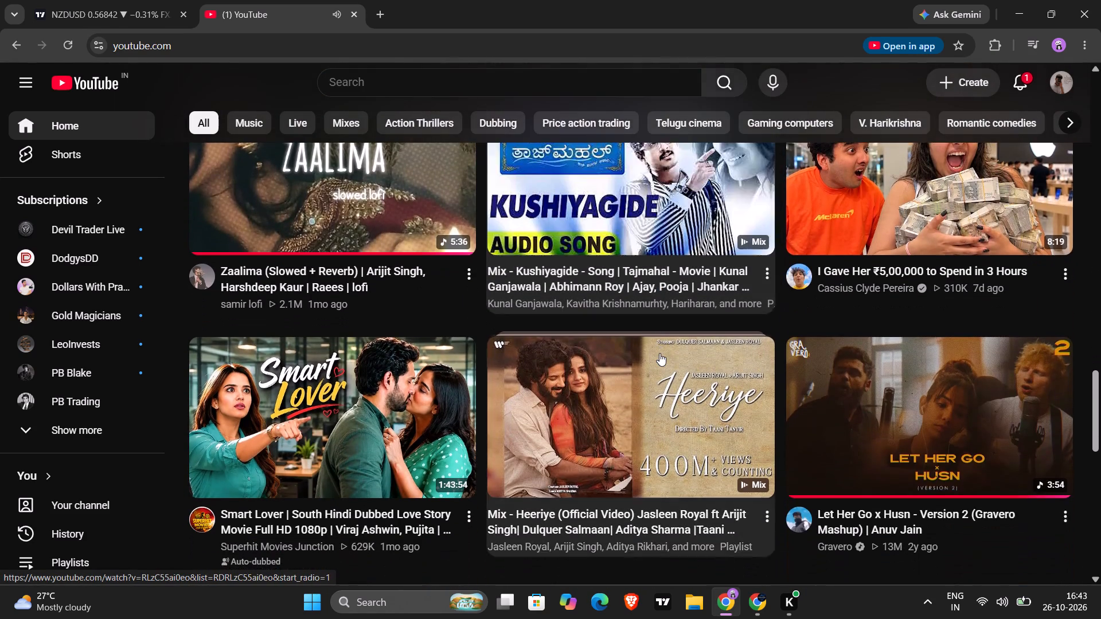
scroll(659, 353, "down", 4)
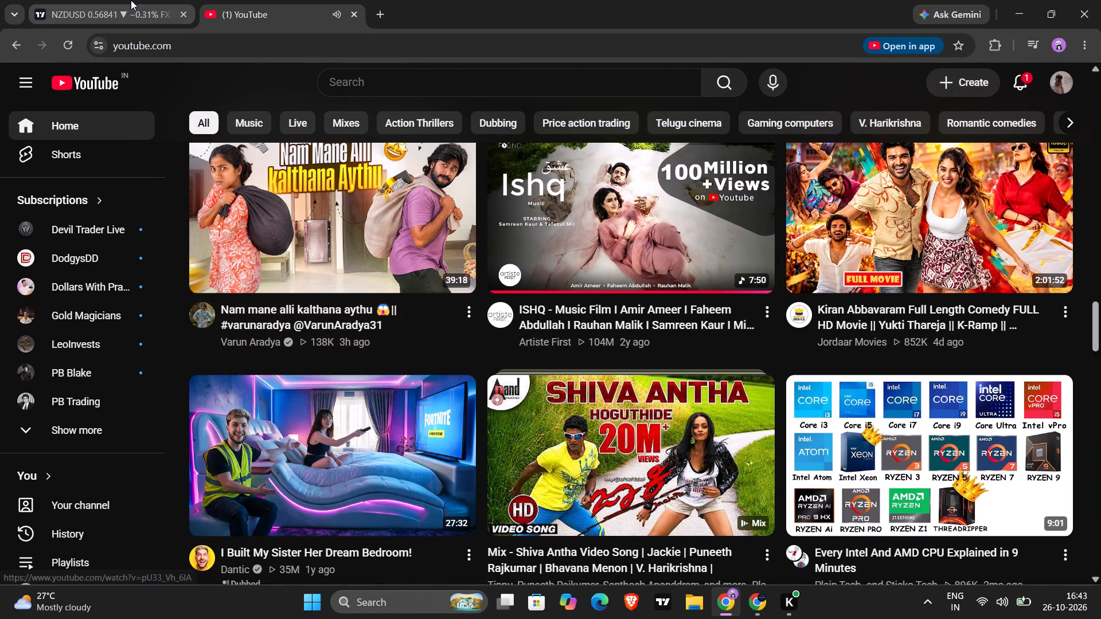
scroll(518, 395, "down", 1)
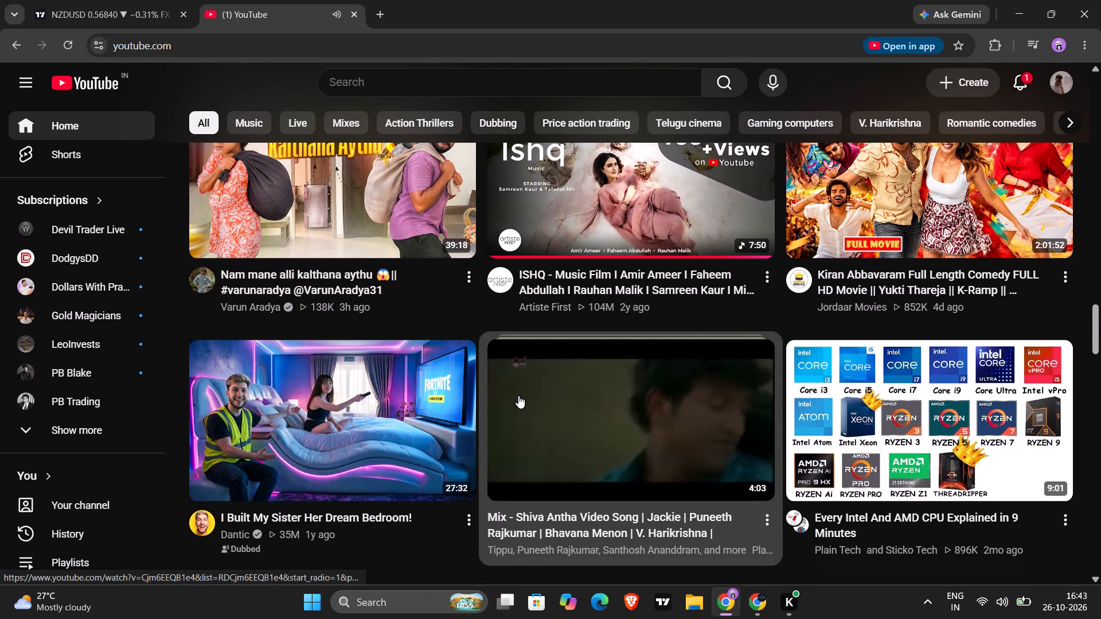
scroll(518, 395, "down", 4)
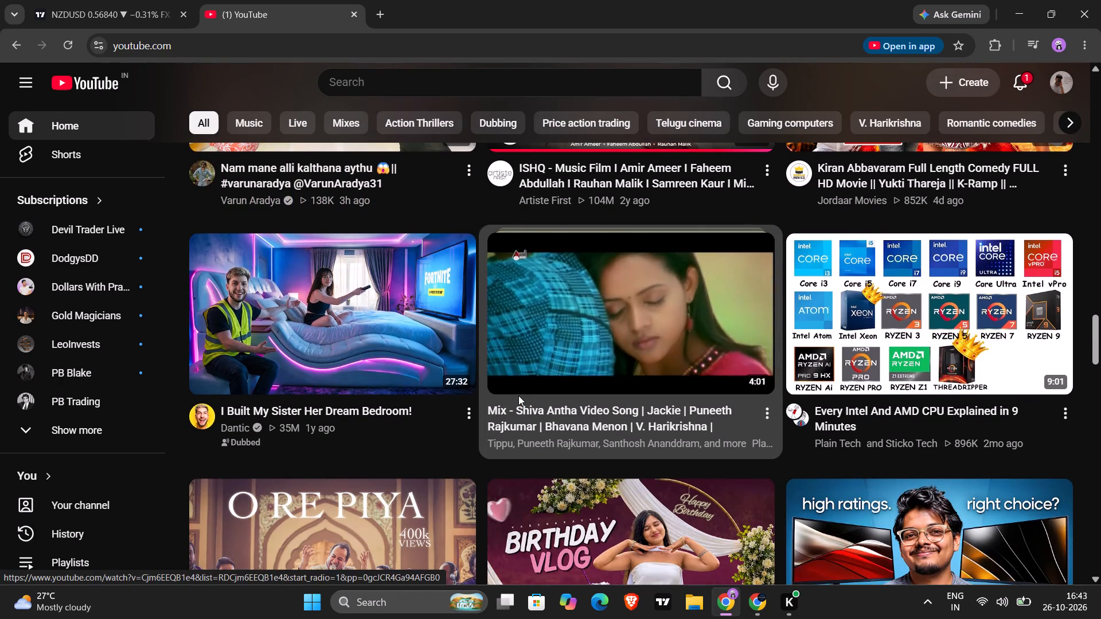
scroll(518, 395, "down", 1)
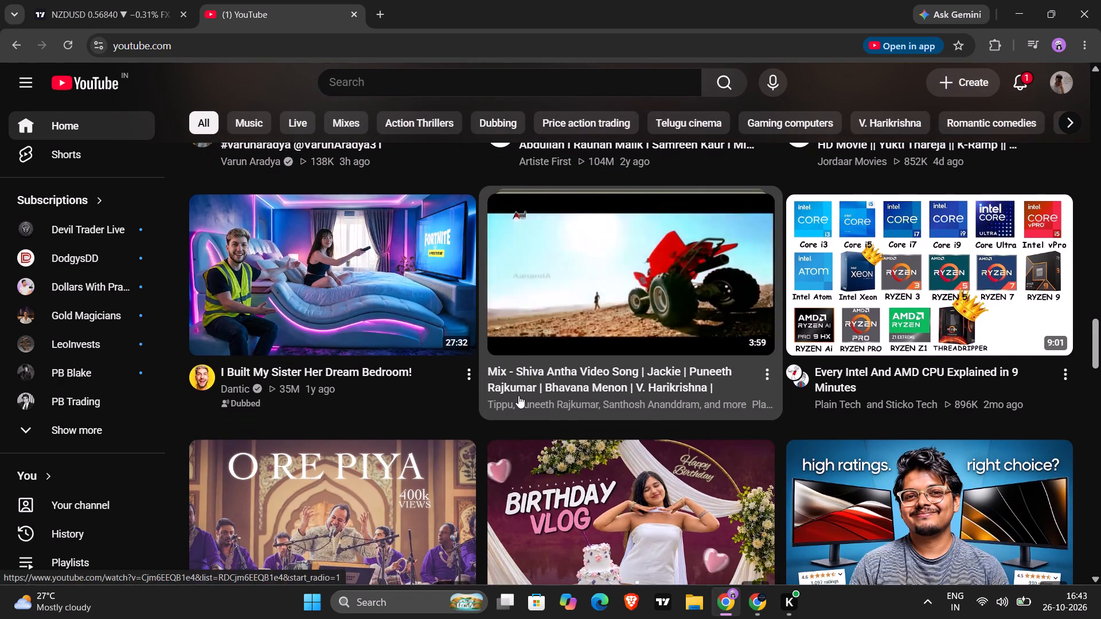
scroll(518, 395, "down", 1)
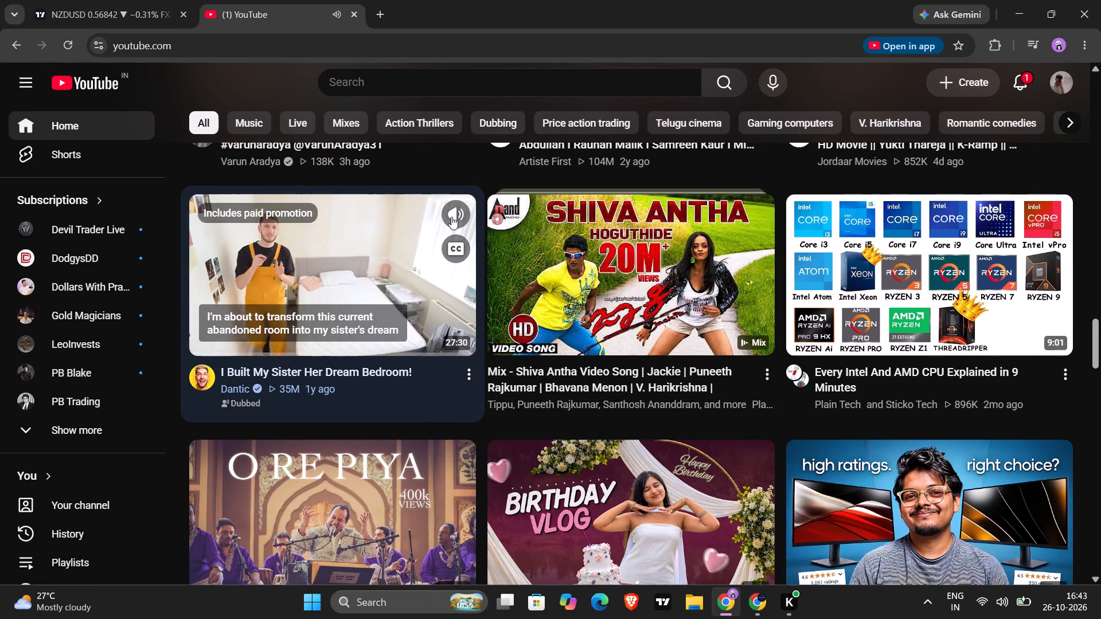
Turn off captions in the "I Built My Sister Her Dream Bedroom!" preview and continue browsing the feed's recommendations.
left_click(455, 237)
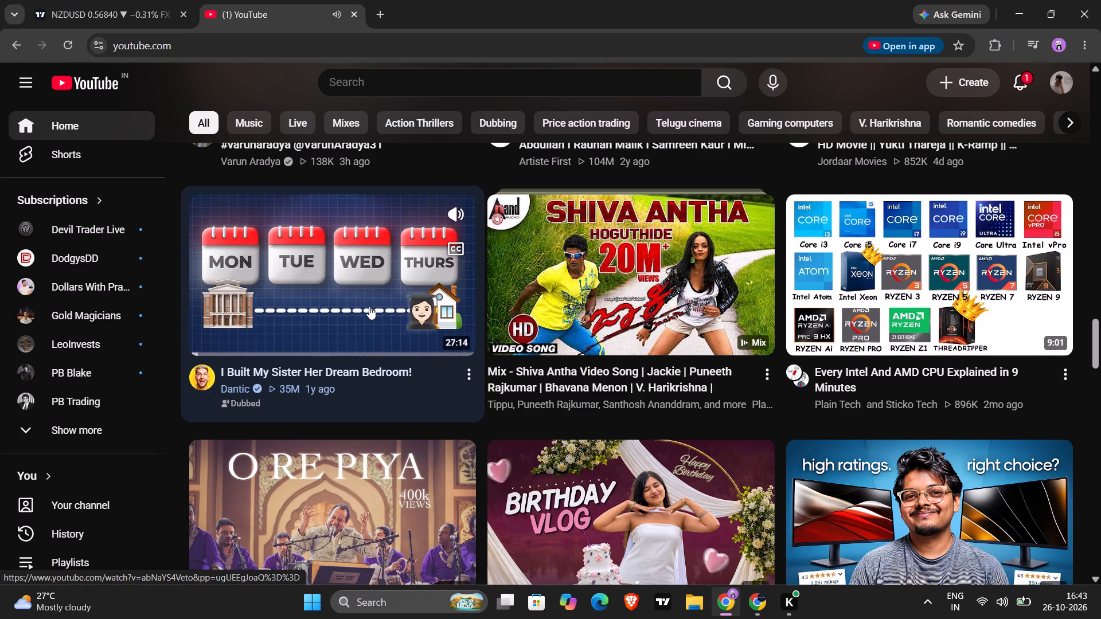
scroll(369, 307, "down", 2)
scroll(782, 471, "down", 5)
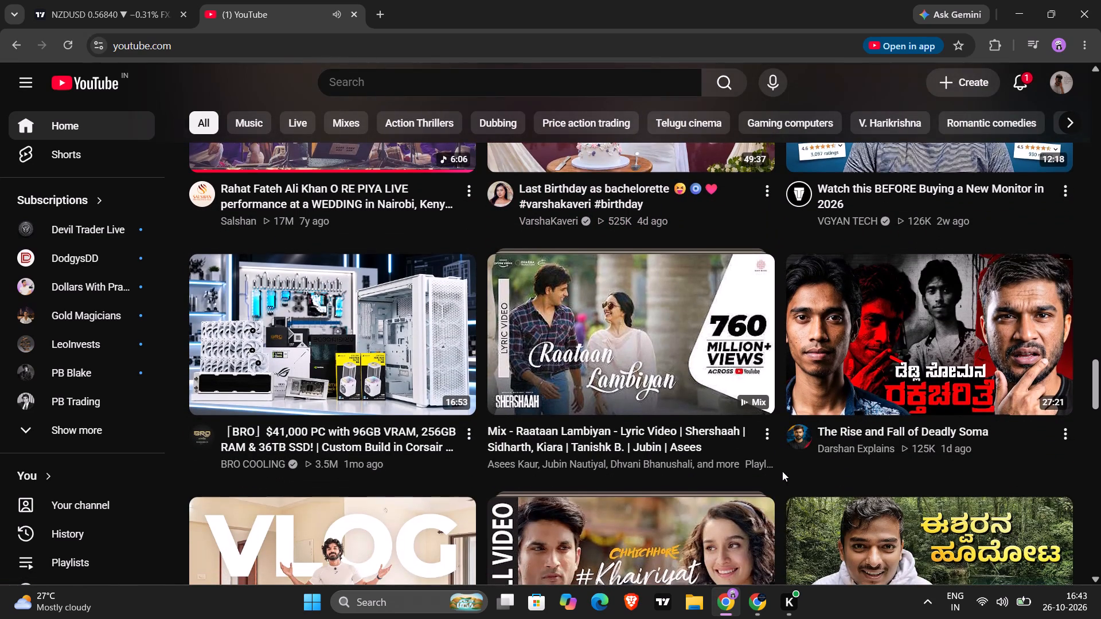
scroll(782, 471, "down", 4)
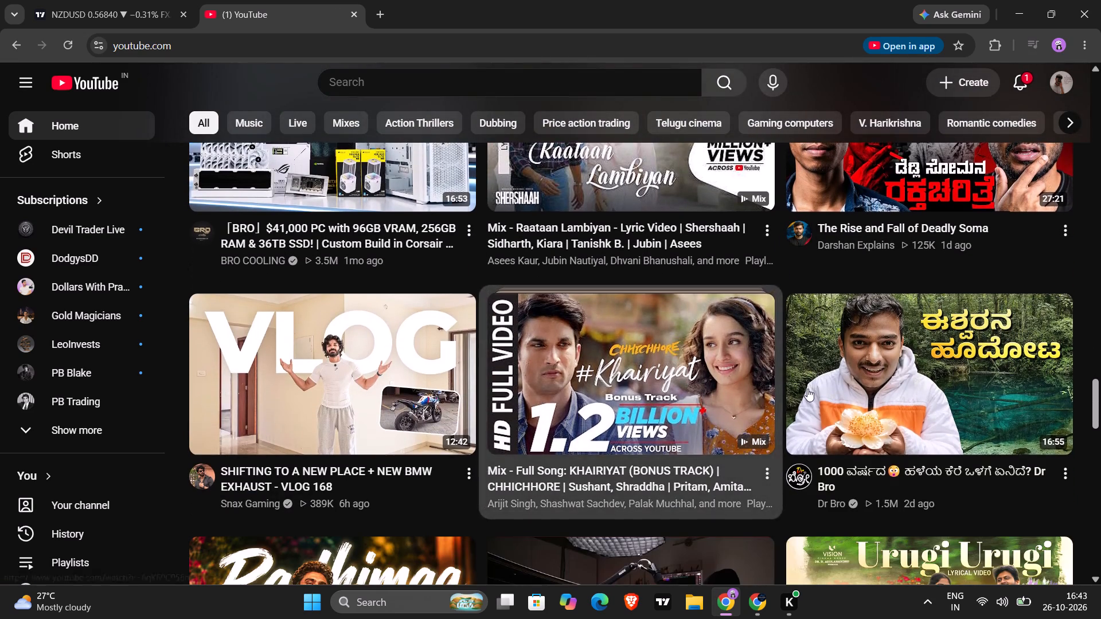
scroll(807, 389, "down", 1)
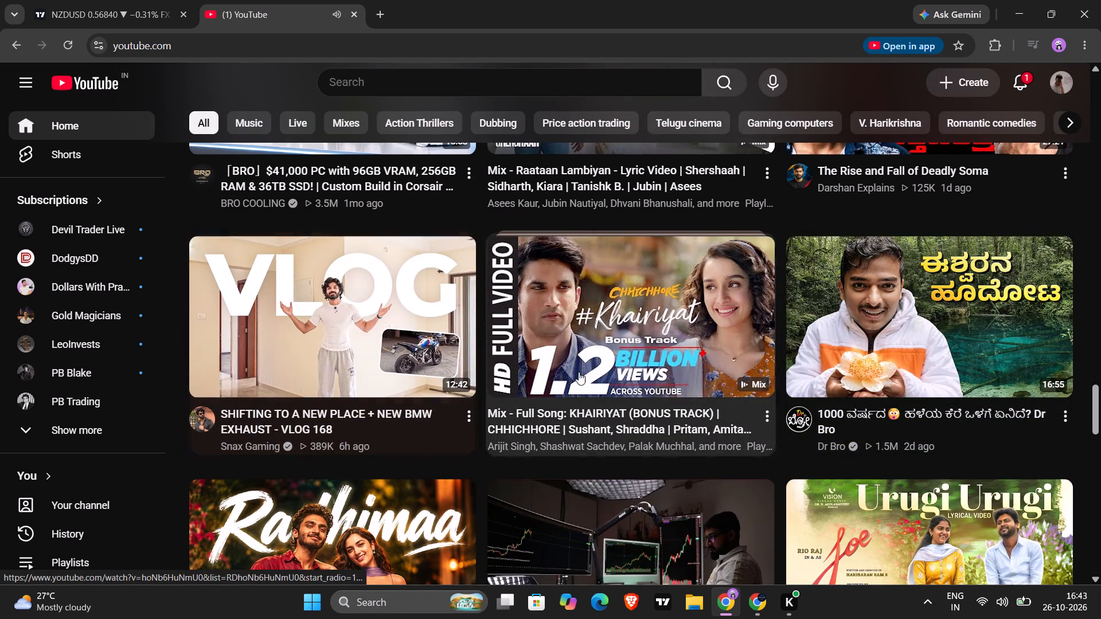
scroll(579, 372, "down", 4)
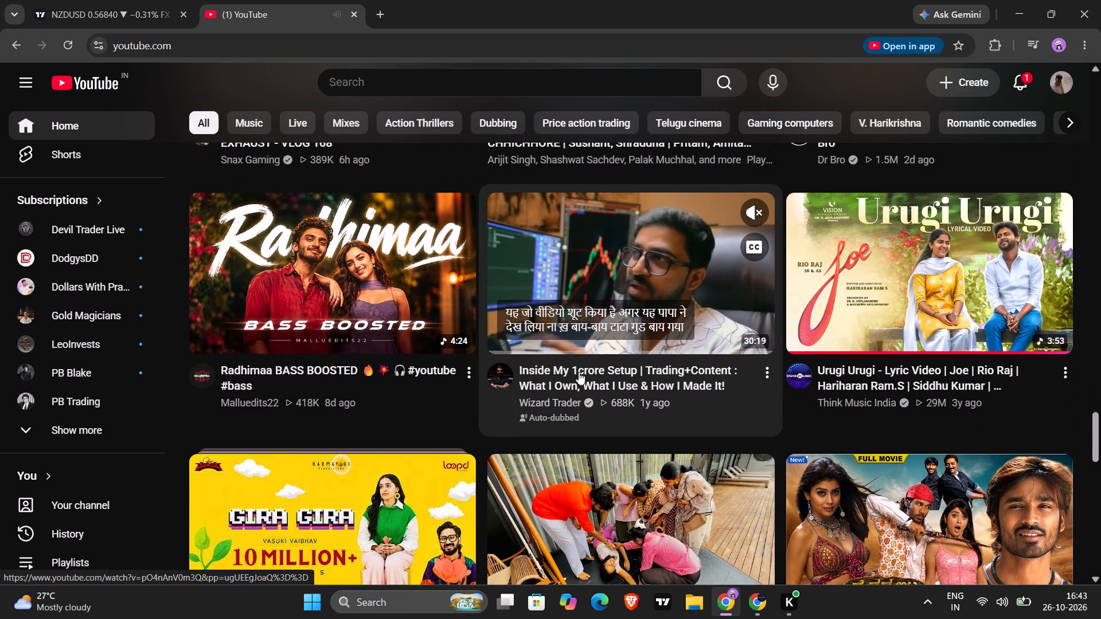
scroll(588, 359, "down", 6)
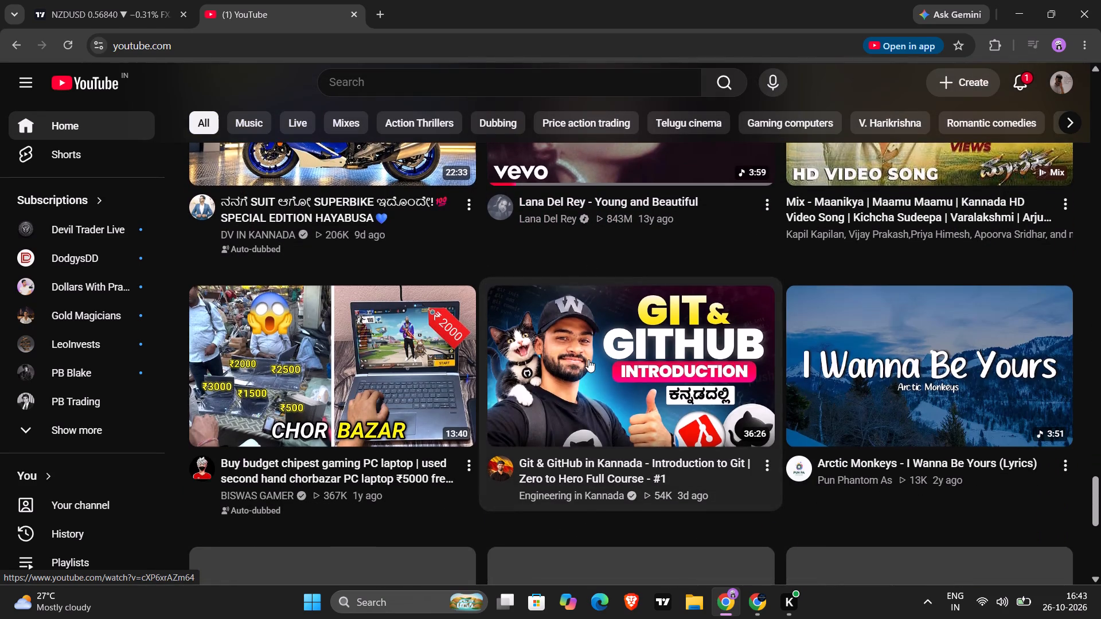
scroll(407, 381, "down", 2)
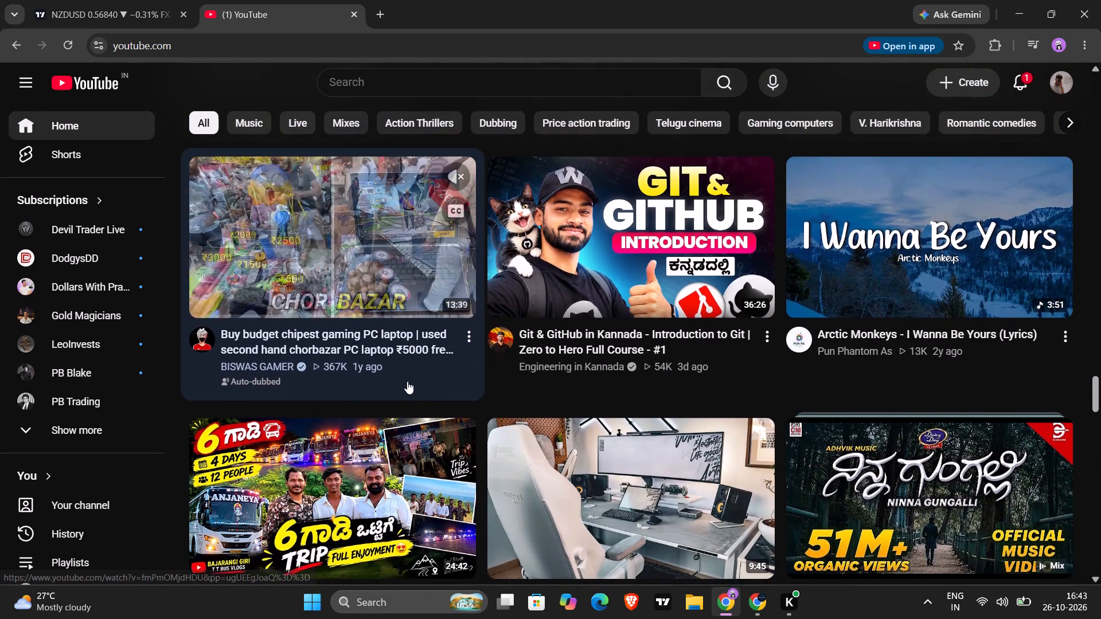
scroll(407, 381, "down", 2)
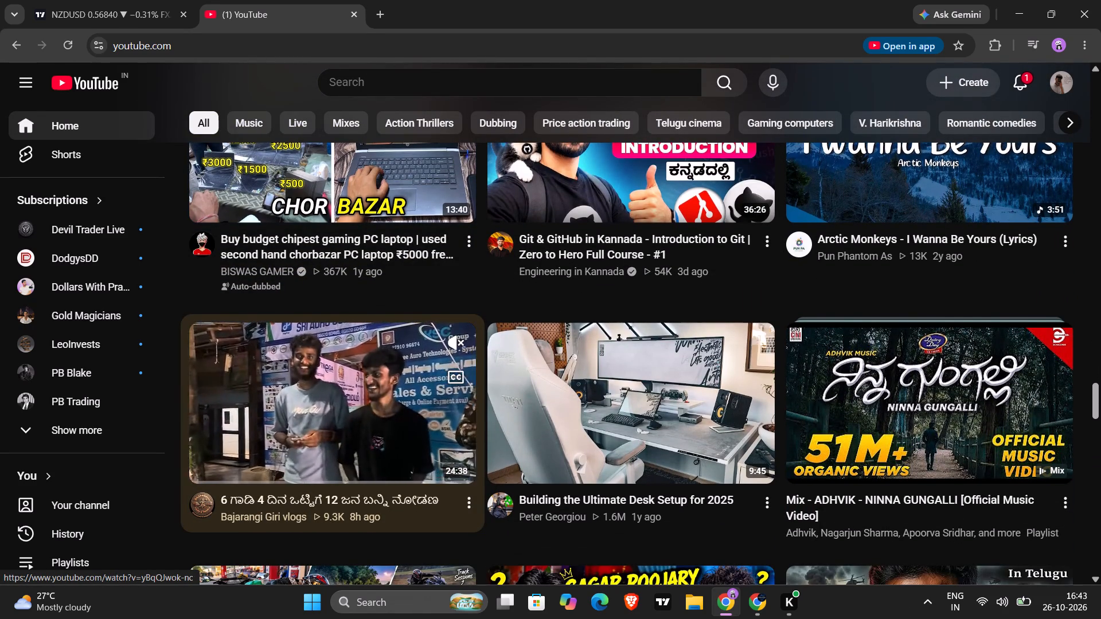
scroll(407, 381, "down", 3)
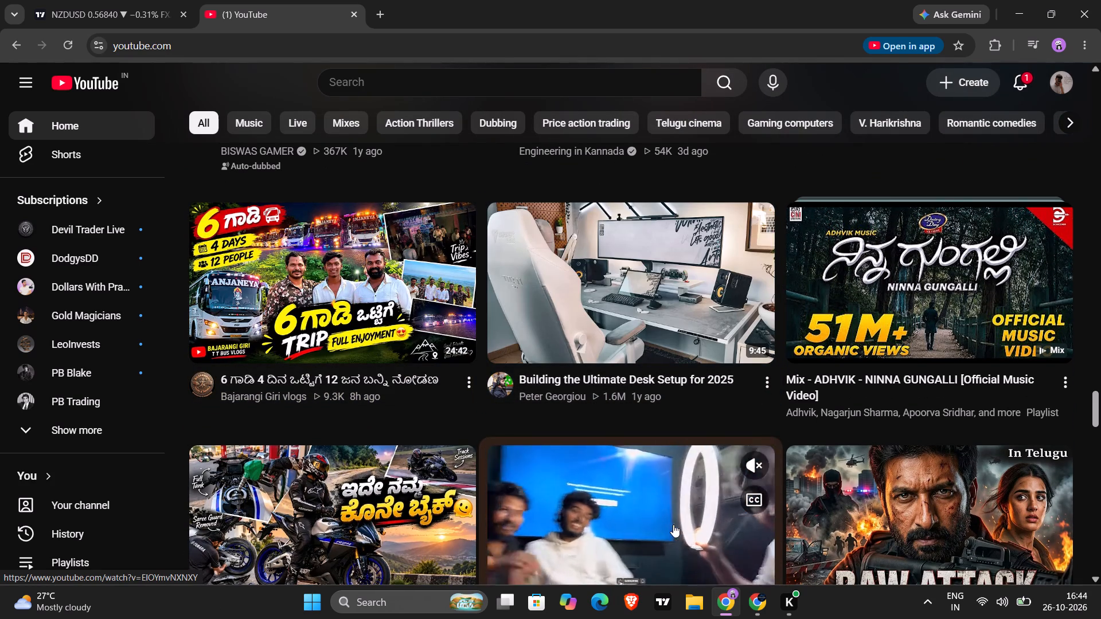
Unmute the "Building the Ultimate Desk Setup for 2025" preview and browse more of the home feed.
left_click(749, 217)
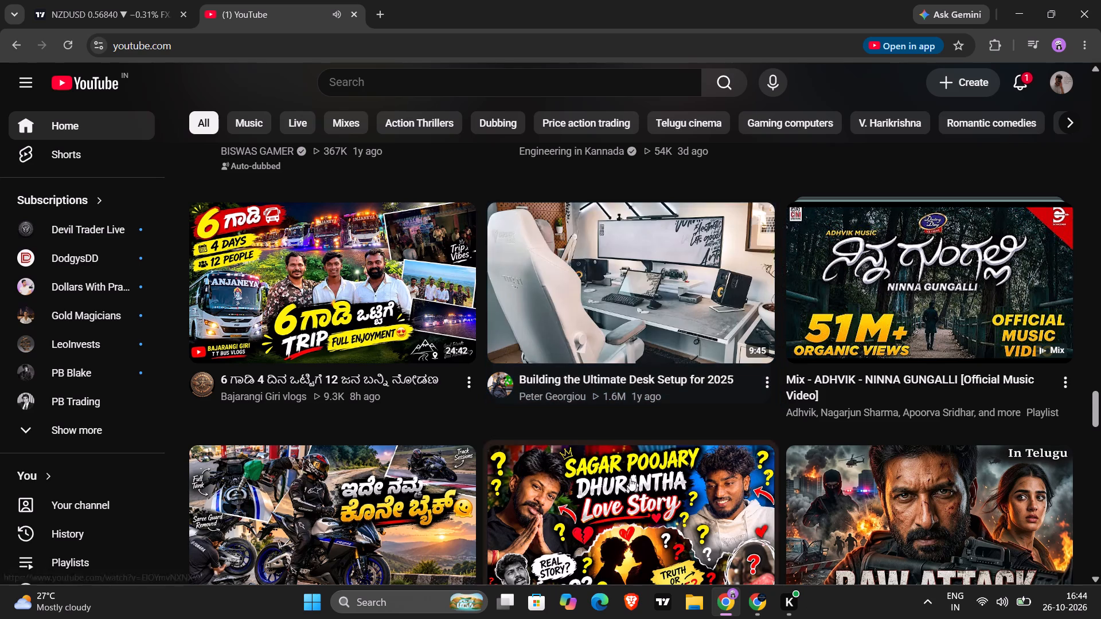
scroll(630, 478, "down", 6)
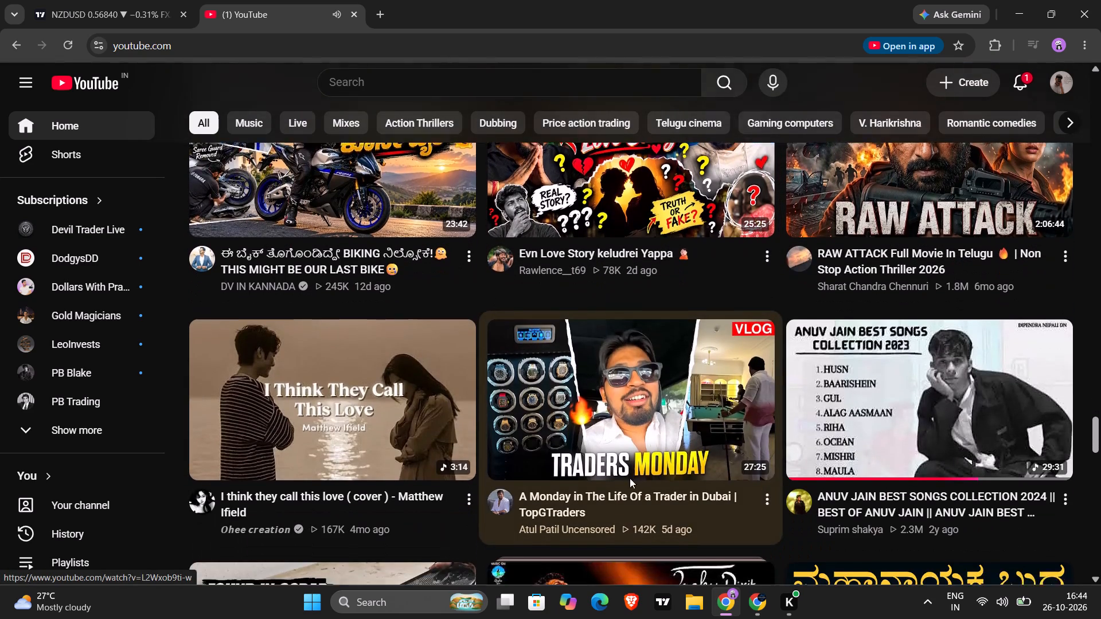
scroll(630, 478, "down", 6)
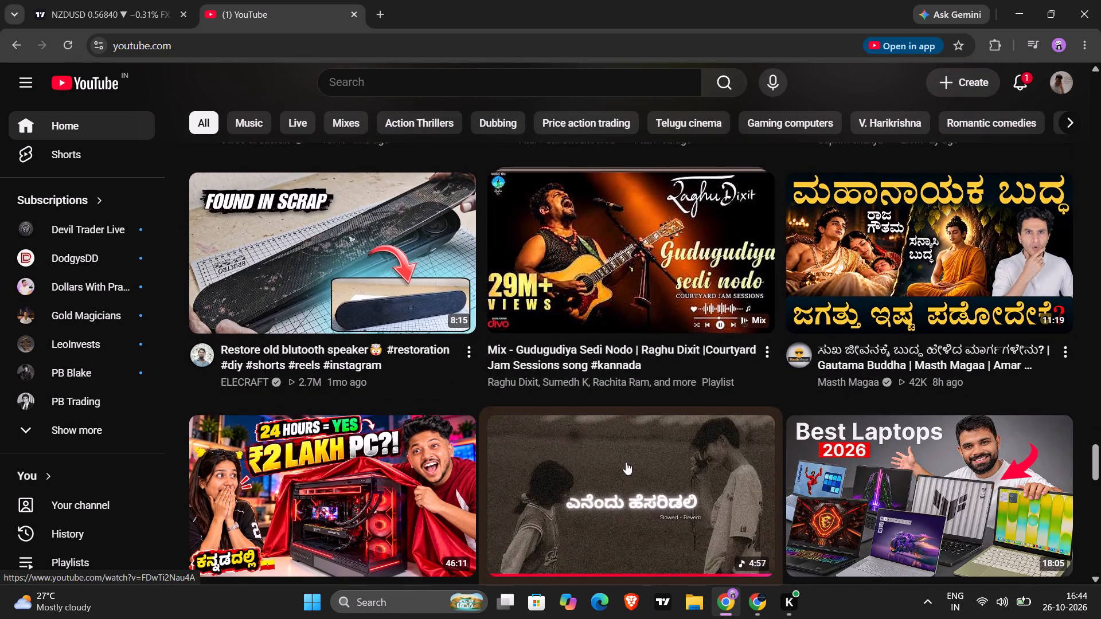
scroll(589, 341, "down", 1)
scroll(310, 452, "down", 3)
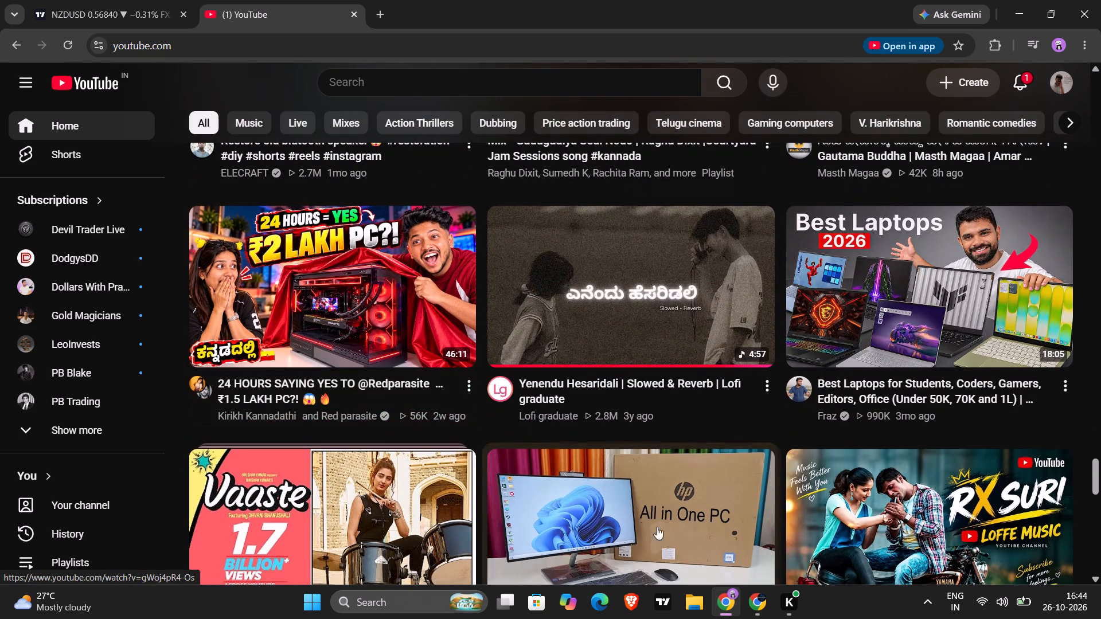
Check the latest price action on the NAS100 15-minute chart in the other Chrome window.
left_click(751, 601)
scroll(704, 388, "up", 1)
left_click_drag(704, 388, 665, 334)
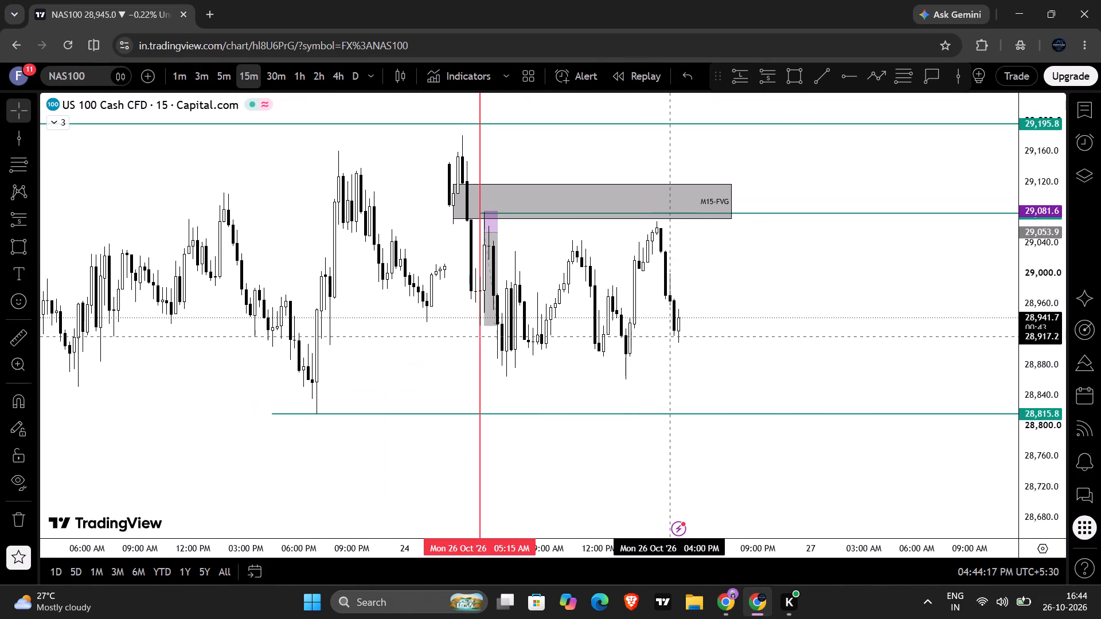
Return to the NZDUSD chart in the first Chrome window and move through the watchlist to XAUUSD.
left_click(718, 605)
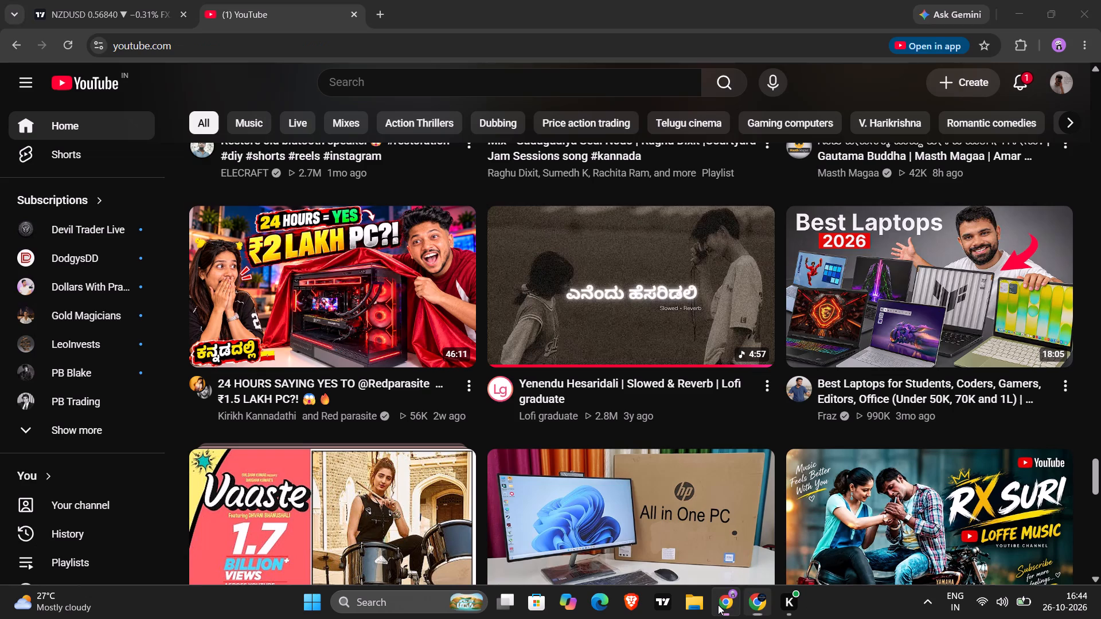
left_click(121, 1)
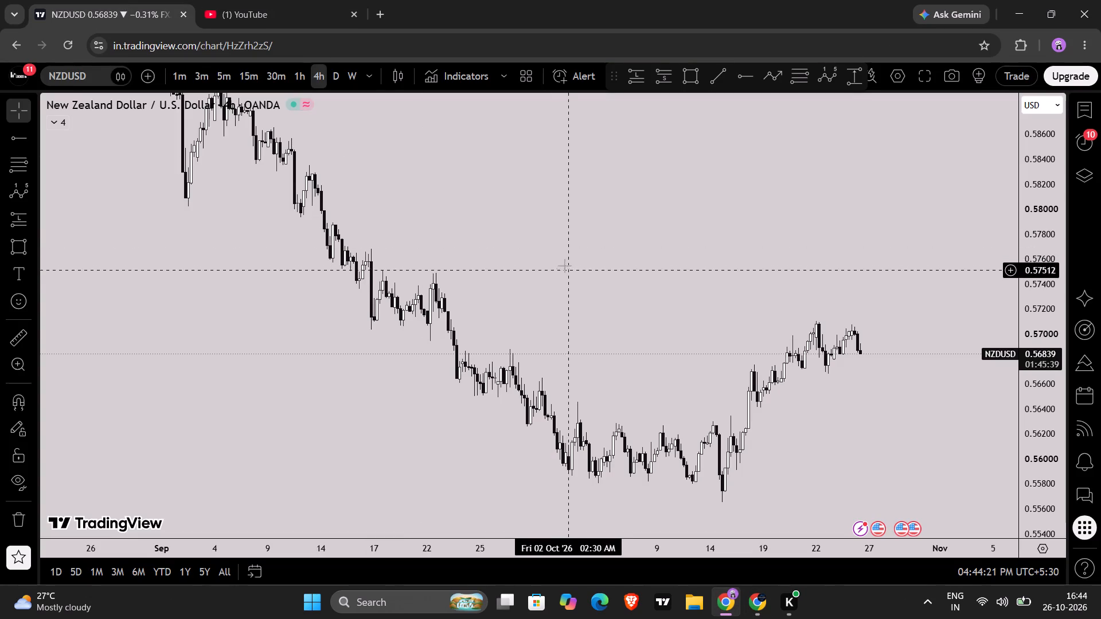
key("Up")
key("Up")
key("Up")
key("Up")
key("Up")
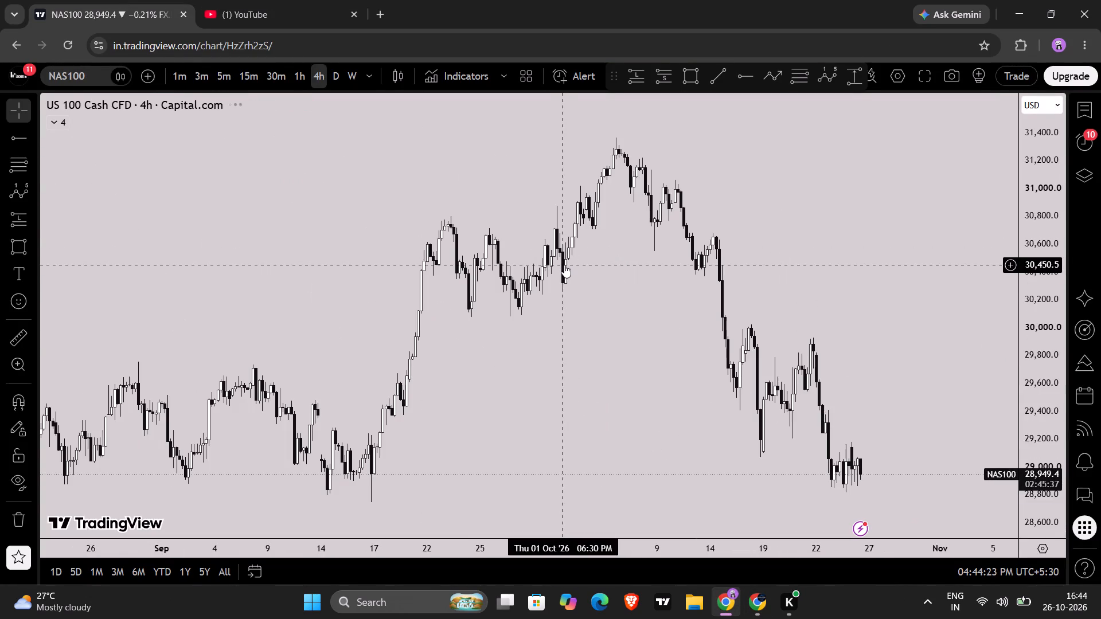
key("Down")
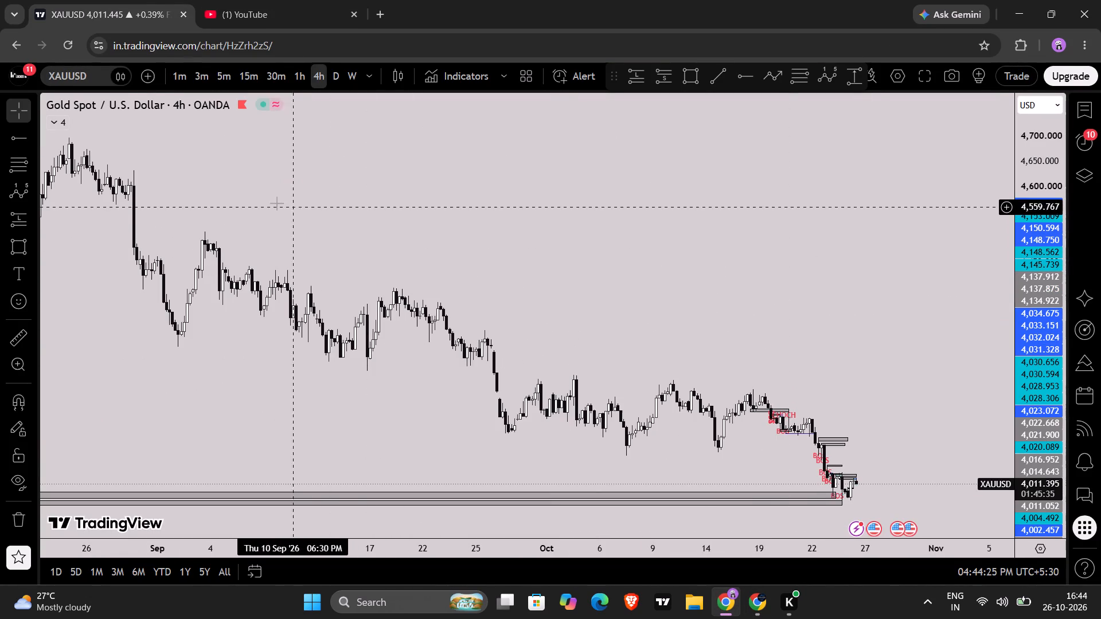
Switch the XAUUSD chart to the 15-minute timeframe and reset the chart view.
left_click(244, 80)
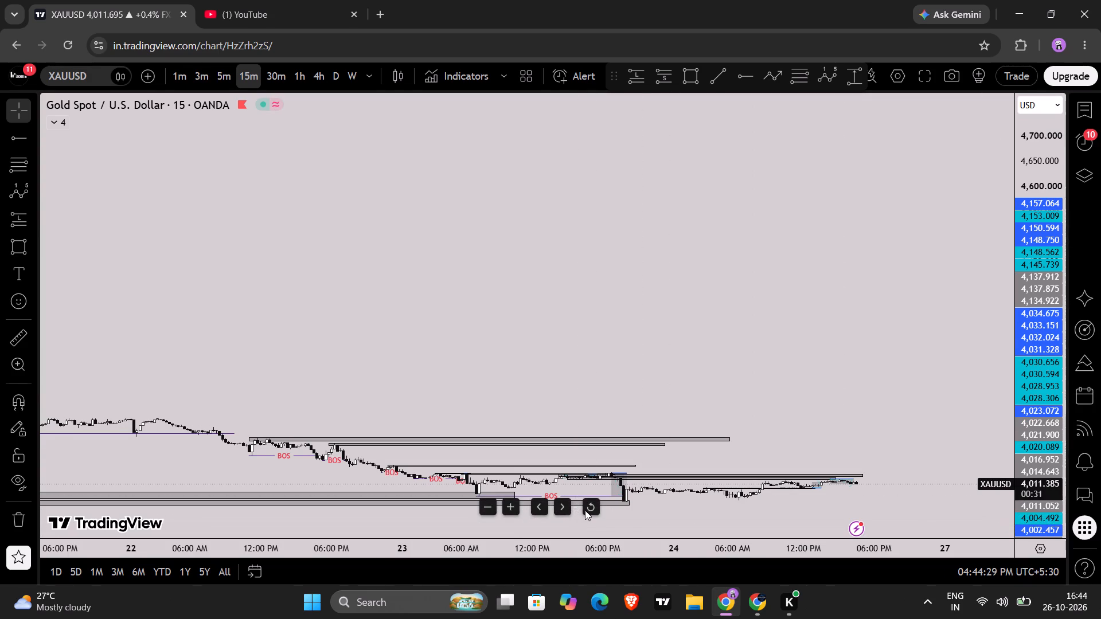
left_click(585, 510)
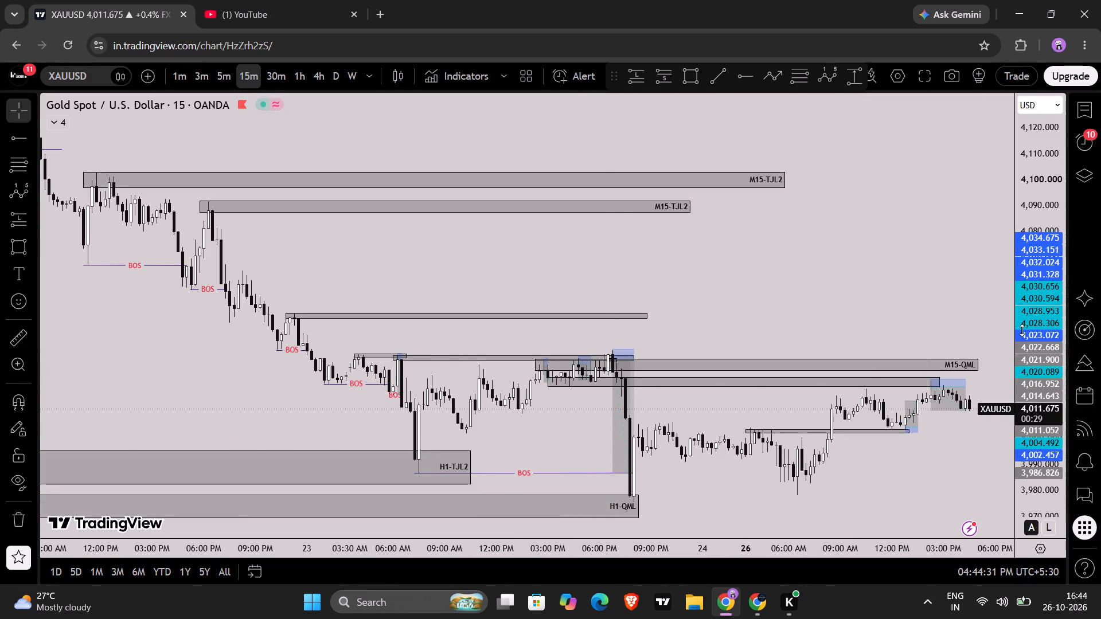
Add a price alert on XAUUSD at 4,026.361, at the lower edge of the M15-QML zone.
scroll(1024, 323, "up", 4)
scroll(747, 296, "up", 1)
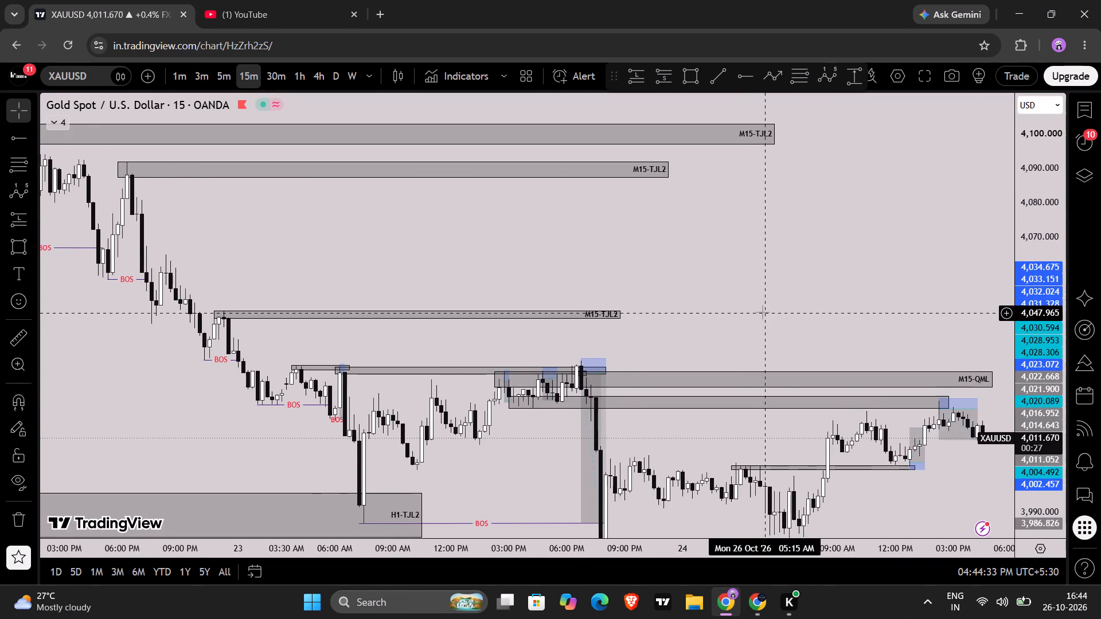
left_click_drag(763, 312, 642, 171)
scroll(642, 171, "down", 1)
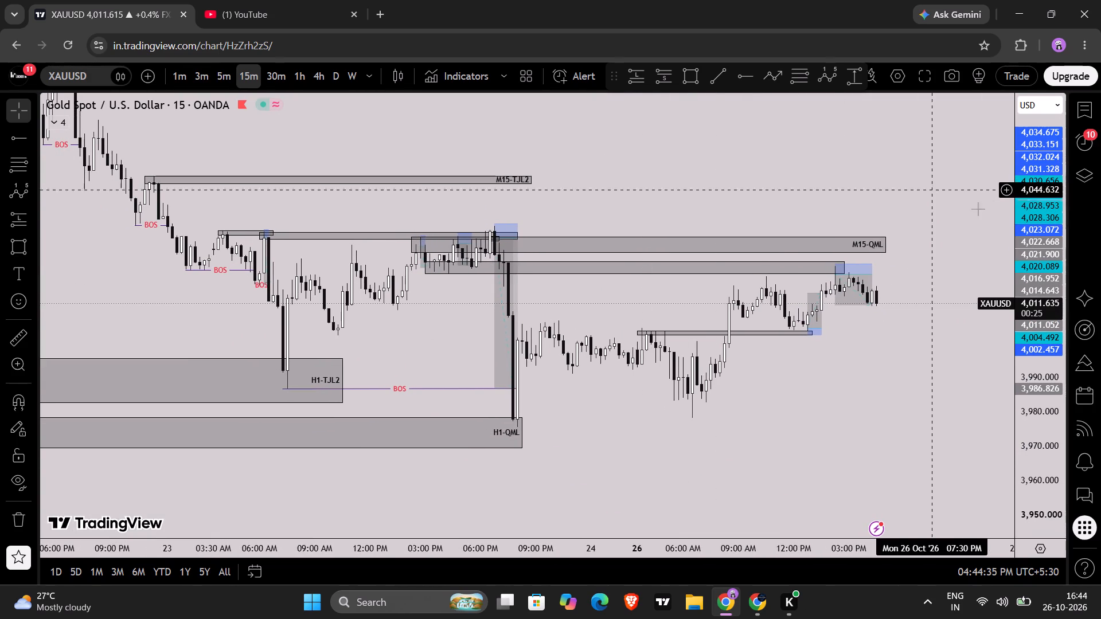
scroll(1036, 218, "up", 4)
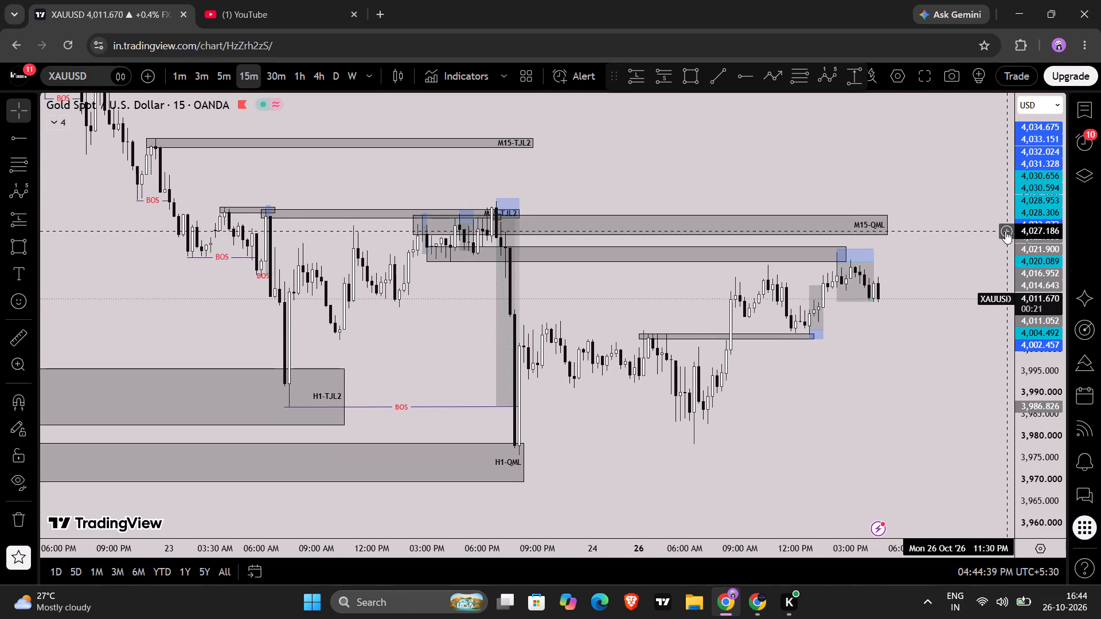
left_click(1005, 234)
left_click(934, 260)
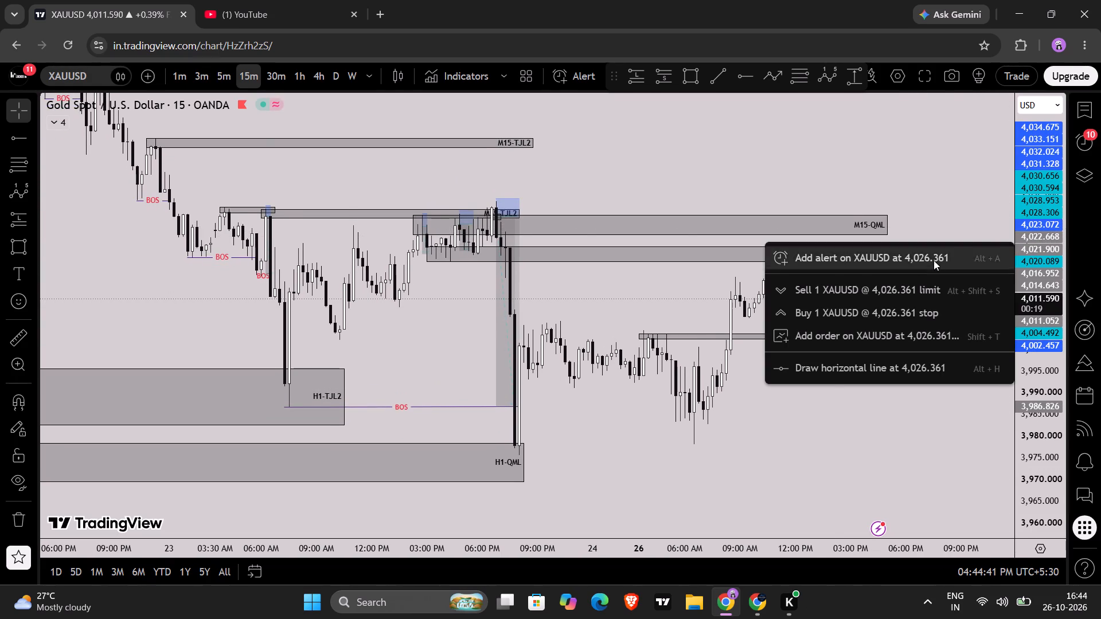
left_click(820, 194)
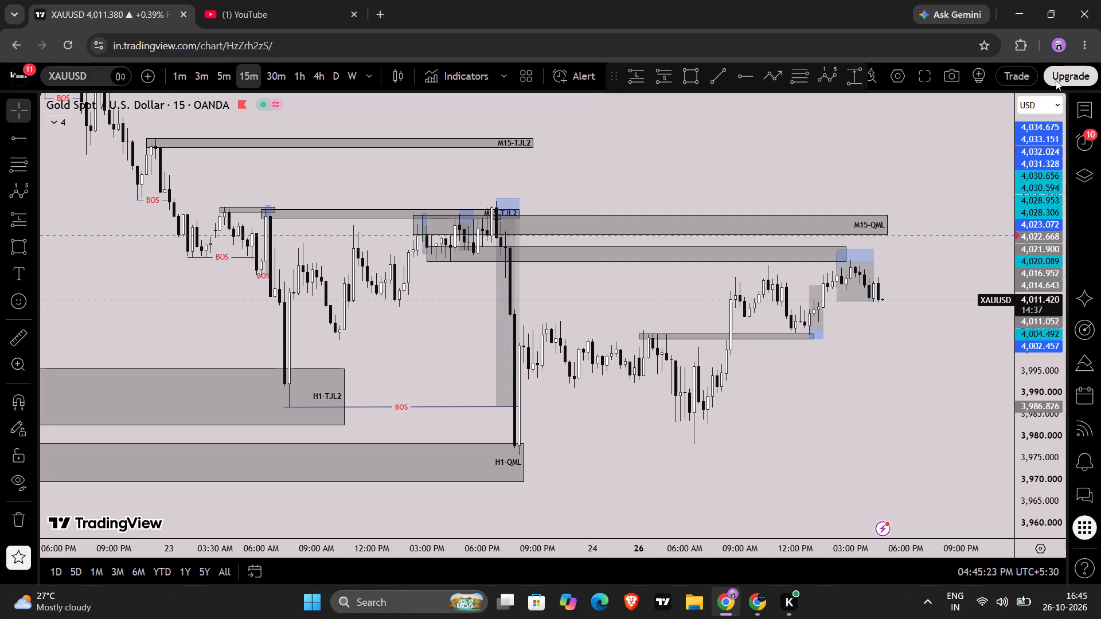
Open the TradingView account menu.
left_click(15, 73)
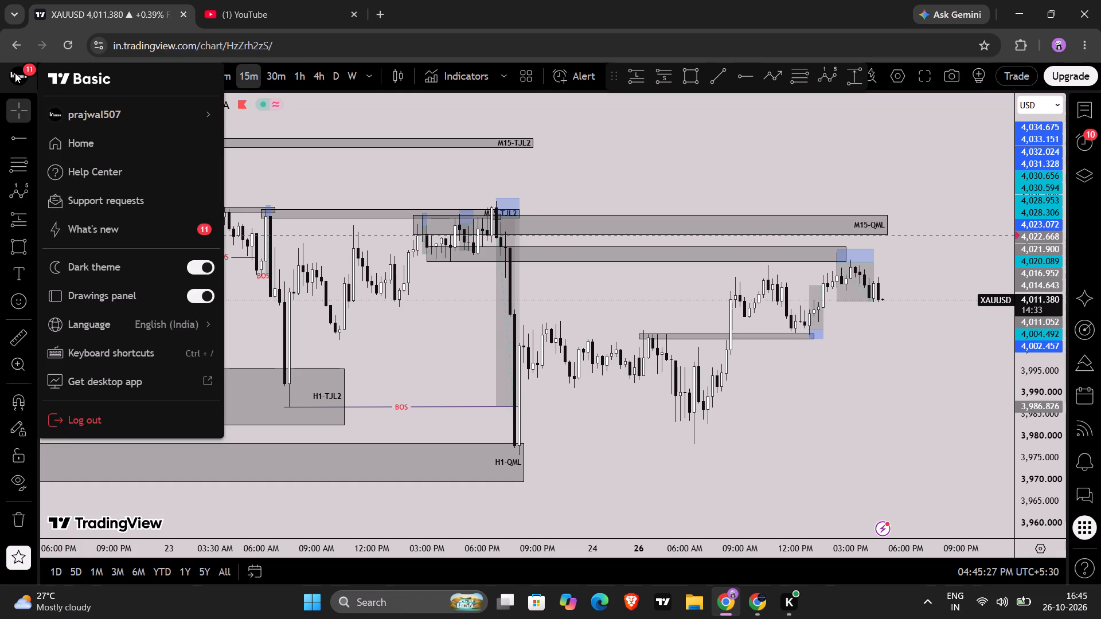
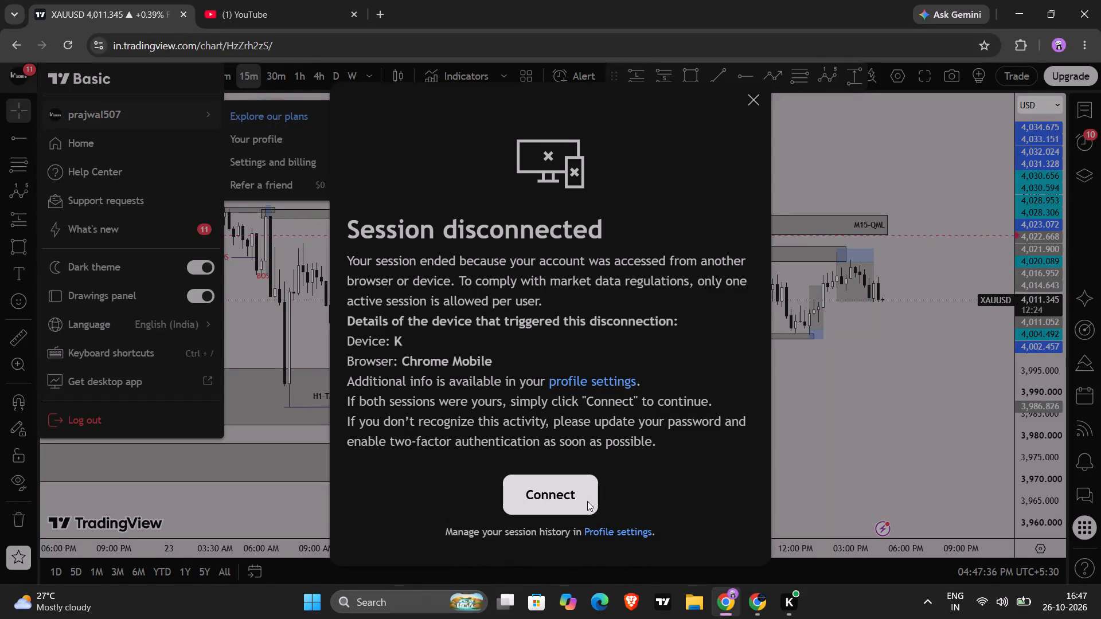
Reconnect the disconnected TradingView session, check the favourite indicators and reload the XAUUSD chart page.
left_click(556, 503)
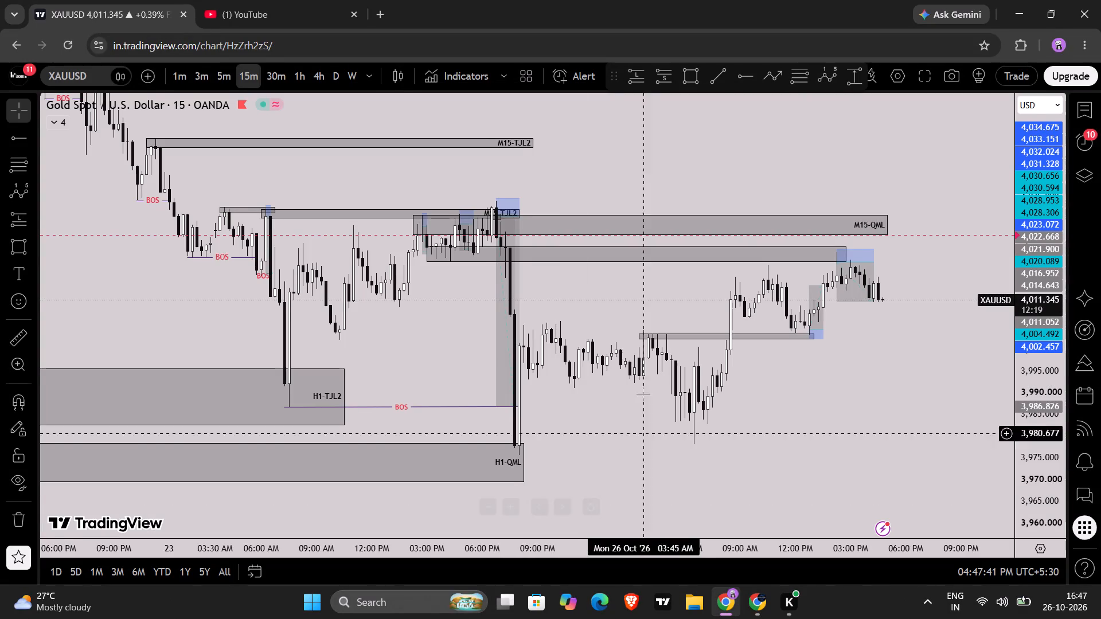
left_click(494, 69)
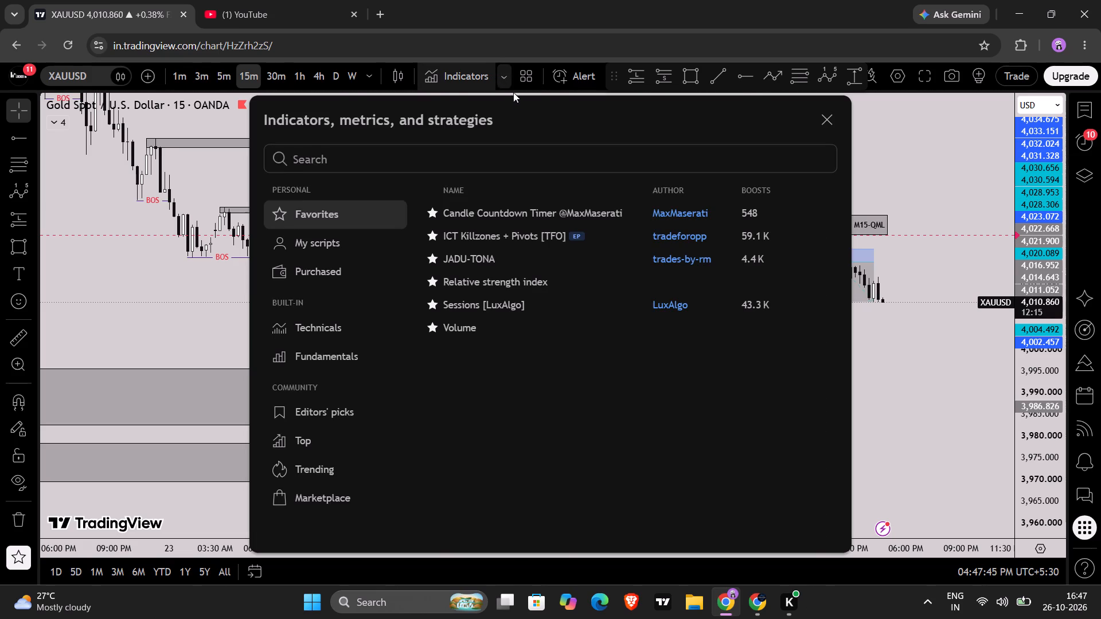
left_click(505, 79)
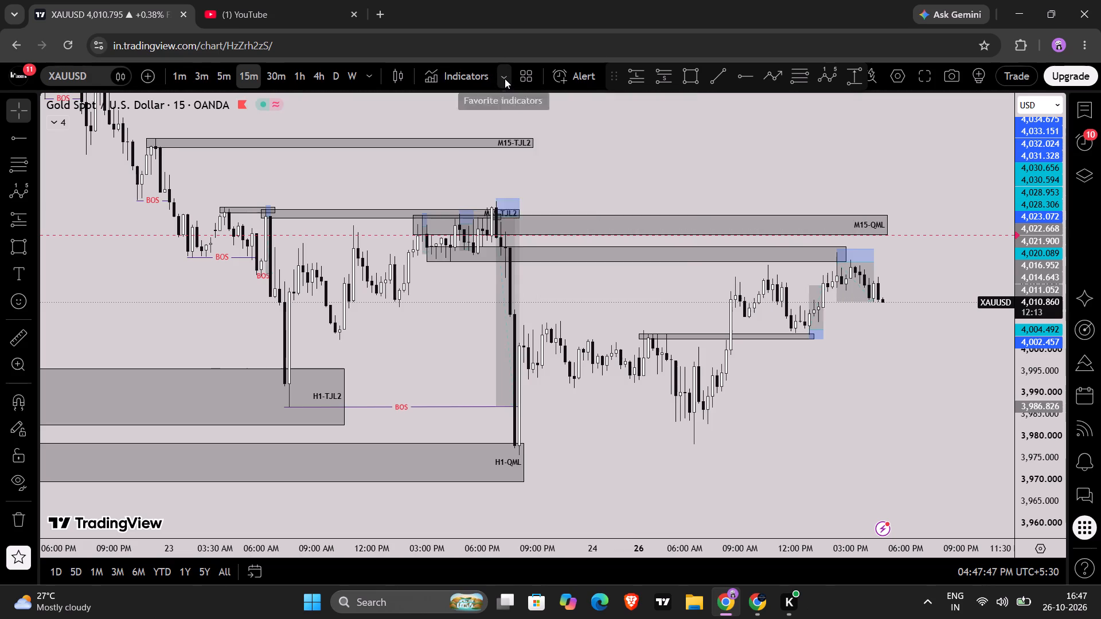
left_click(76, 40)
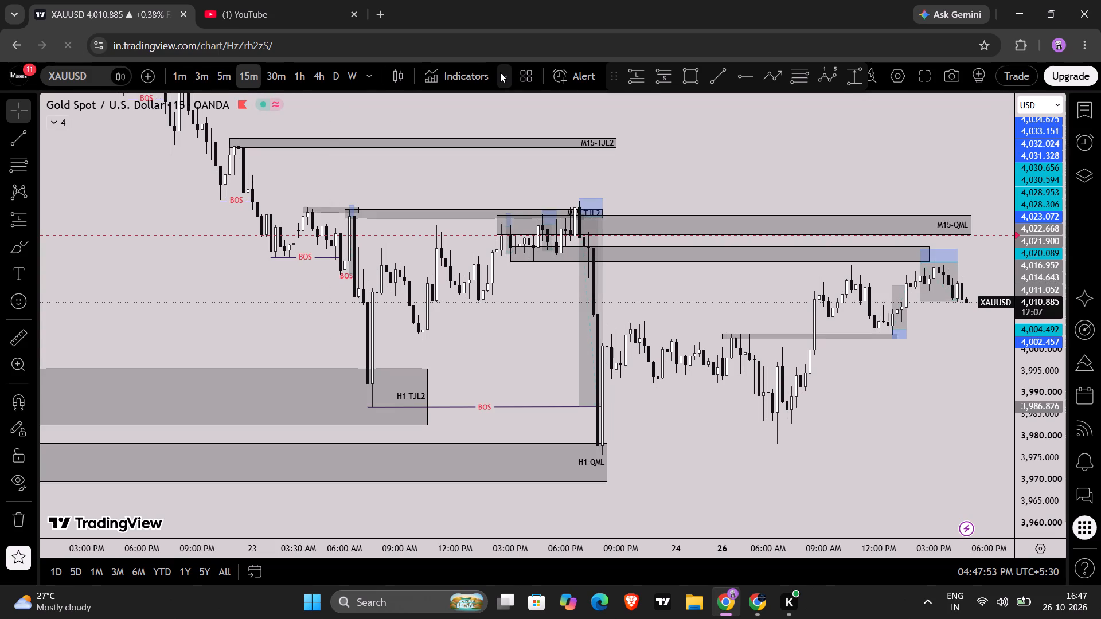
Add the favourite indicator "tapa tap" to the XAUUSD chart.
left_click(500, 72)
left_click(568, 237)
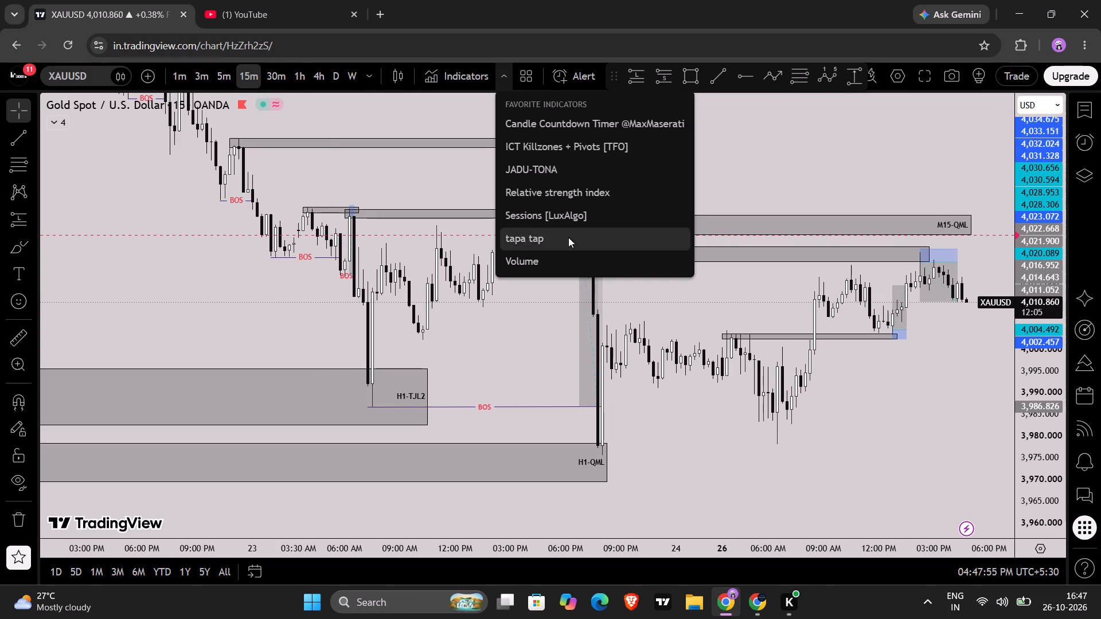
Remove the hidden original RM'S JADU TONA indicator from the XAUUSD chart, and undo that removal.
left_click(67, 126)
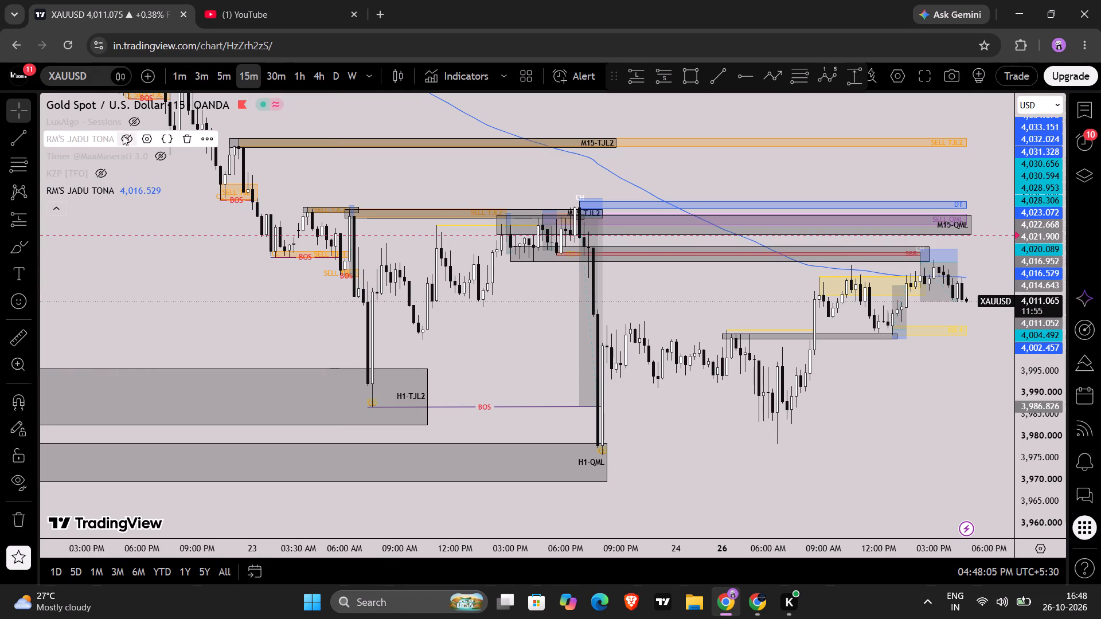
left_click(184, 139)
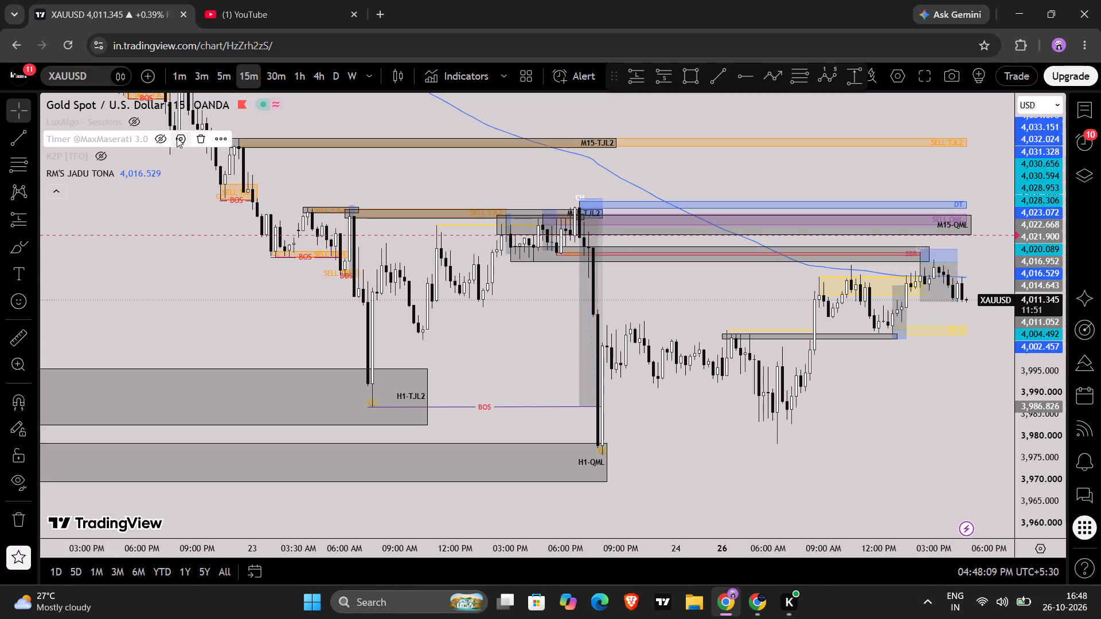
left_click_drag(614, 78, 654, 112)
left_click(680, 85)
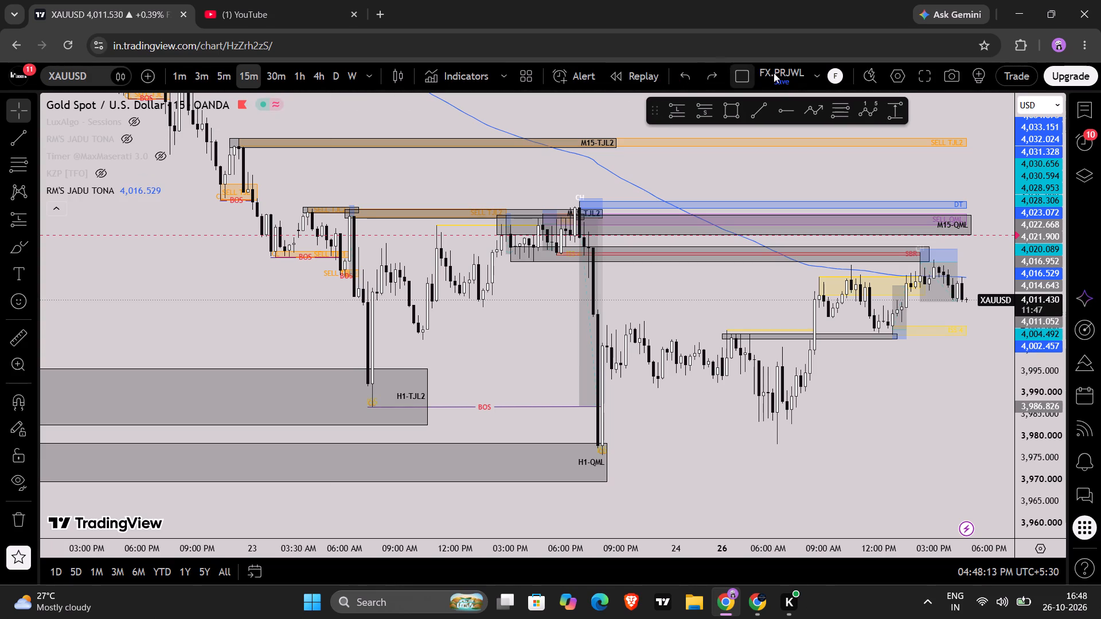
Save the FX.PRJWL chart layout and move the floating favourite drawing tools back up into the header.
left_click(783, 70)
left_click_drag(649, 112, 653, 96)
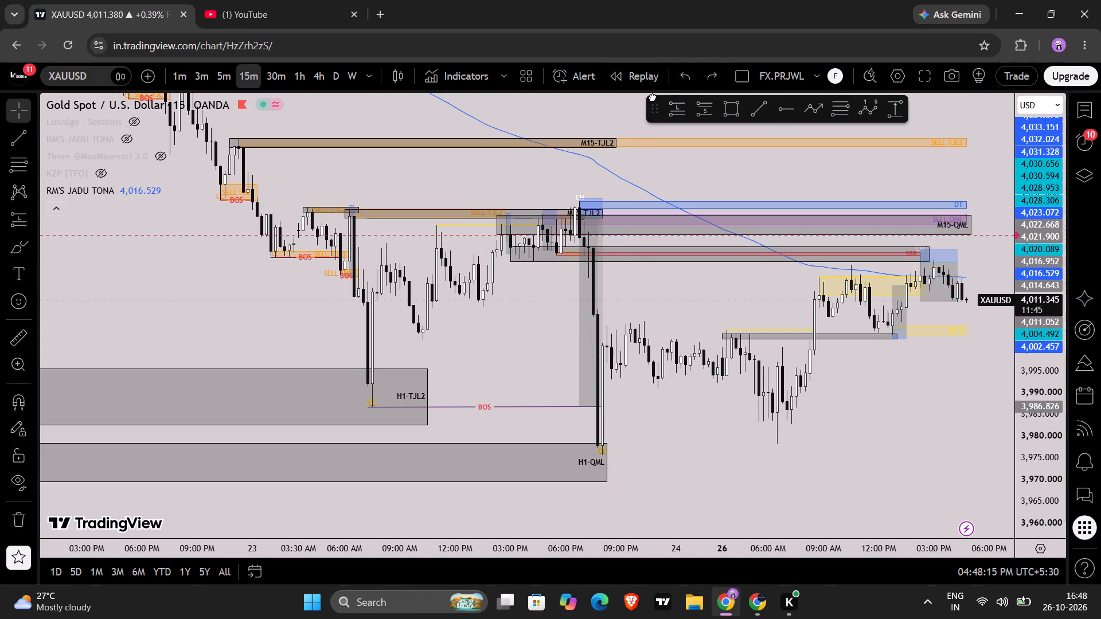
left_click_drag(653, 96, 655, 73)
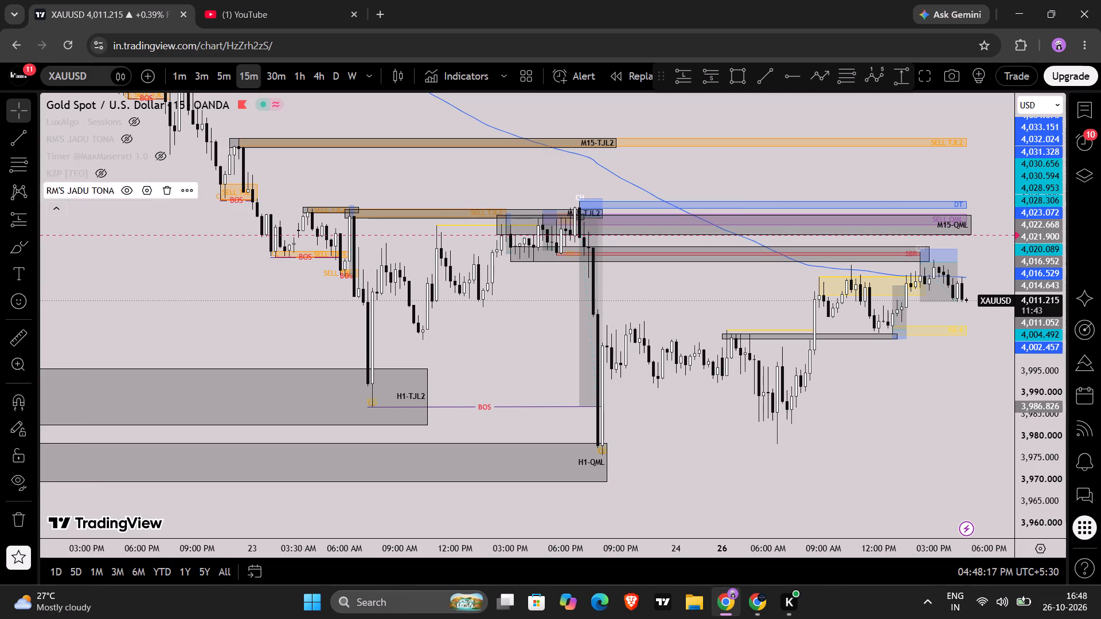
Compare the zones of the two RM'S JADU TONA indicators on XAUUSD by toggling each one's visibility, leaving only the newly added one shown.
left_click(131, 185)
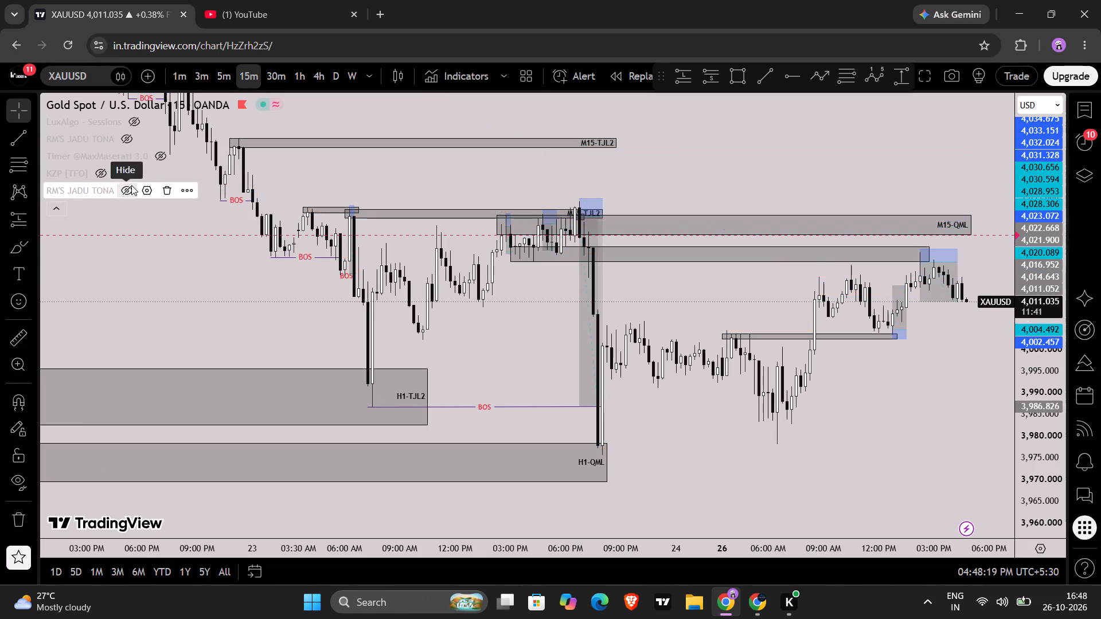
left_click(131, 185)
left_click(131, 185)
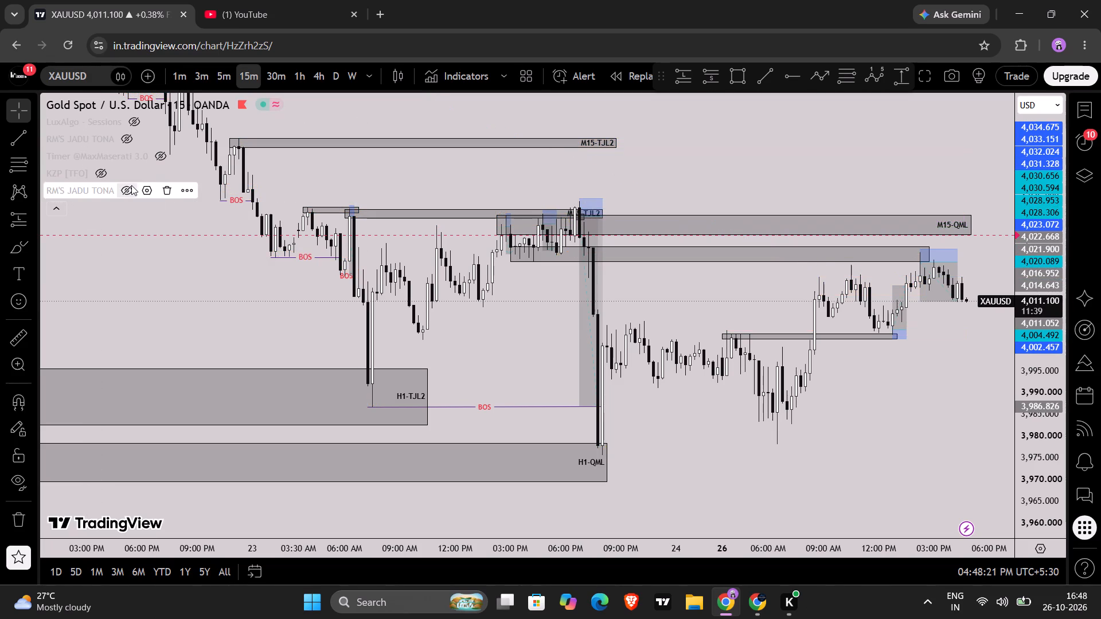
left_click(131, 185)
left_click(131, 185)
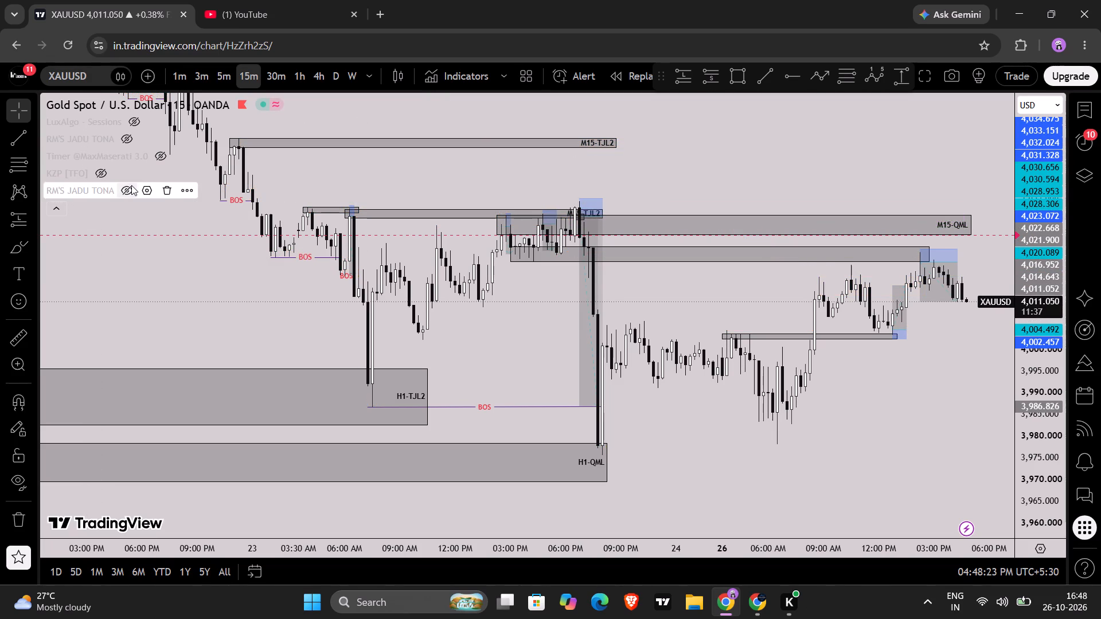
left_click(123, 137)
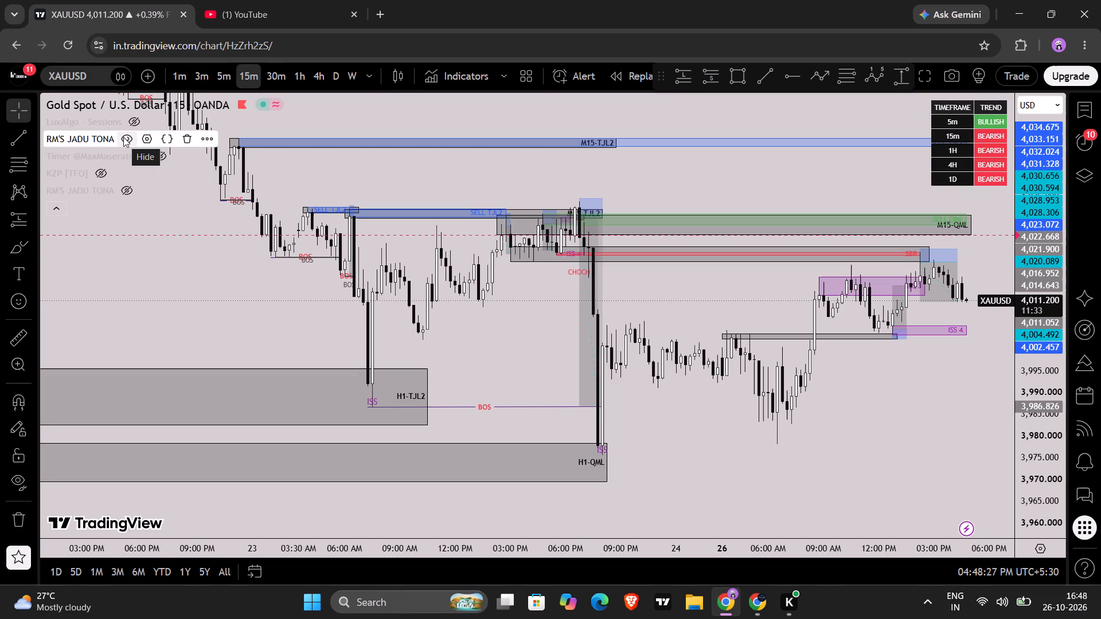
left_click(123, 137)
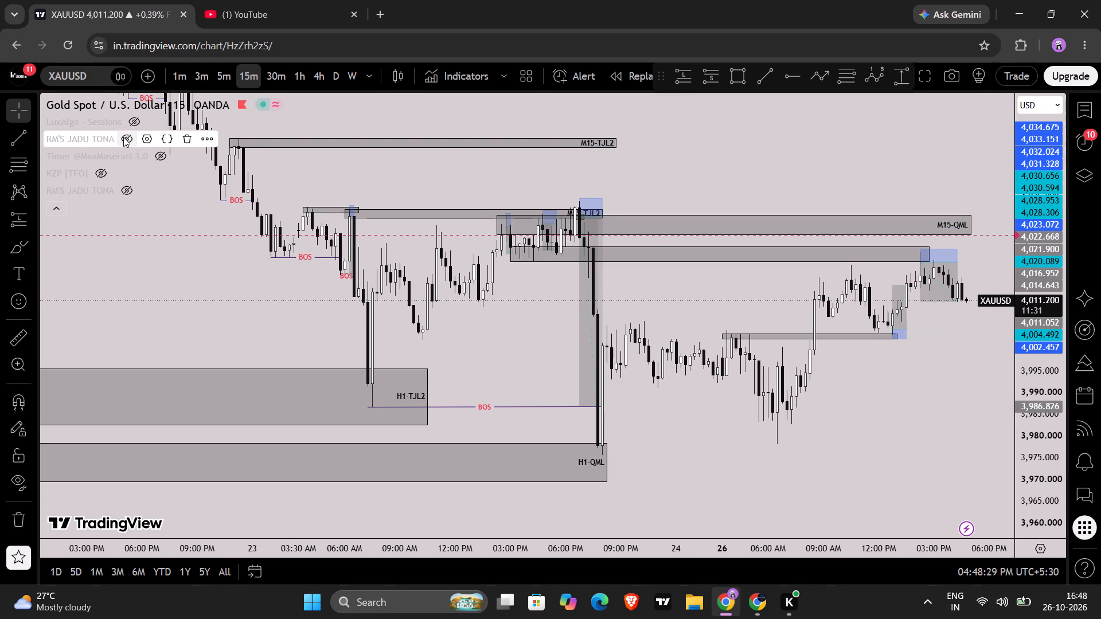
left_click(123, 137)
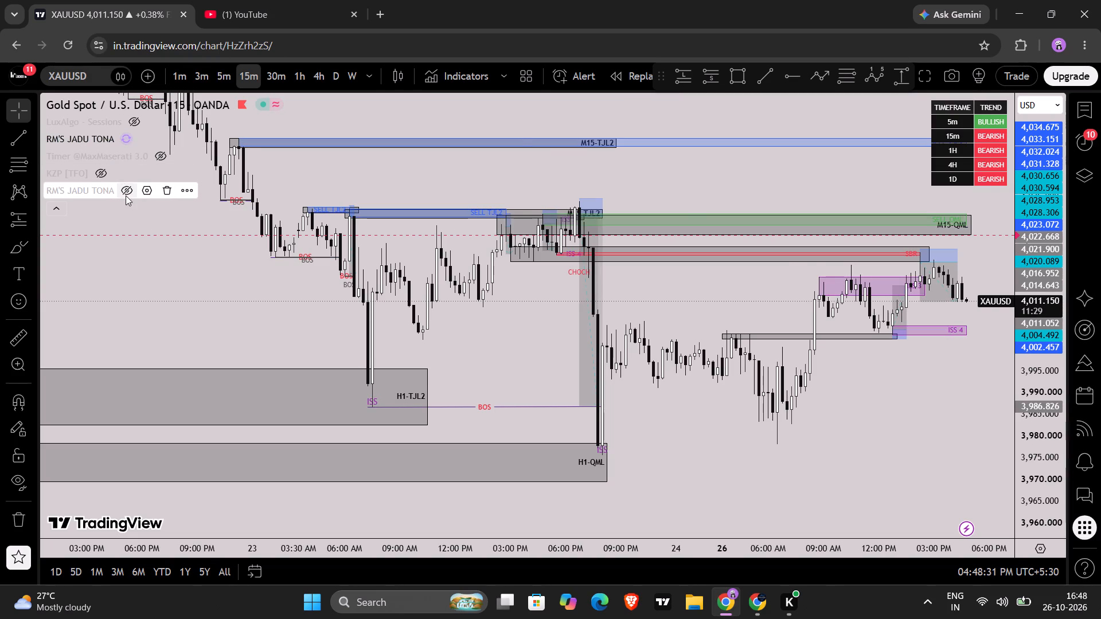
left_click(126, 195)
left_click(126, 195)
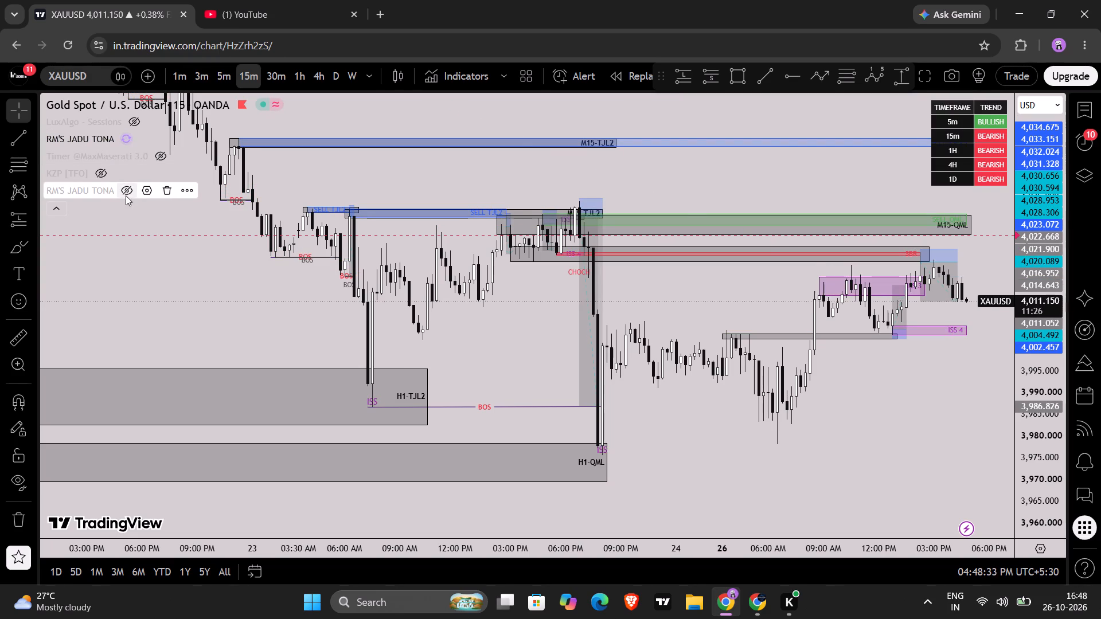
left_click(126, 195)
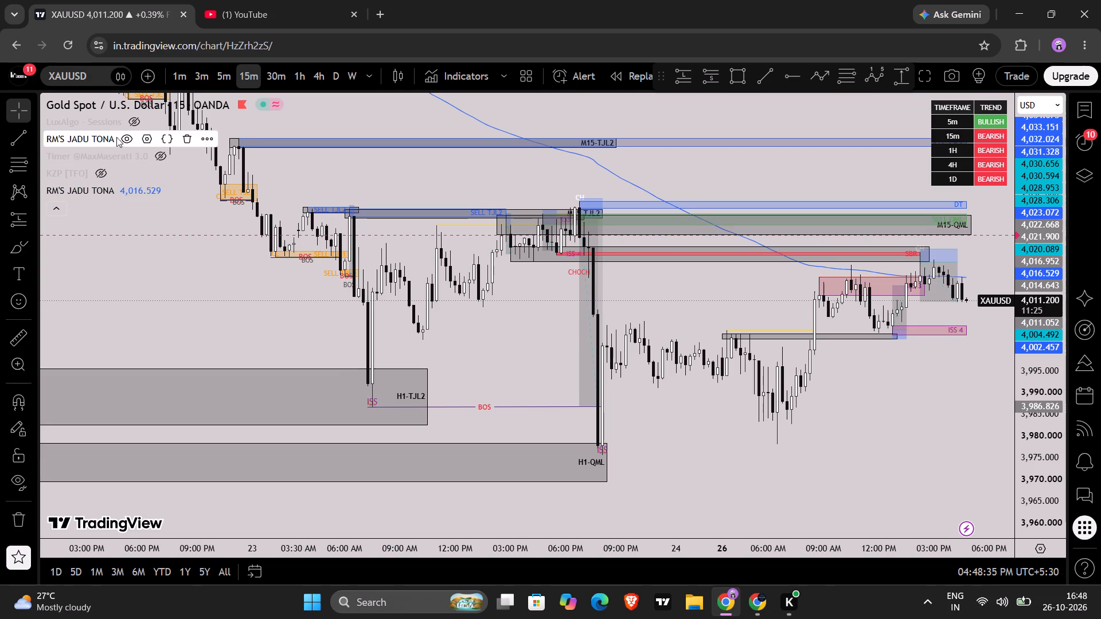
left_click(126, 138)
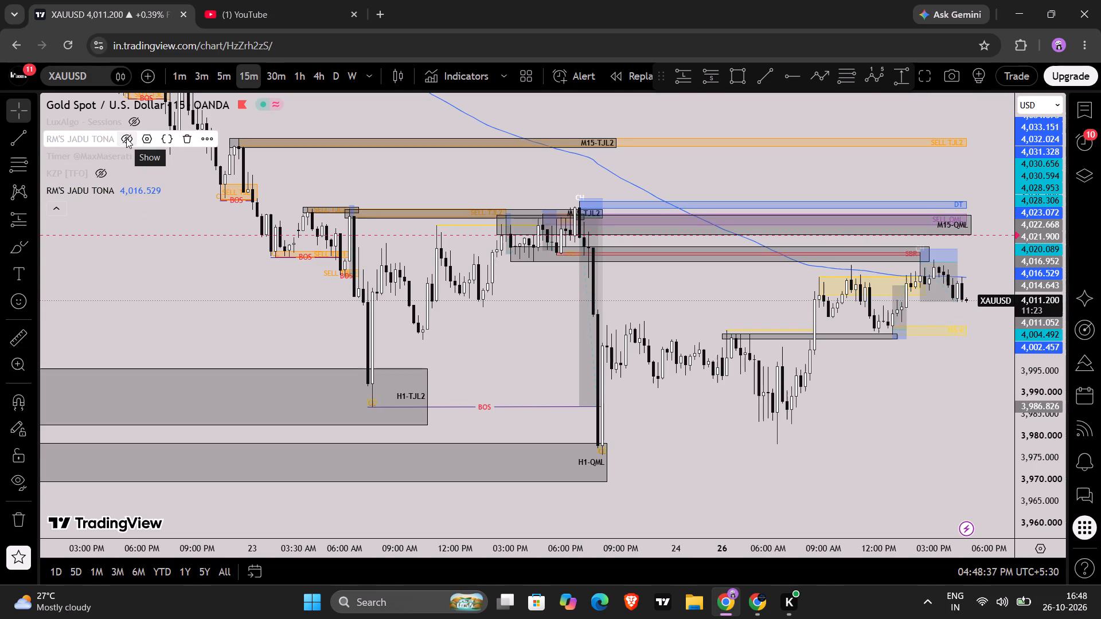
scroll(807, 449, "up", 1)
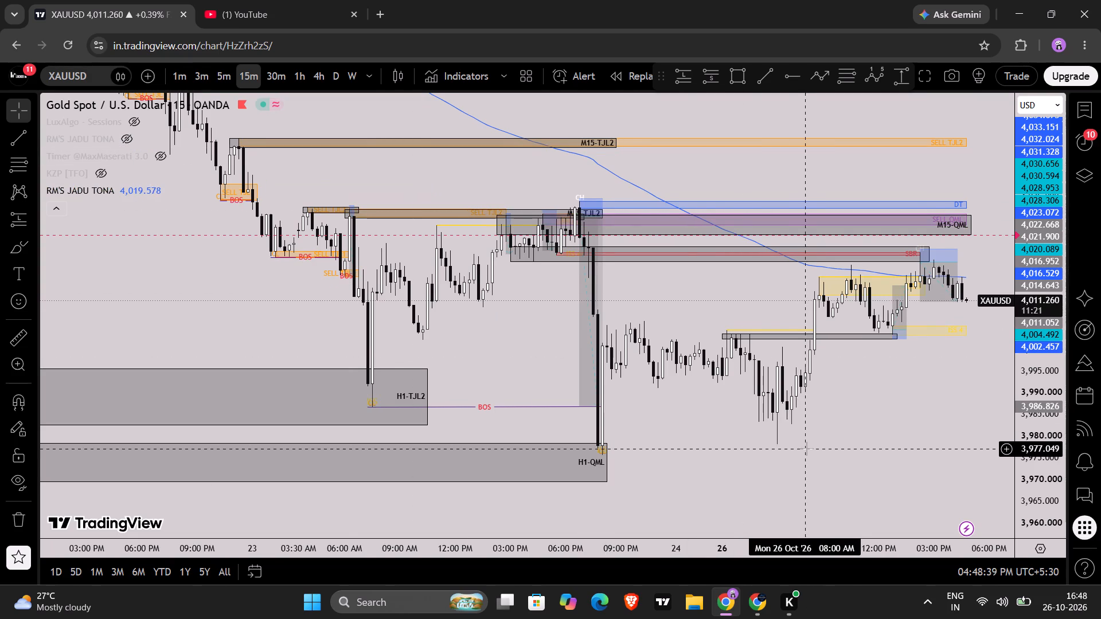
scroll(807, 449, "up", 1)
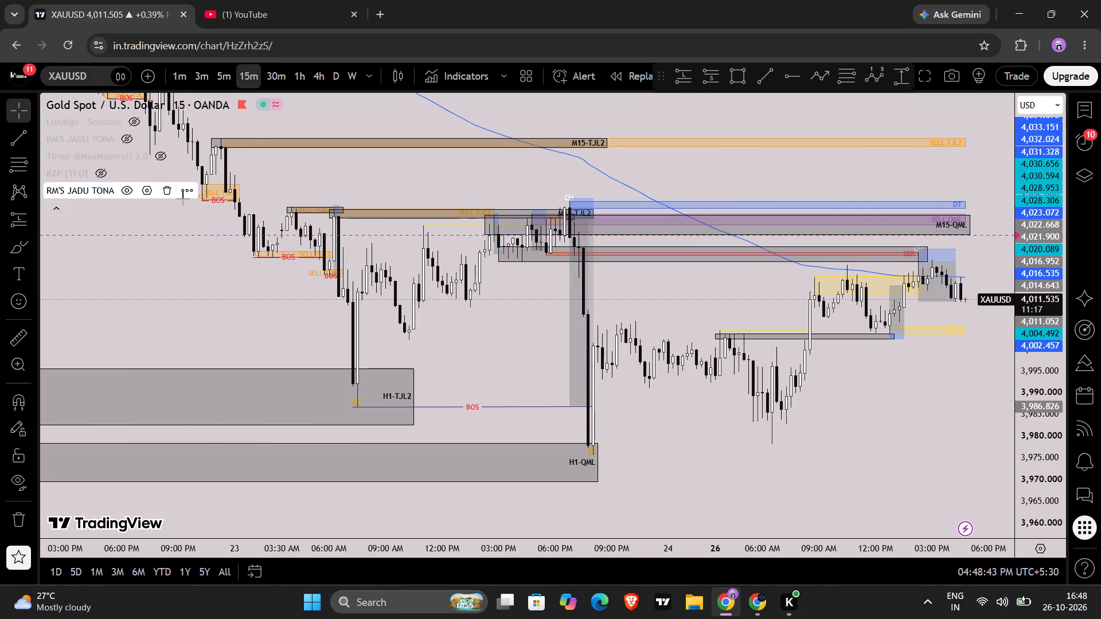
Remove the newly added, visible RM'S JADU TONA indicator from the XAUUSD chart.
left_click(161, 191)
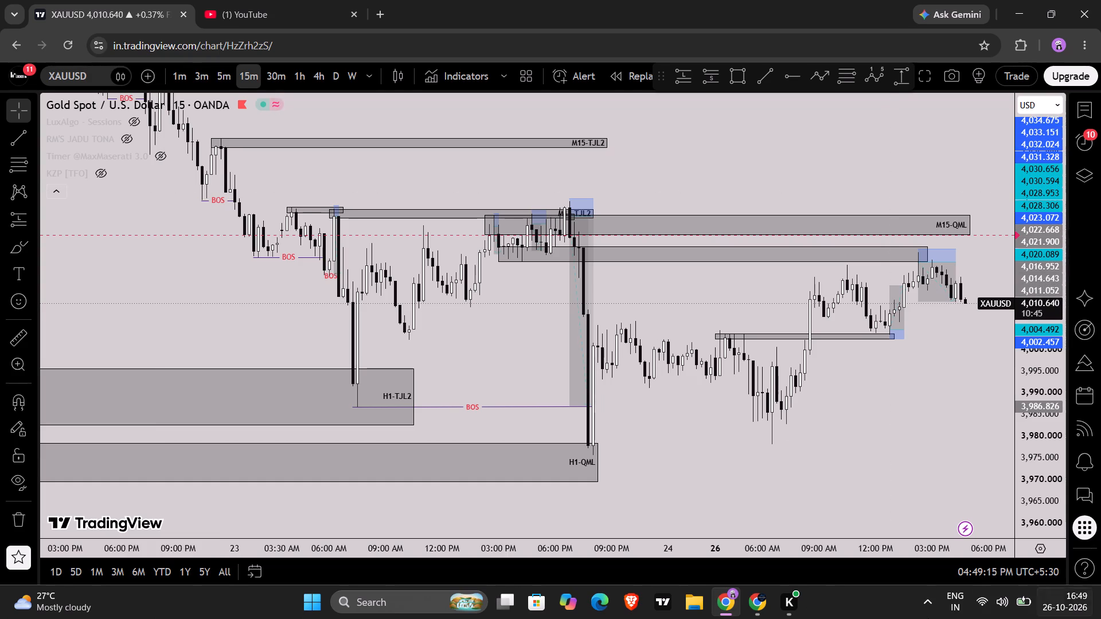
Close the Chrome window holding the XAUUSD chart and YouTube, leaving the site without saving further changes.
left_click(302, 0)
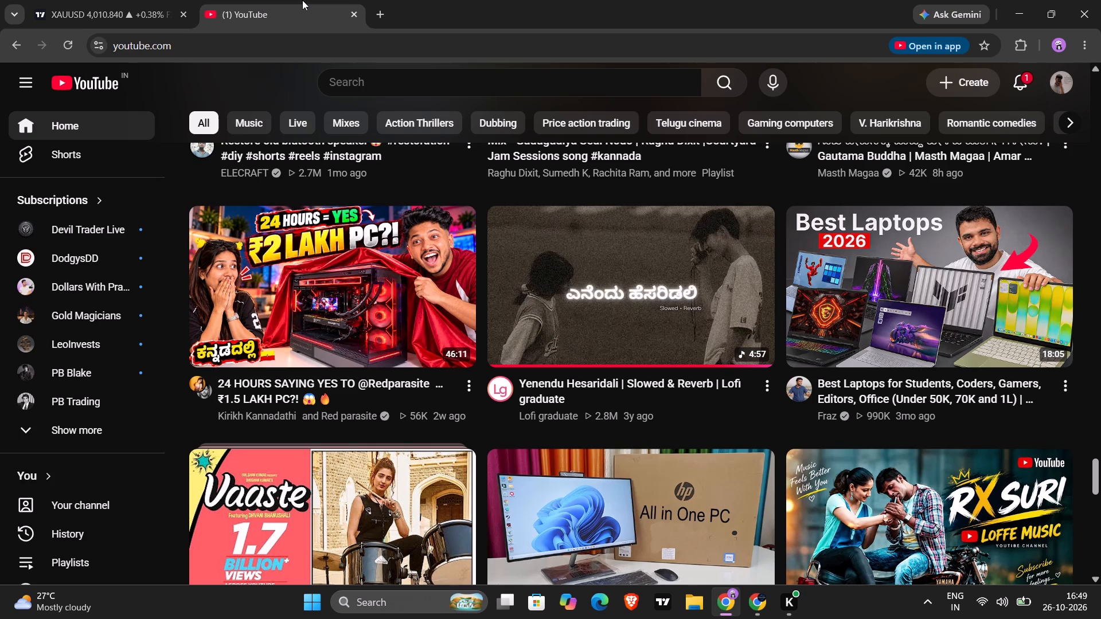
left_click(1100, 0)
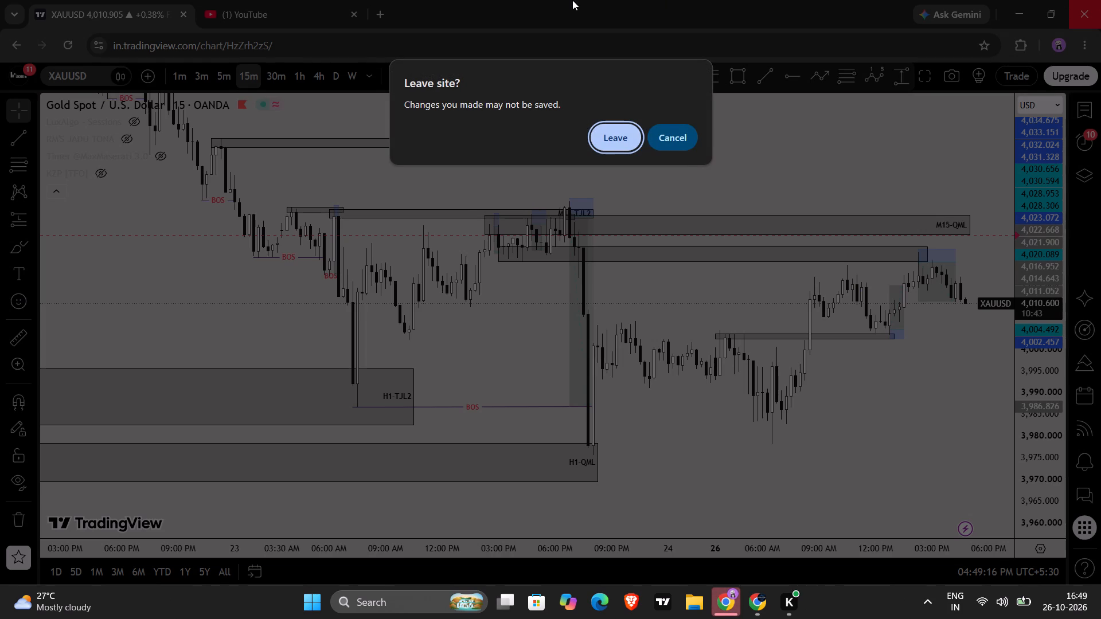
left_click(622, 143)
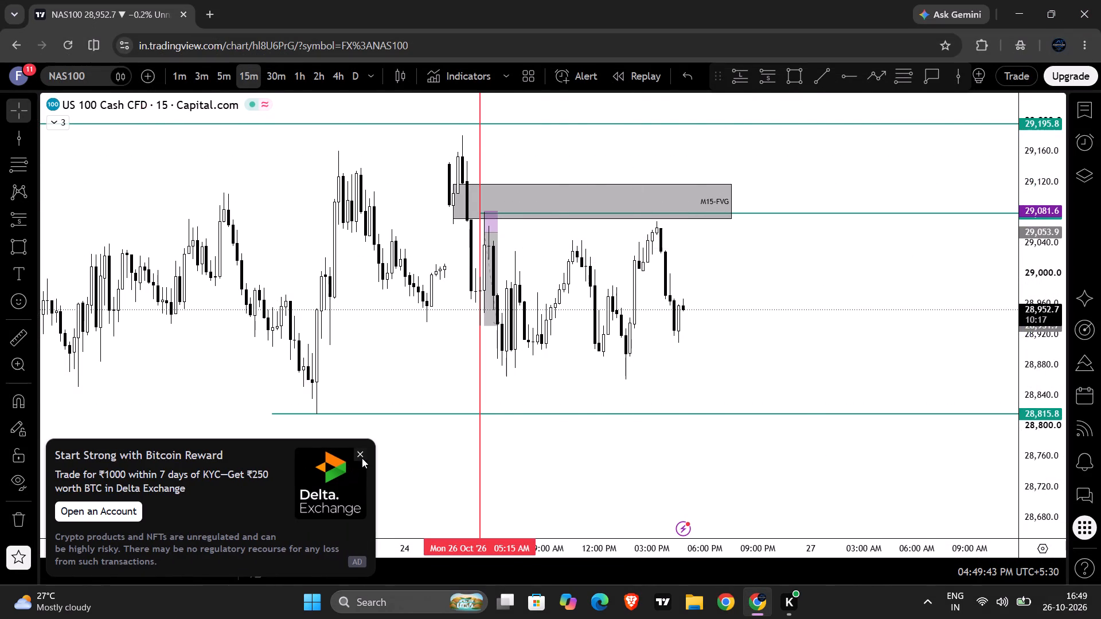
Dismiss the Delta Exchange advertisement and the ad-free upgrade offer on the NAS100 chart in the other Chrome window.
left_click(360, 453)
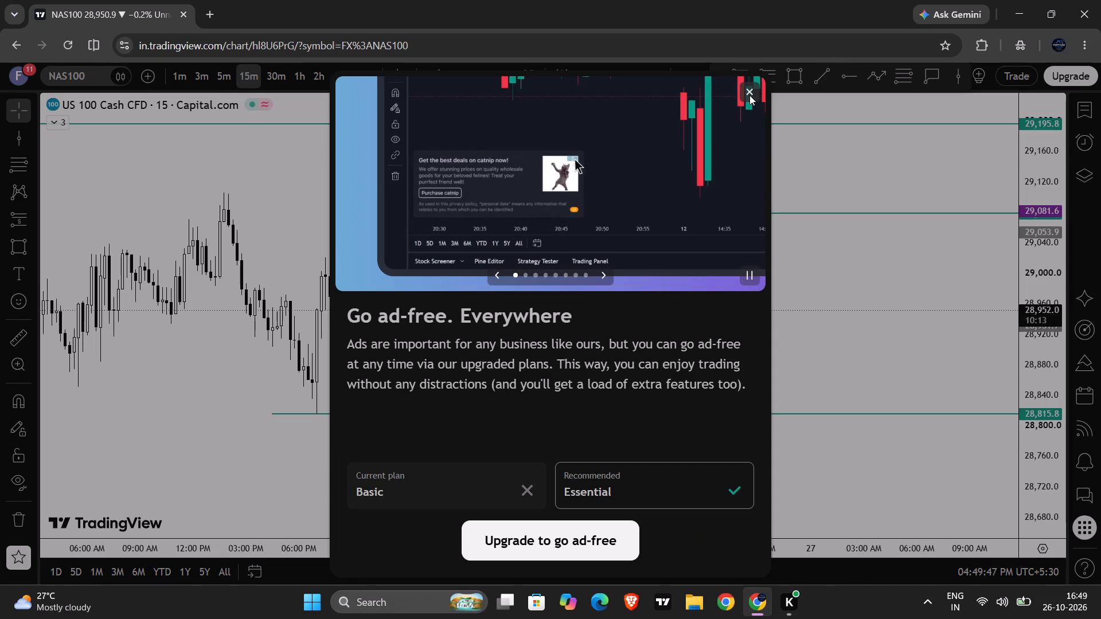
left_click(749, 95)
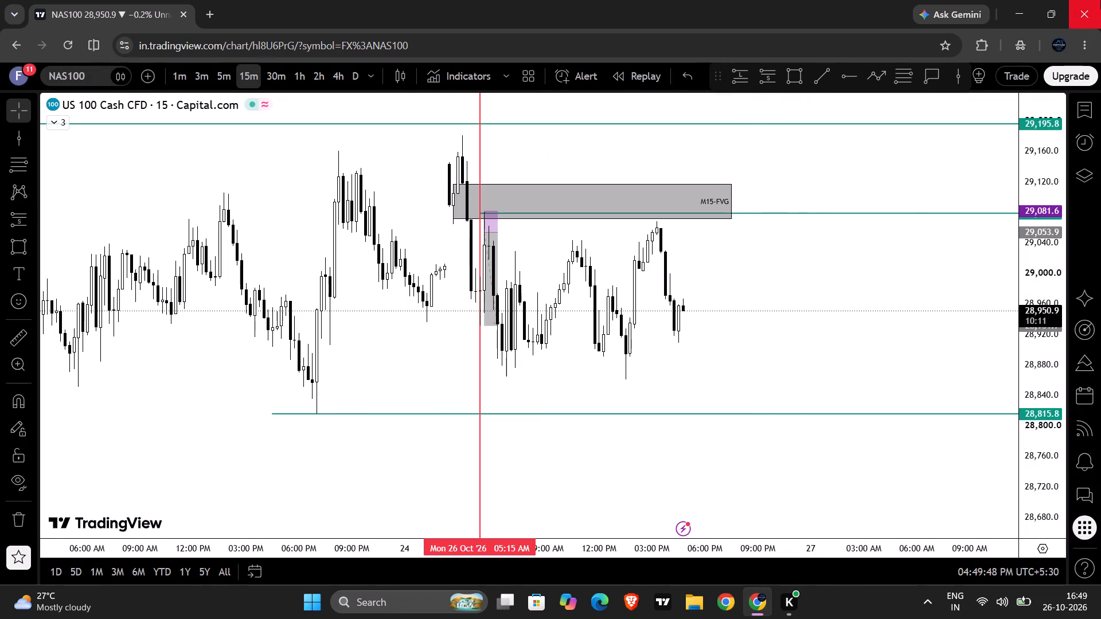
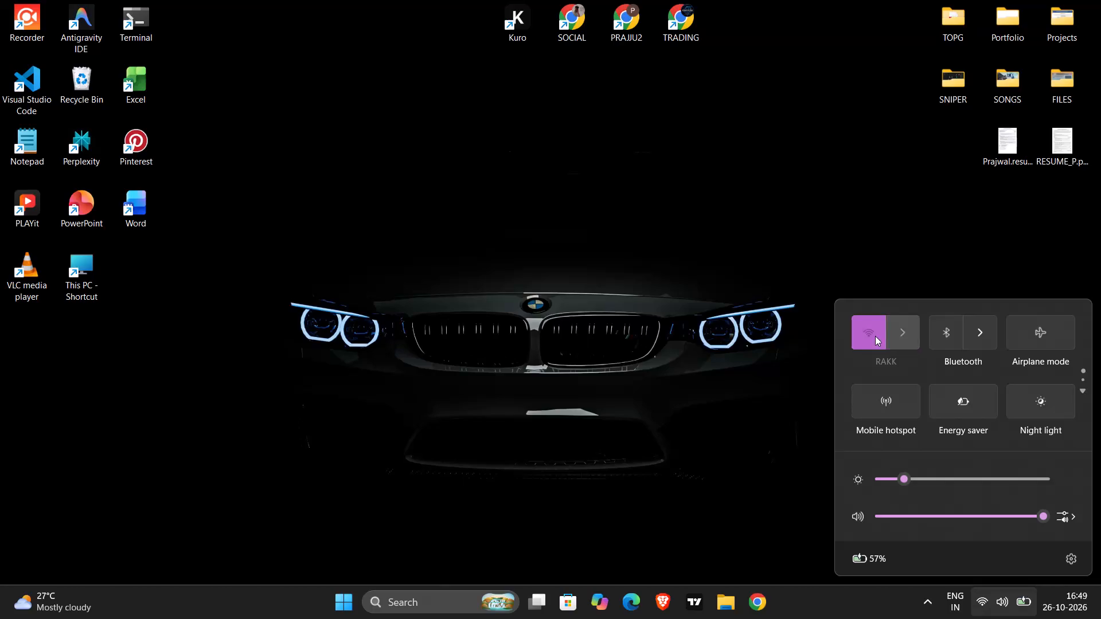
Dismiss the quick settings and bring up the Windows power options.
left_click(805, 316)
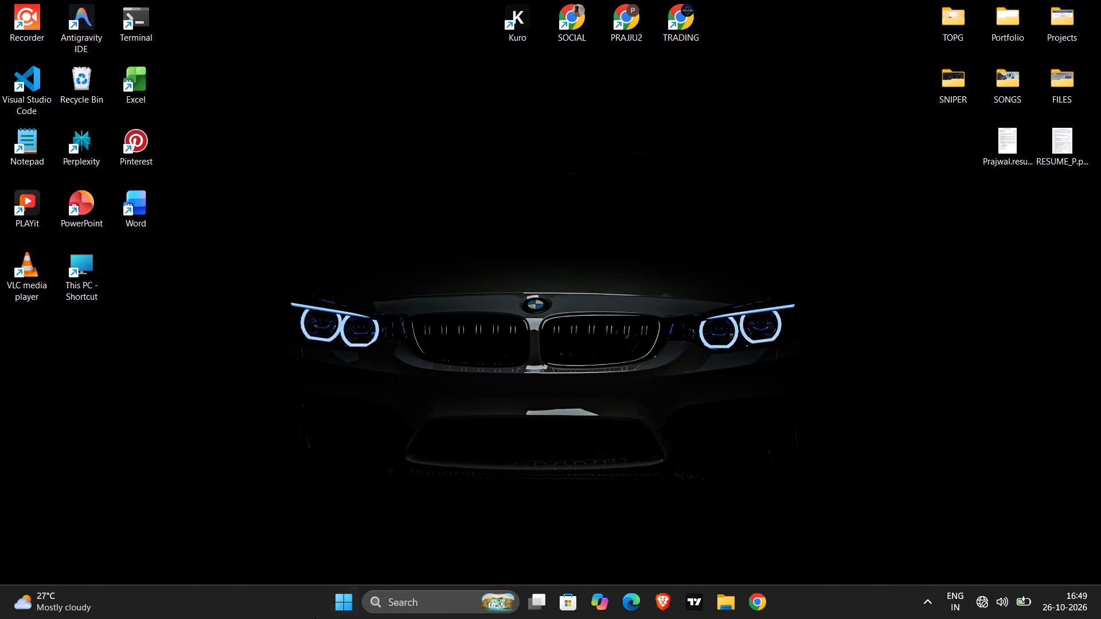
left_click(339, 606)
left_click(647, 564)
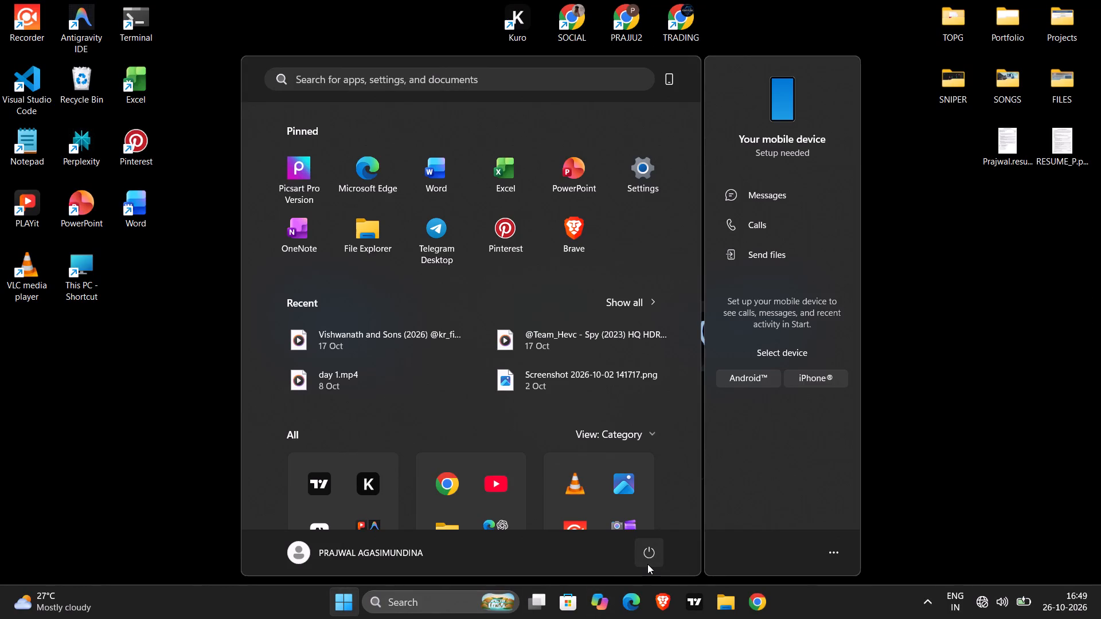